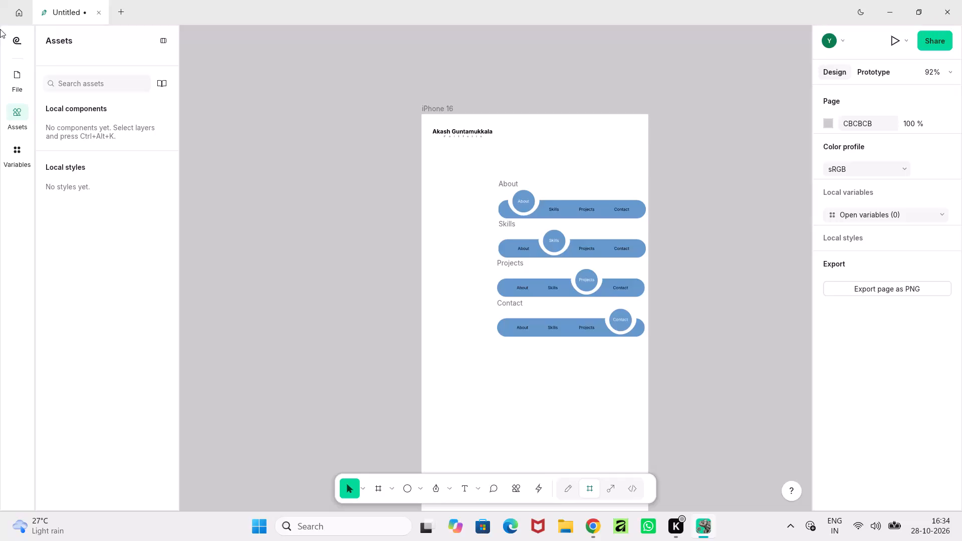
Show the file's layer list and collapse the About, Skills, Projects and Contact frames.
{"action": "left_click", "coordinate": [20, 70]}
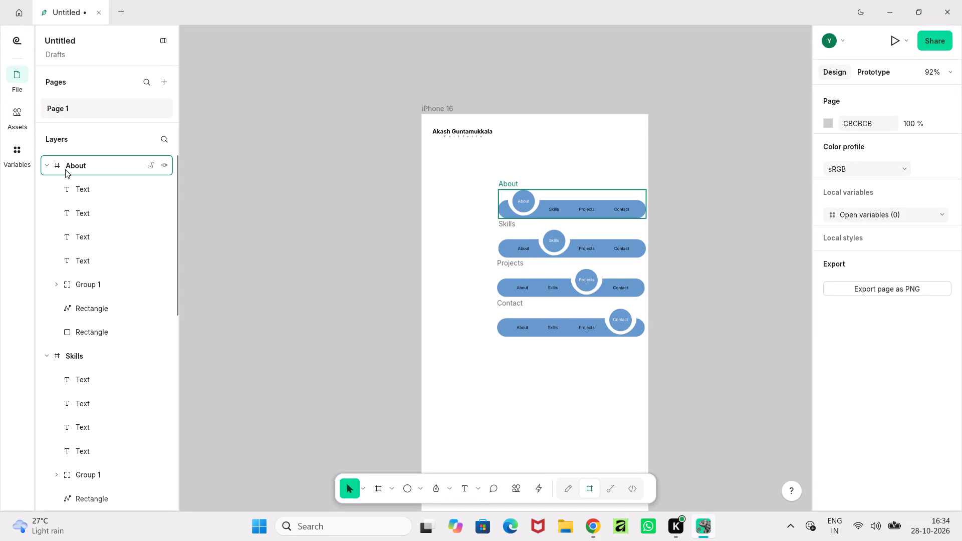
{"action": "left_click", "coordinate": [47, 166]}
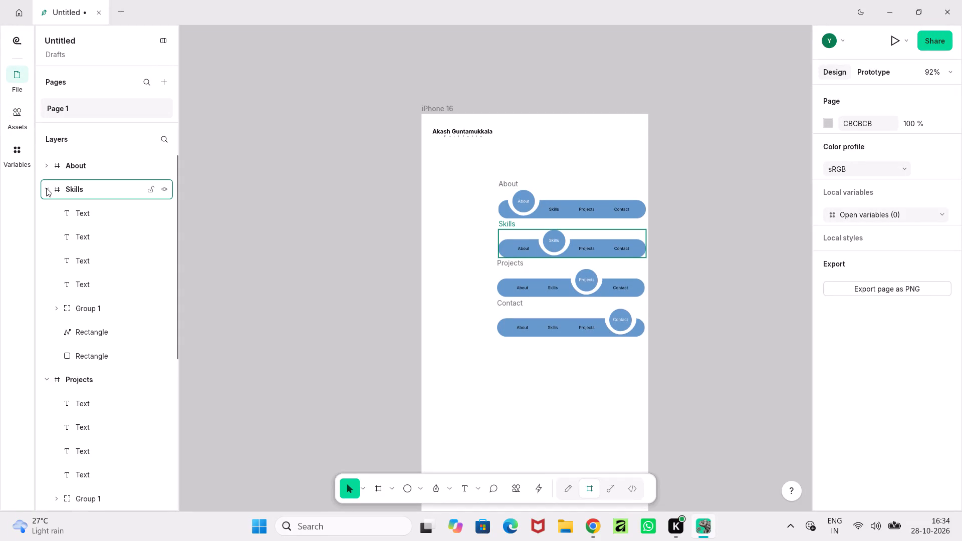
{"action": "left_click", "coordinate": [45, 188]}
{"action": "left_click", "coordinate": [46, 209]}
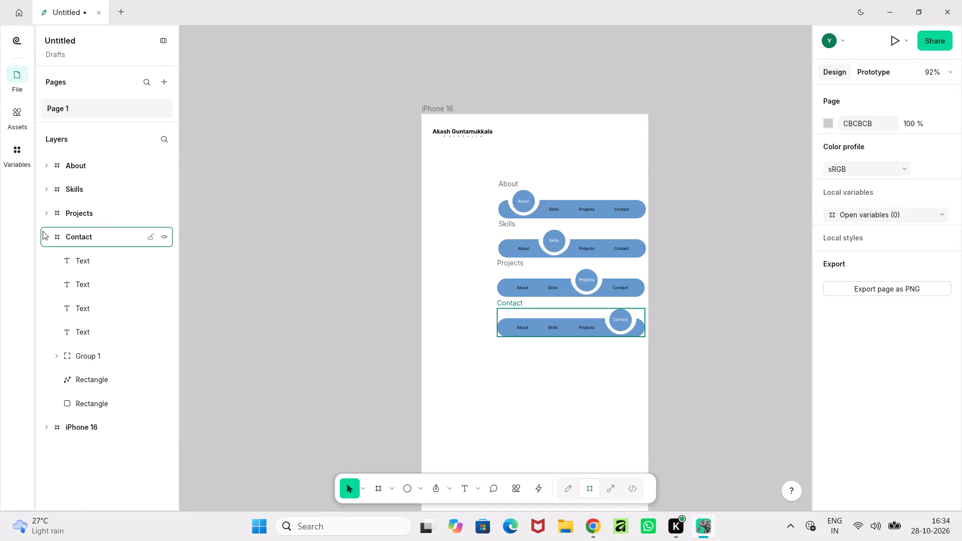
{"action": "left_click", "coordinate": [46, 231]}
{"action": "left_click", "coordinate": [45, 234]}
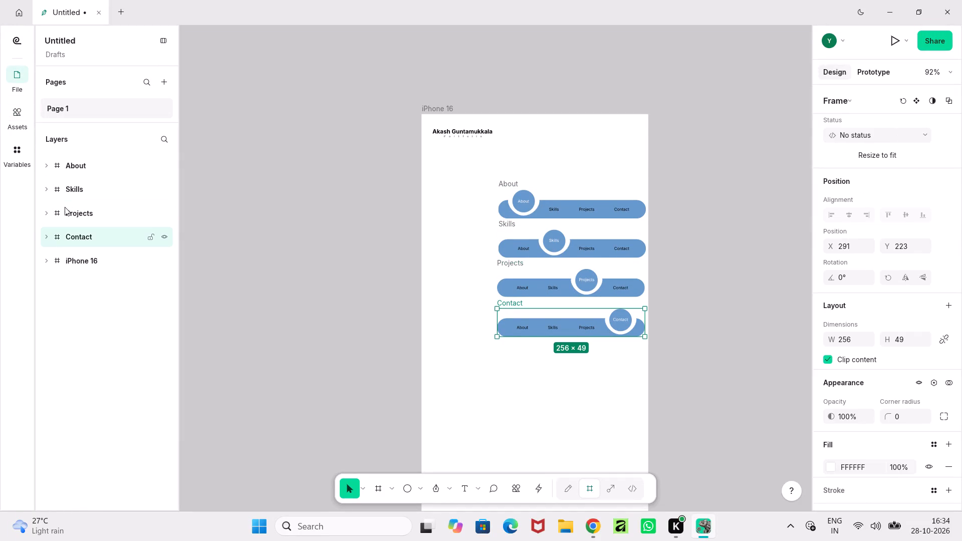
Move the About, Skills, Projects and Contact frames together into the iPhone 16 frame, below its two text layers.
{"action": "left_click", "coordinate": [77, 166]}
{"action": "left_click", "coordinate": [77, 239], "text": "shift"}
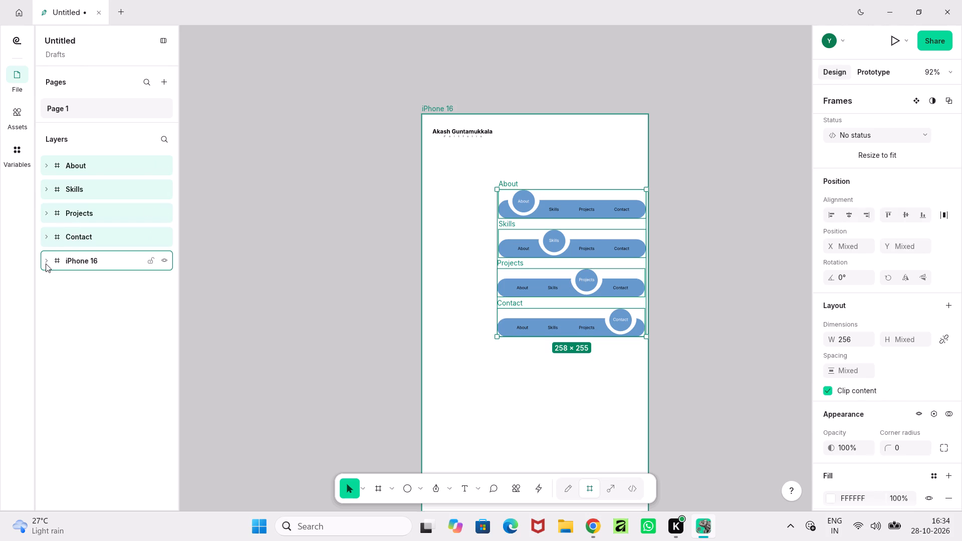
{"action": "left_click", "coordinate": [46, 263]}
{"action": "left_click_drag", "start_coordinate": [91, 163], "coordinate": [97, 287]}
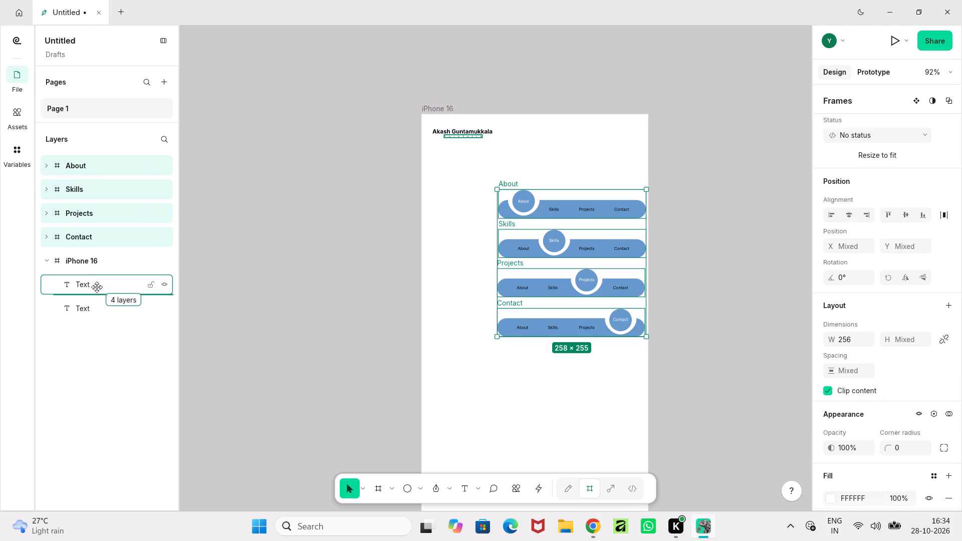
{"action": "left_click_drag", "start_coordinate": [97, 287], "coordinate": [97, 313]}
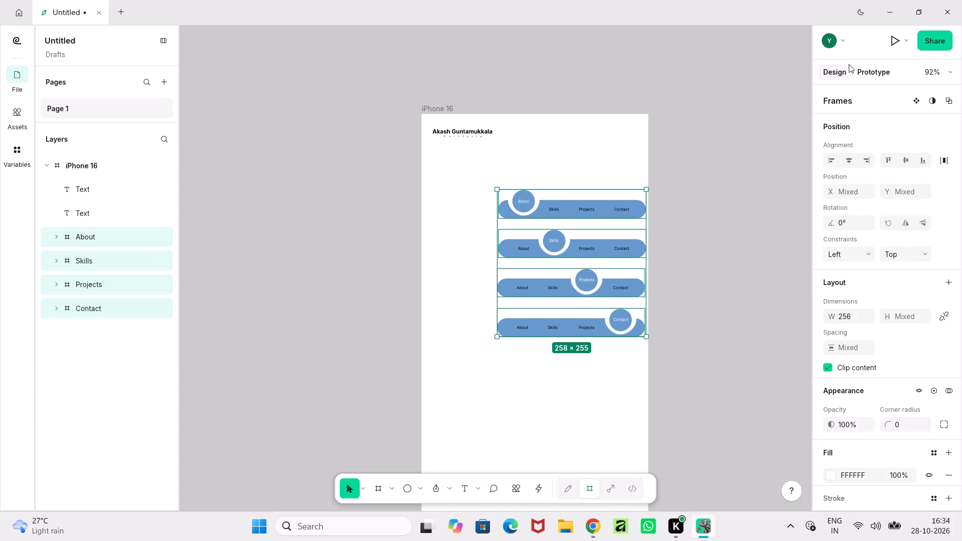
Turn the four selected navigation bar frames into one component.
{"action": "left_click", "coordinate": [854, 100]}
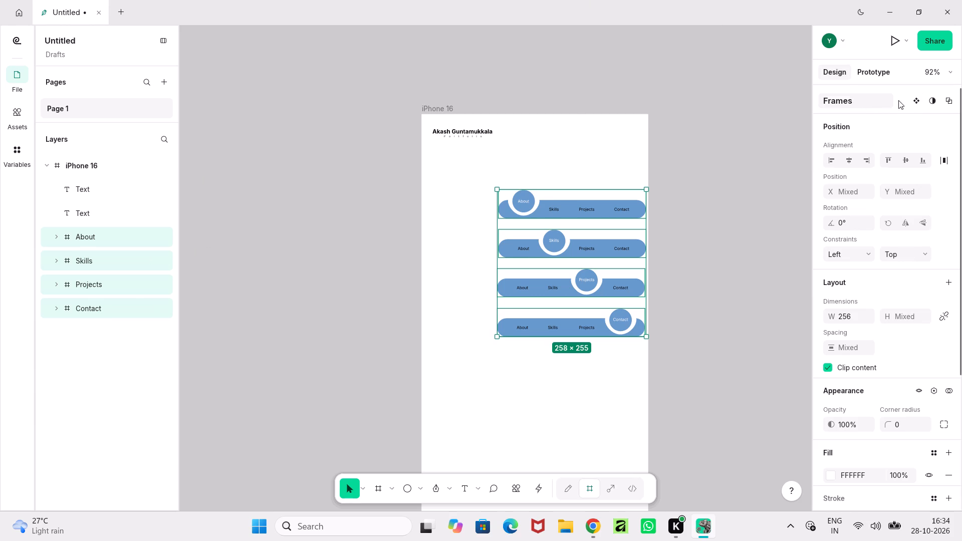
{"action": "right_click", "coordinate": [913, 100]}
{"action": "right_click", "coordinate": [913, 100]}
{"action": "right_click", "coordinate": [913, 100]}
{"action": "scroll", "coordinate": [898, 341], "scroll_direction": "down", "scroll_amount": 7}
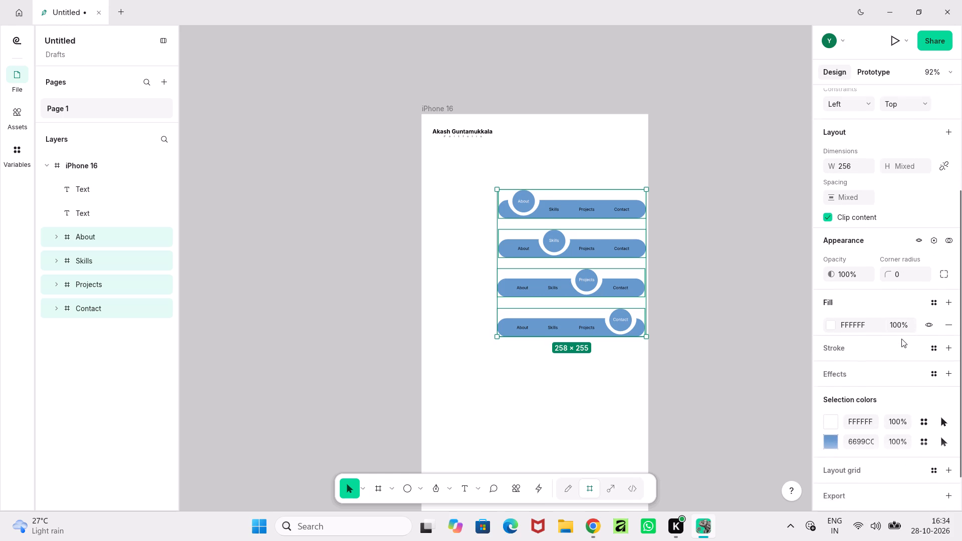
{"action": "scroll", "coordinate": [901, 339], "scroll_direction": "down", "scroll_amount": 2}
{"action": "scroll", "coordinate": [901, 325], "scroll_direction": "up", "scroll_amount": 10}
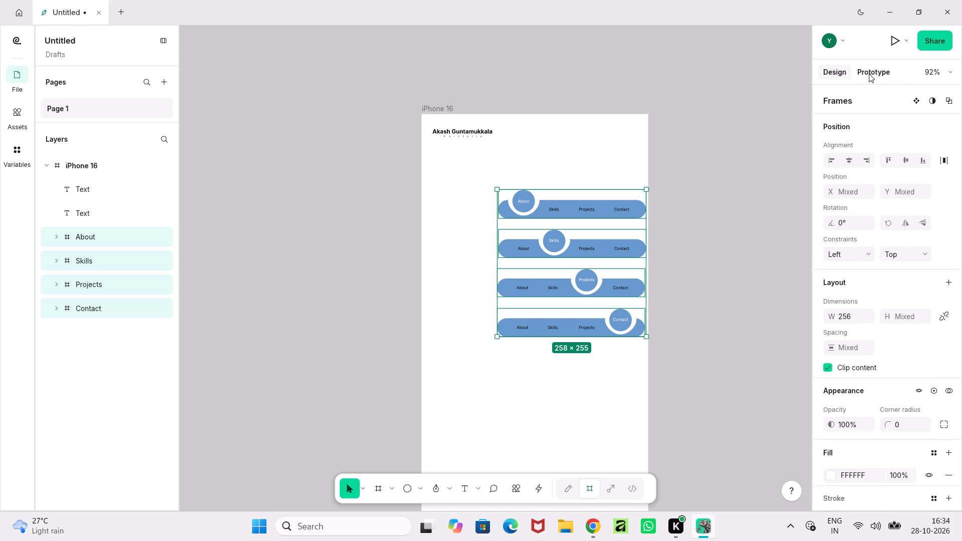
{"action": "left_click", "coordinate": [920, 104]}
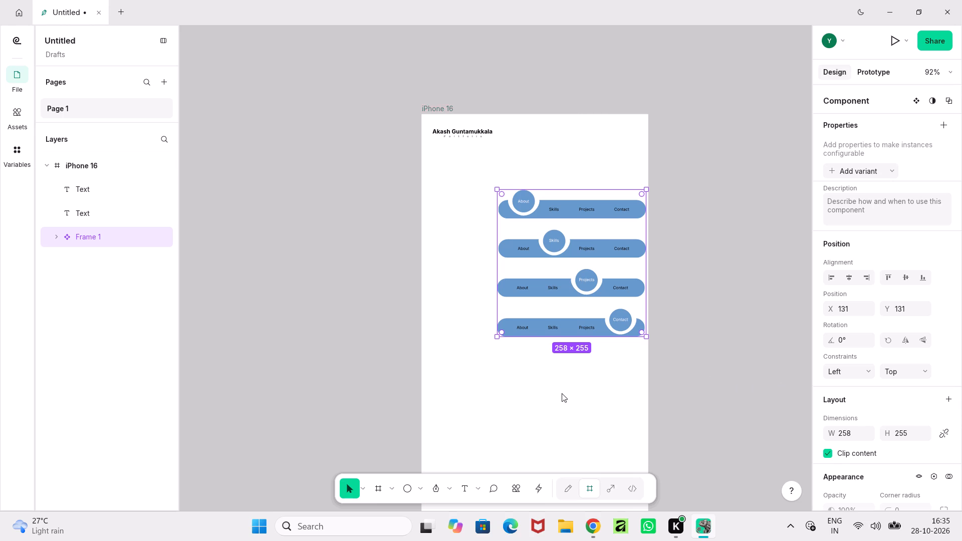
Switch to Figma and add a MacBook Air frame to the empty page.
{"action": "left_click", "coordinate": [254, 529]}
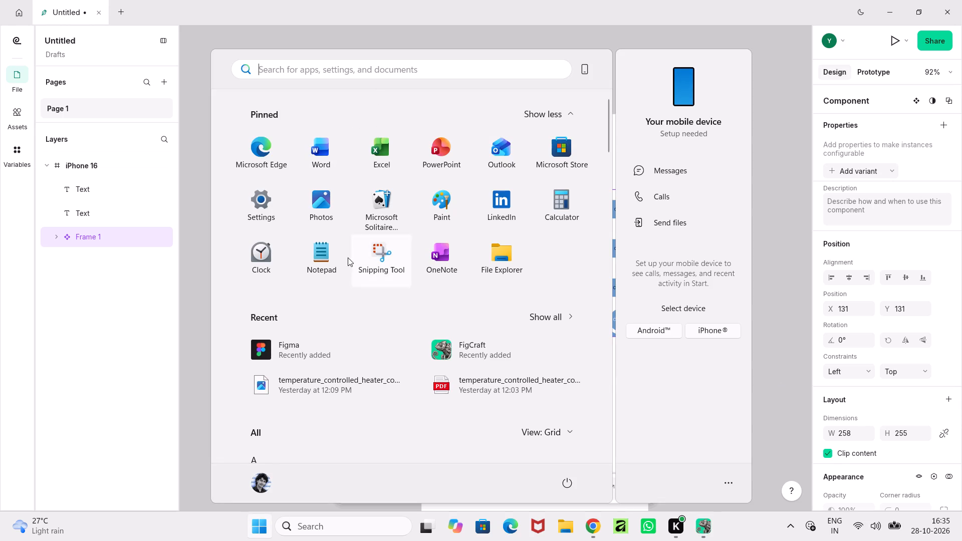
{"action": "left_click", "coordinate": [324, 351]}
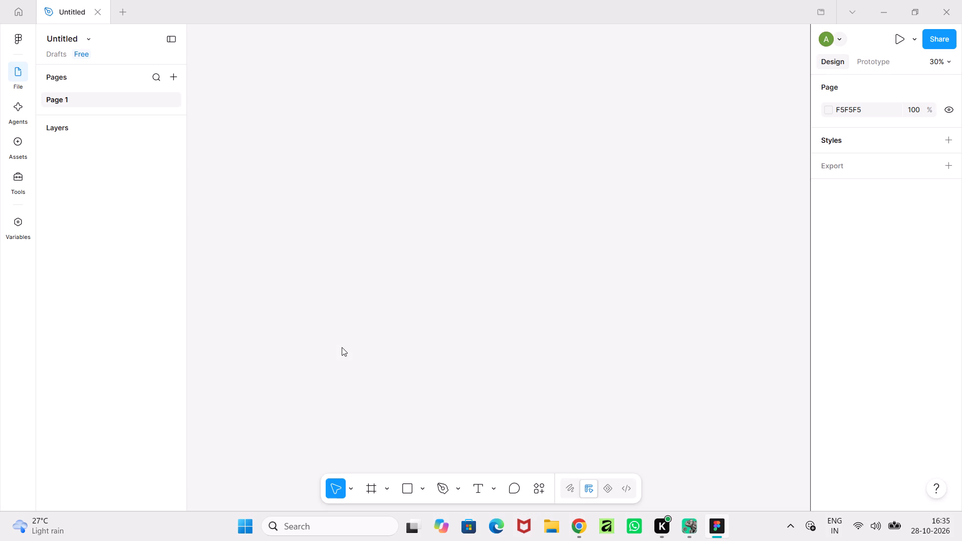
{"action": "left_click", "coordinate": [366, 486]}
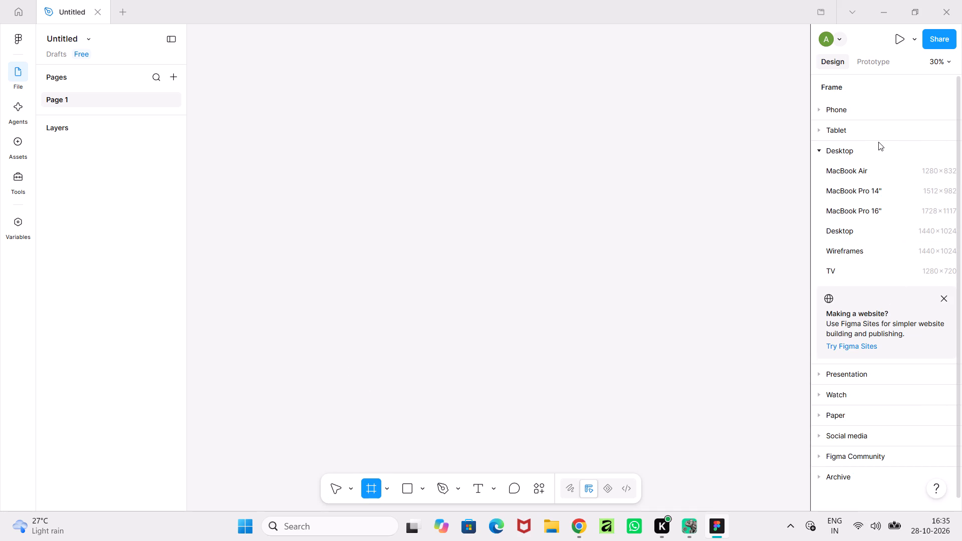
{"action": "left_click", "coordinate": [846, 169]}
{"action": "left_click", "coordinate": [309, 270]}
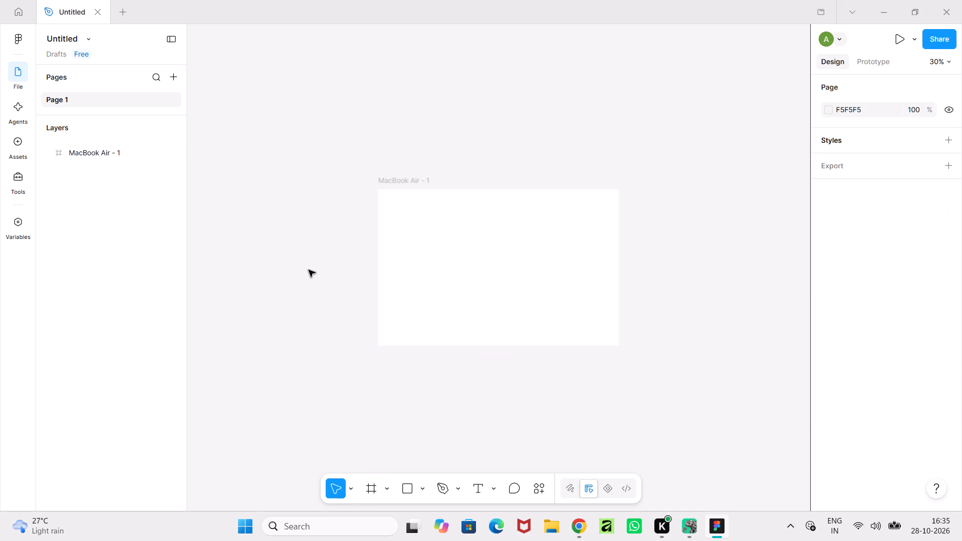
Draw a rectangle about 605 × 125 near the top of the MacBook Air frame, at about X 127, Y 96.
{"action": "scroll", "coordinate": [312, 273], "scroll_direction": "up", "scroll_amount": 4, "text": "ctrl"}
{"action": "middle_click_drag", "start_coordinate": [312, 273], "coordinate": [138, 332]}
{"action": "left_click", "coordinate": [419, 487]}
{"action": "left_click", "coordinate": [463, 377]}
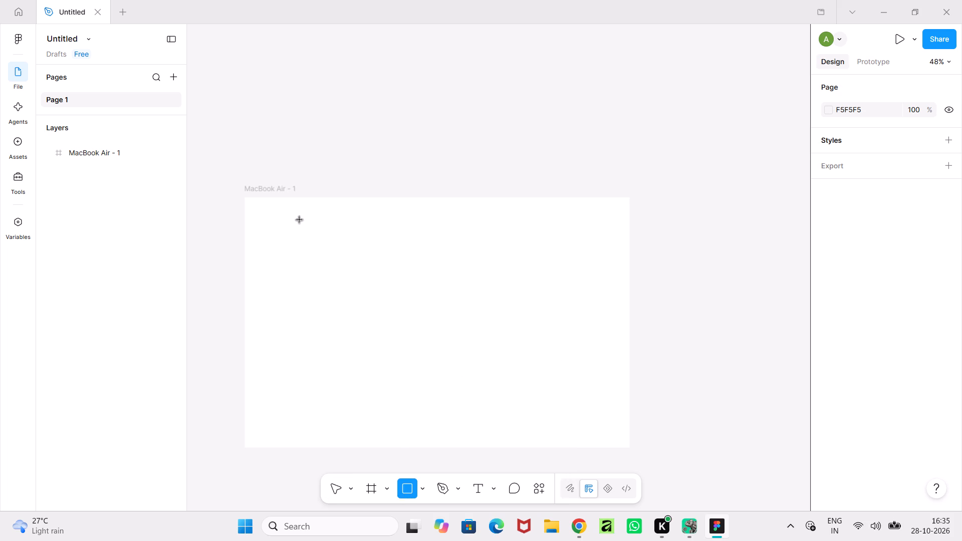
{"action": "left_click_drag", "start_coordinate": [283, 226], "coordinate": [495, 241]}
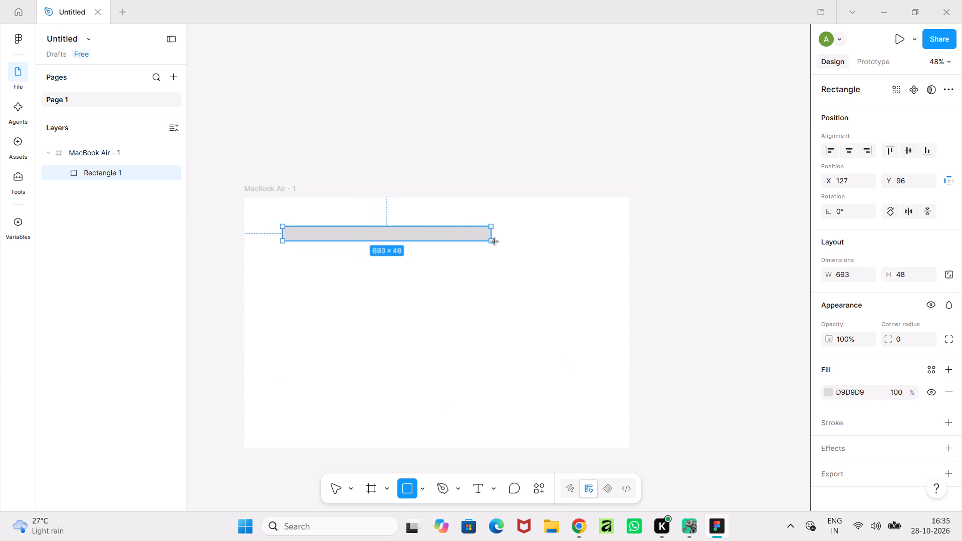
{"action": "left_click_drag", "start_coordinate": [495, 241], "coordinate": [485, 262]}
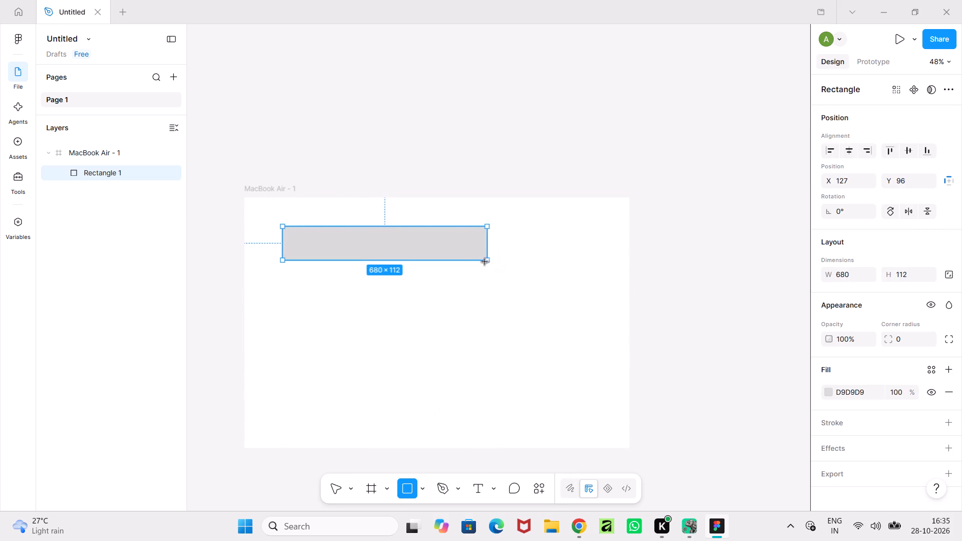
{"action": "left_click_drag", "start_coordinate": [485, 262], "coordinate": [464, 263]}
Round the rectangle's corners to a radius of 32.
{"action": "scroll", "coordinate": [464, 263], "scroll_direction": "up", "scroll_amount": 4, "text": "ctrl"}
{"action": "middle_click_drag", "start_coordinate": [440, 348], "coordinate": [502, 371]}
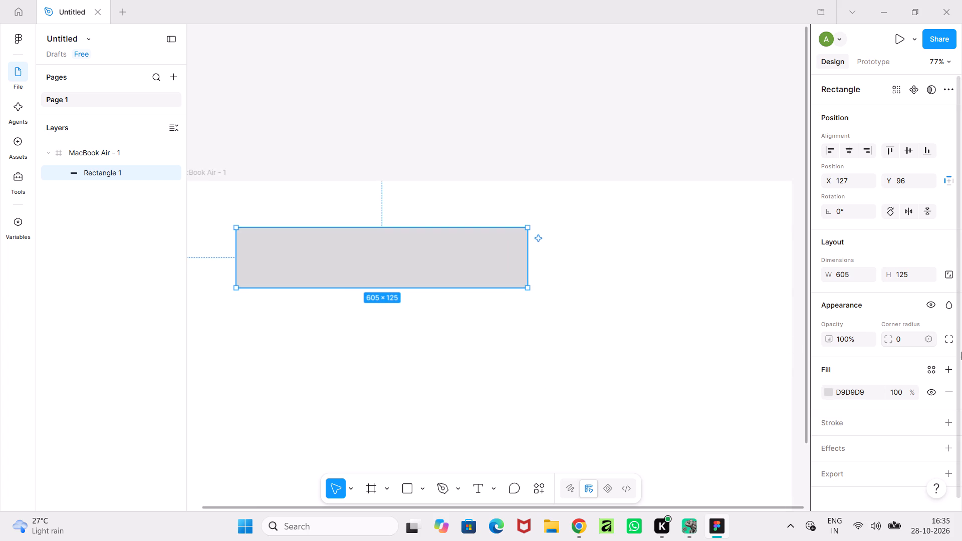
{"action": "left_click_drag", "start_coordinate": [885, 339], "coordinate": [496, 267]}
{"action": "left_click_drag", "start_coordinate": [496, 267], "coordinate": [811, 254]}
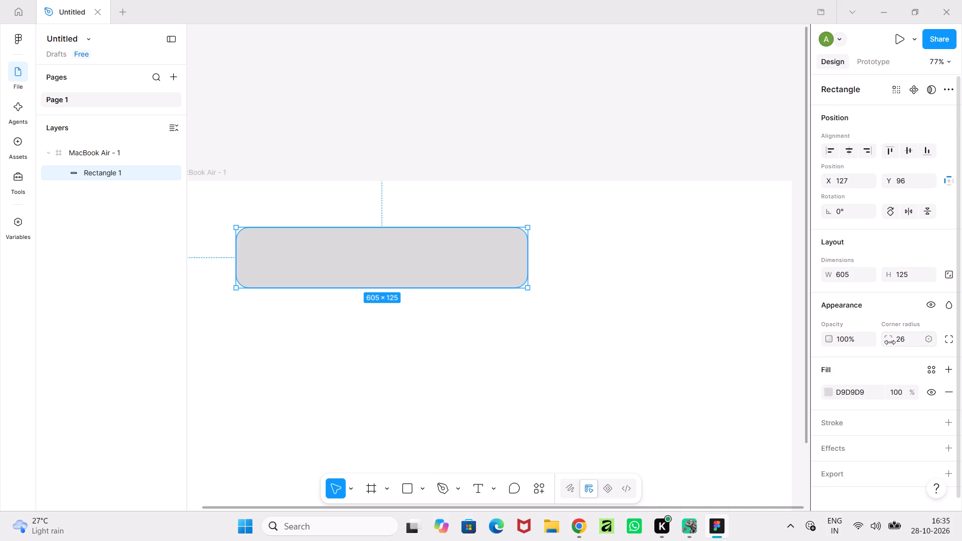
{"action": "left_click_drag", "start_coordinate": [885, 342], "coordinate": [698, 270]}
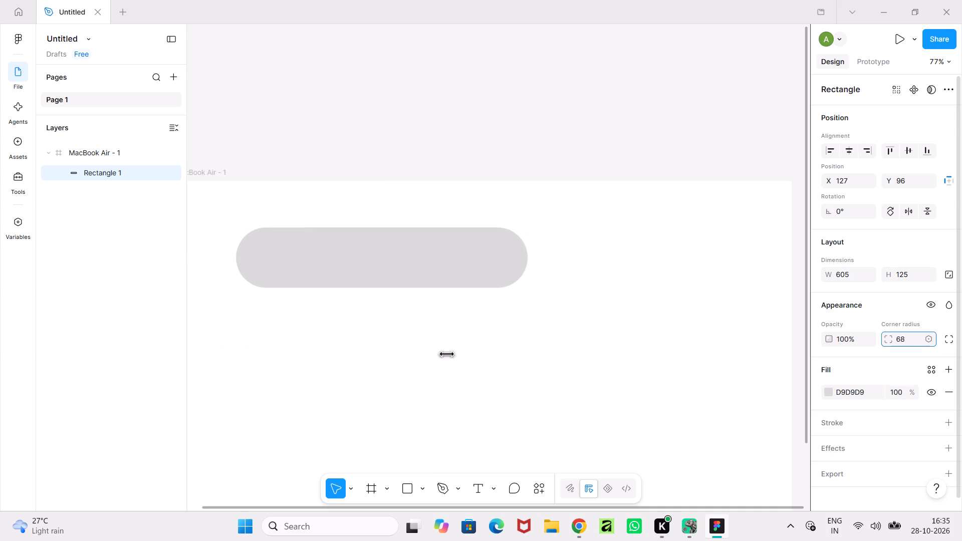
{"action": "left_click_drag", "start_coordinate": [698, 270], "coordinate": [710, 270]}
{"action": "left_click_drag", "start_coordinate": [889, 340], "coordinate": [501, 266]}
{"action": "left_click_drag", "start_coordinate": [501, 266], "coordinate": [388, 280]}
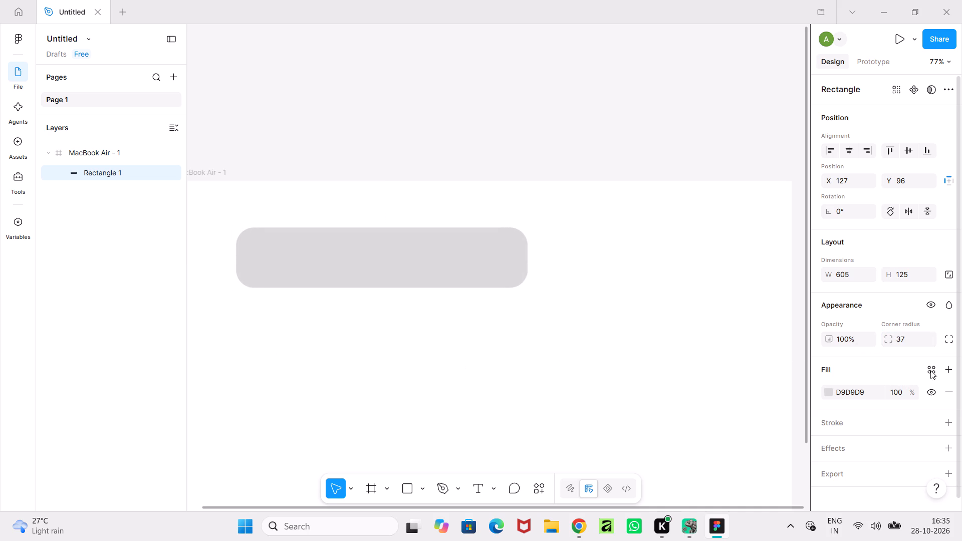
{"action": "left_click_drag", "start_coordinate": [888, 340], "coordinate": [446, 274]}
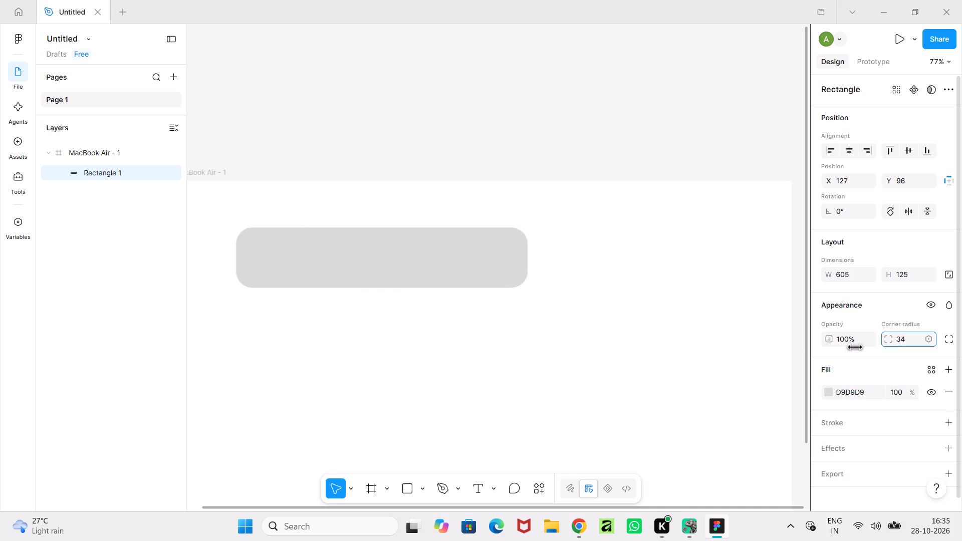
{"action": "left_click_drag", "start_coordinate": [446, 274], "coordinate": [415, 278]}
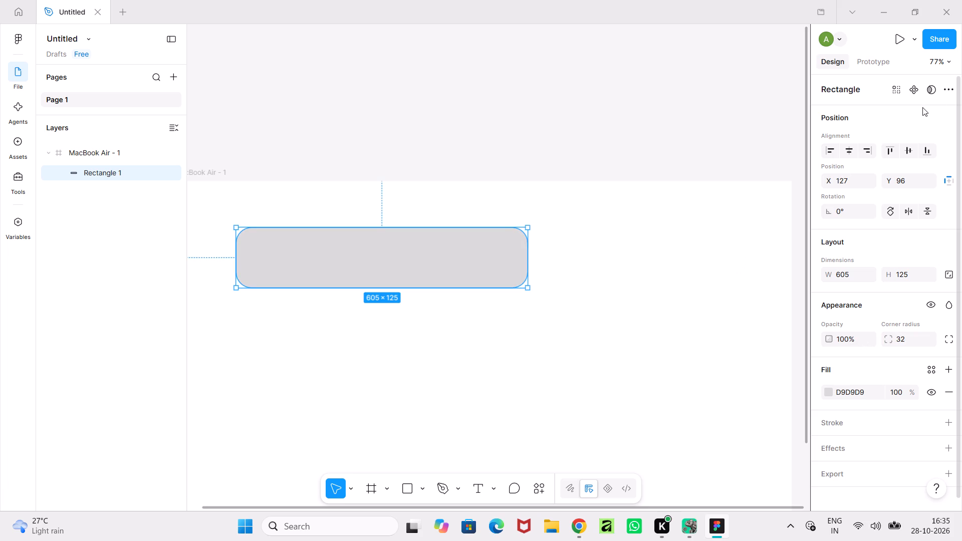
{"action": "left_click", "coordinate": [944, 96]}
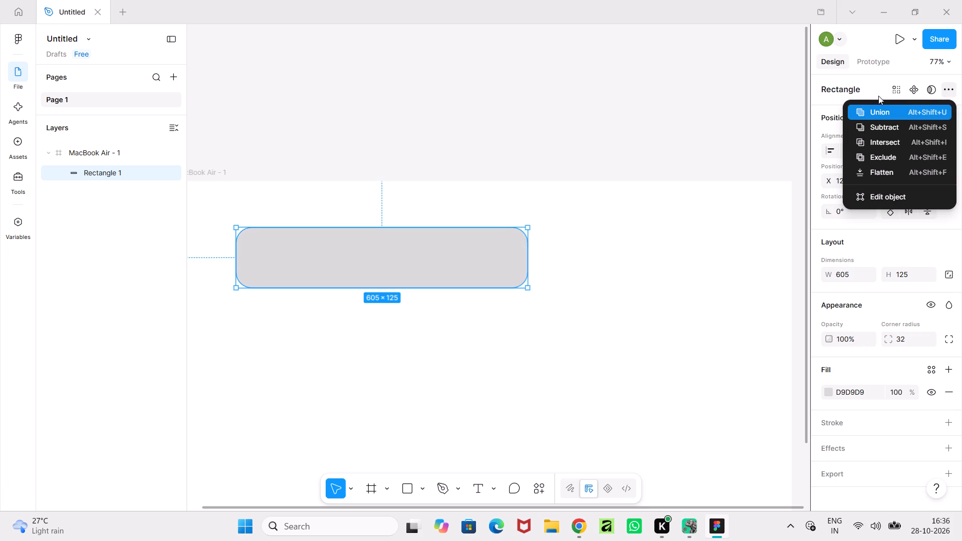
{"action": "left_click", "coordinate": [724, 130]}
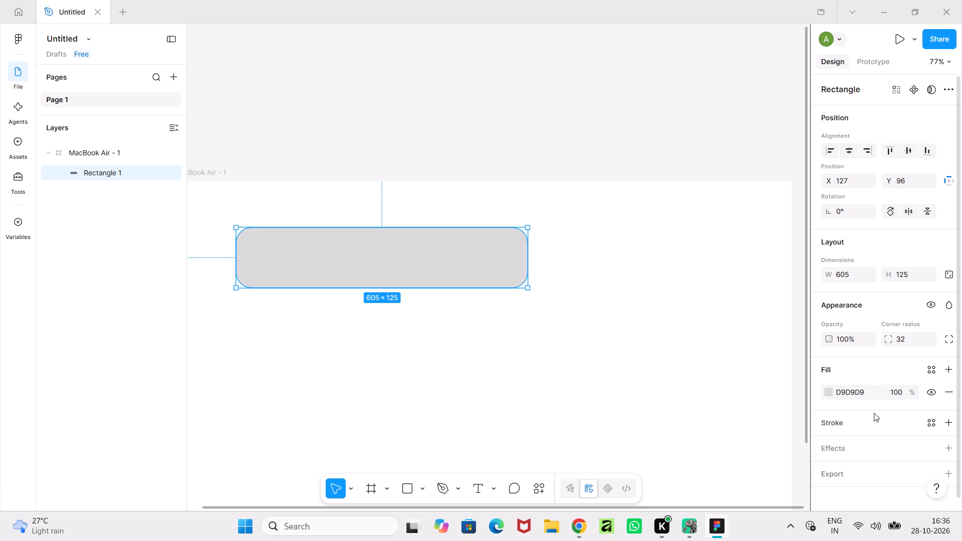
Set the rectangle's fill color to 6699CC and deselect it.
{"action": "scroll", "coordinate": [874, 413], "scroll_direction": "down", "scroll_amount": 3}
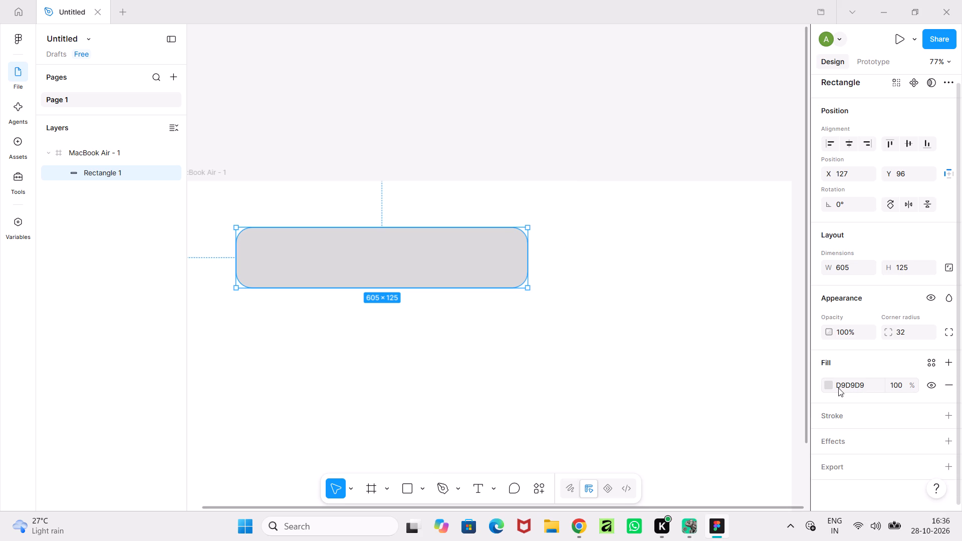
{"action": "left_click", "coordinate": [838, 387]}
{"action": "type", "text": "6699CC"}
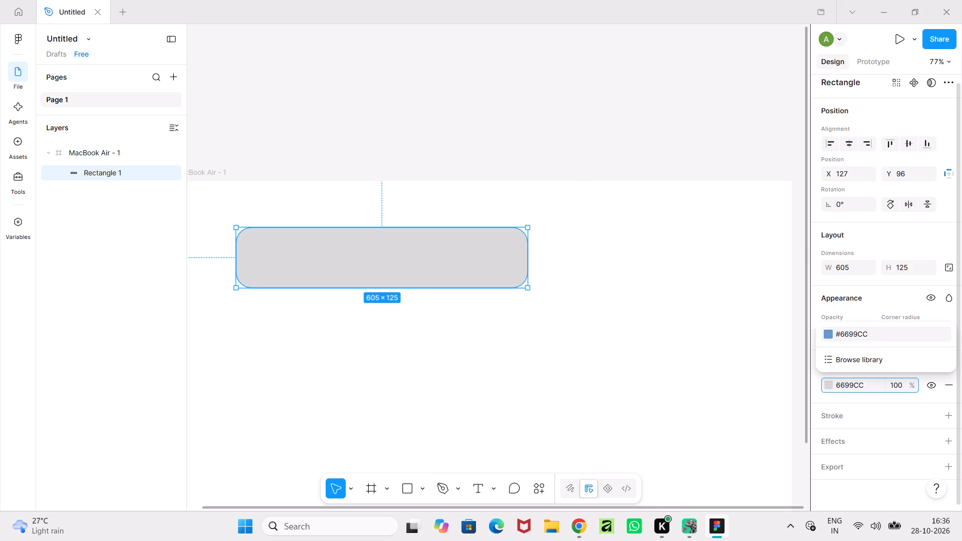
{"action": "key", "text": "Return"}
{"action": "left_click", "coordinate": [616, 342]}
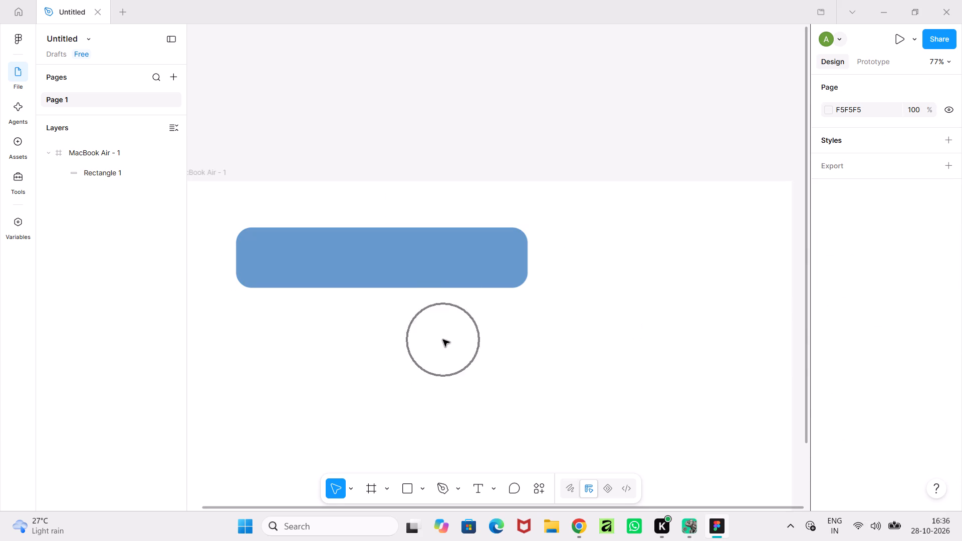
Draw a circle about 86 × 86 straddling the blue bar's upper edge near its left end, at about X 178, Y 53.
{"action": "middle_click_drag", "start_coordinate": [443, 340], "coordinate": [583, 397]}
{"action": "left_click", "coordinate": [421, 492]}
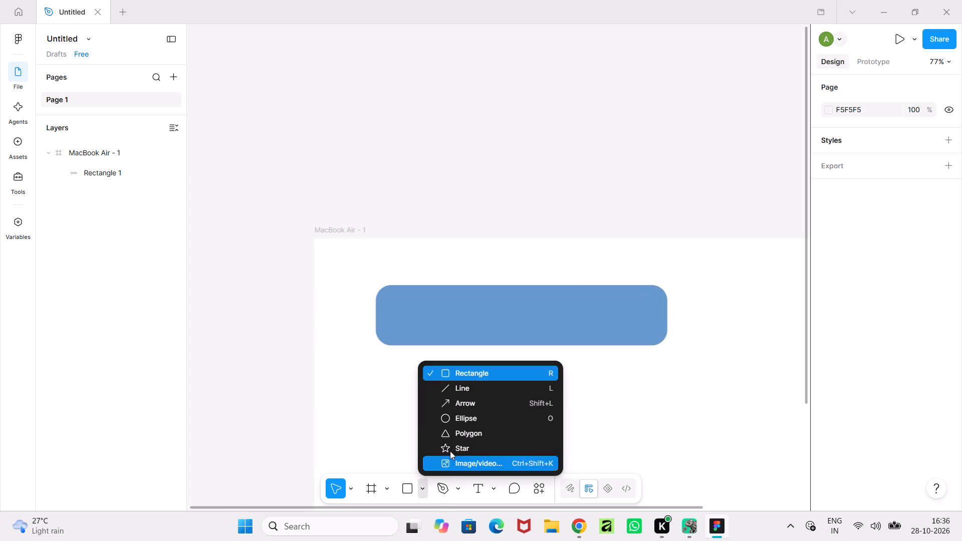
{"action": "left_click", "coordinate": [463, 416]}
{"action": "left_click_drag", "start_coordinate": [405, 278], "coordinate": [433, 311], "text": "shift"}
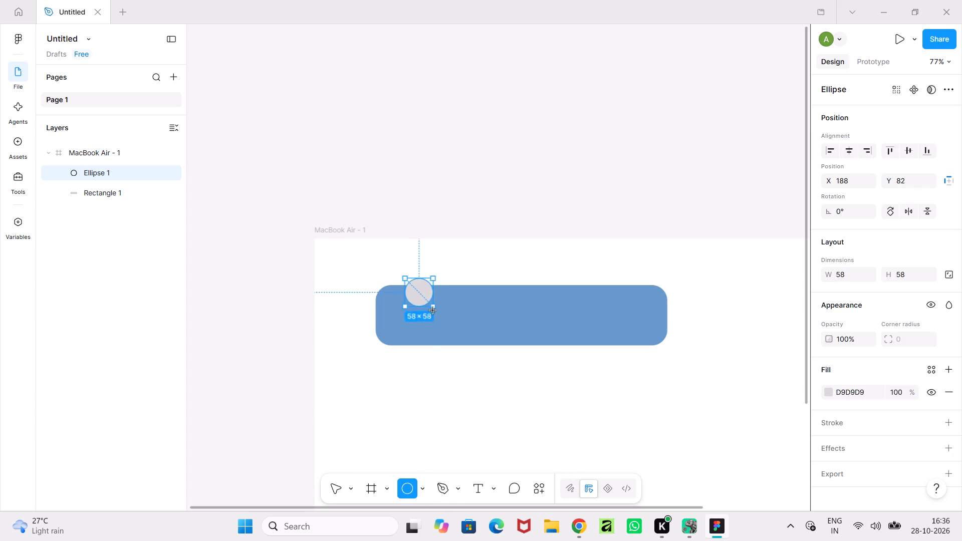
{"action": "left_click_drag", "start_coordinate": [433, 311], "coordinate": [439, 320], "text": "shift"}
{"action": "left_click_drag", "start_coordinate": [428, 307], "coordinate": [423, 295]}
{"action": "scroll", "coordinate": [423, 295], "scroll_direction": "up", "scroll_amount": 3, "text": "ctrl"}
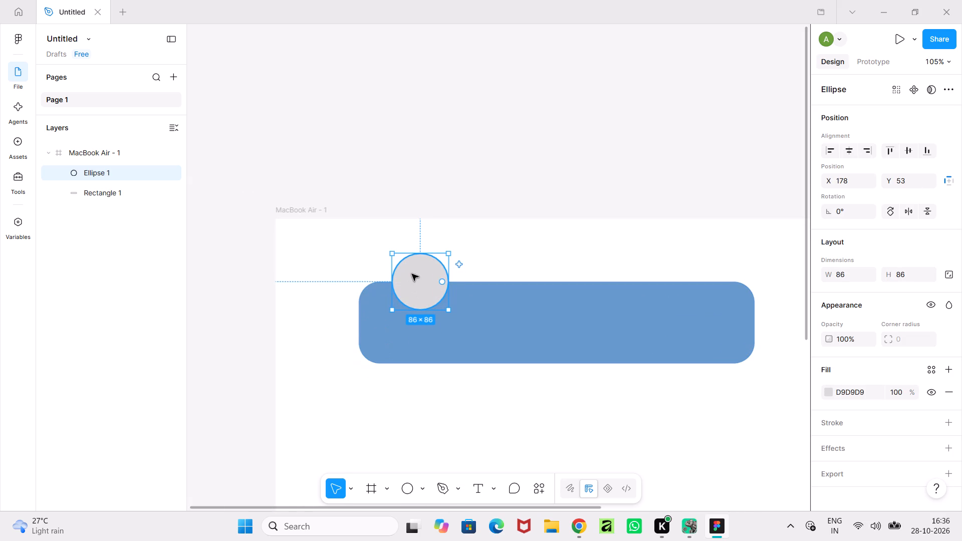
Edit the circle's vector points and pull its bottom anchor straight down to about Y 171.
{"action": "double_click", "coordinate": [410, 285]}
{"action": "scroll", "coordinate": [410, 285], "scroll_direction": "up", "scroll_amount": 3, "text": "ctrl"}
{"action": "left_click_drag", "start_coordinate": [423, 319], "coordinate": [423, 324]}
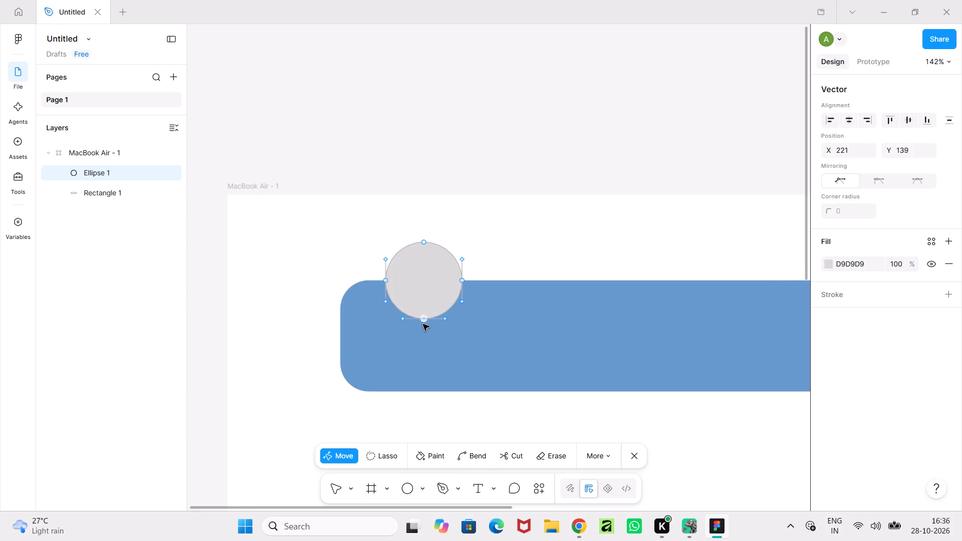
{"action": "left_click_drag", "start_coordinate": [423, 324], "coordinate": [421, 347]}
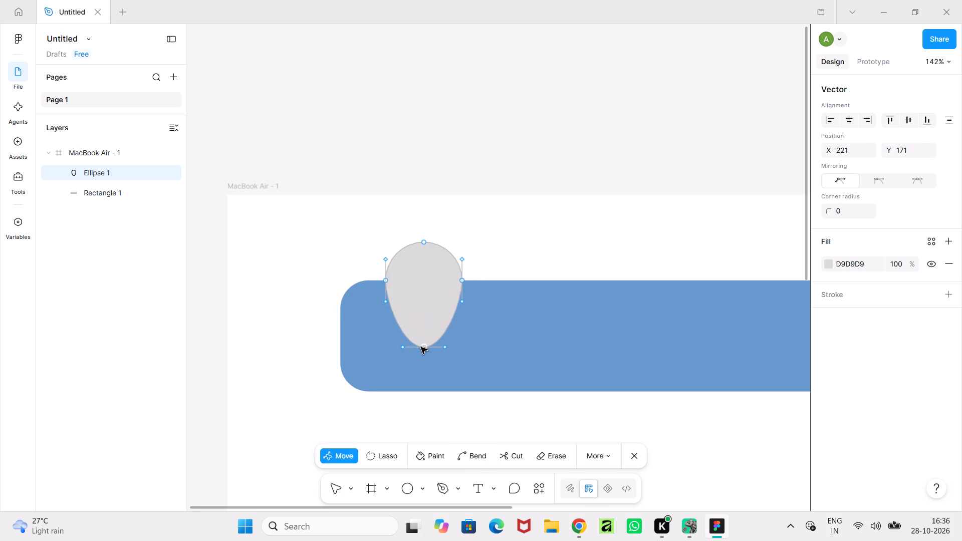
Pull the shape's right anchor outward along the bar's upper edge to about X 286 and bend its lower curve inward.
{"action": "left_click_drag", "start_coordinate": [462, 282], "coordinate": [476, 281]}
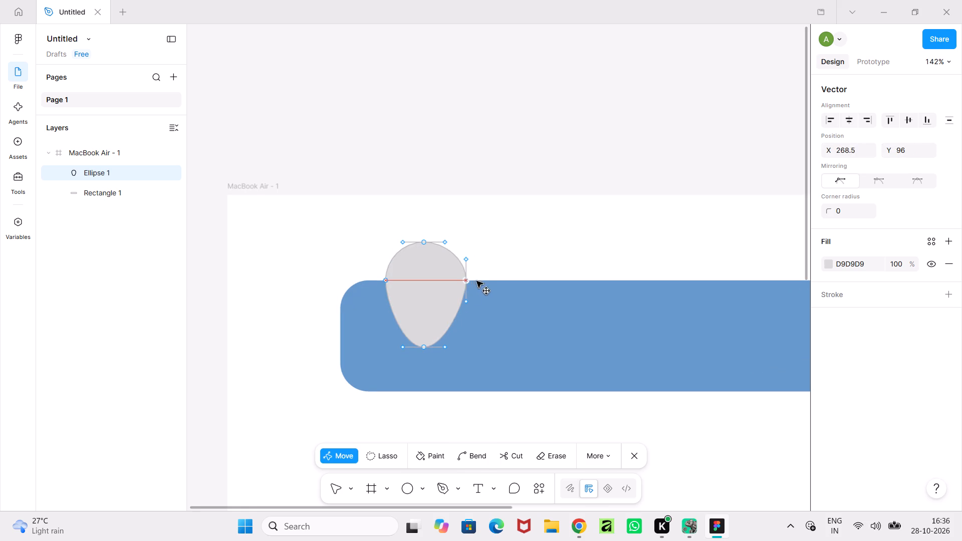
{"action": "left_click_drag", "start_coordinate": [476, 281], "coordinate": [481, 281]}
{"action": "left_click_drag", "start_coordinate": [480, 302], "coordinate": [468, 297]}
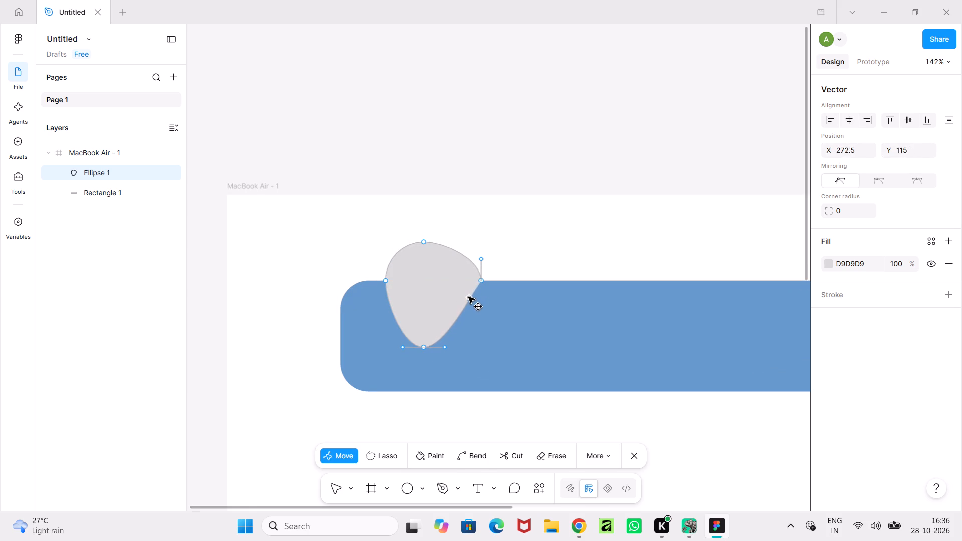
{"action": "left_click_drag", "start_coordinate": [468, 297], "coordinate": [437, 305]}
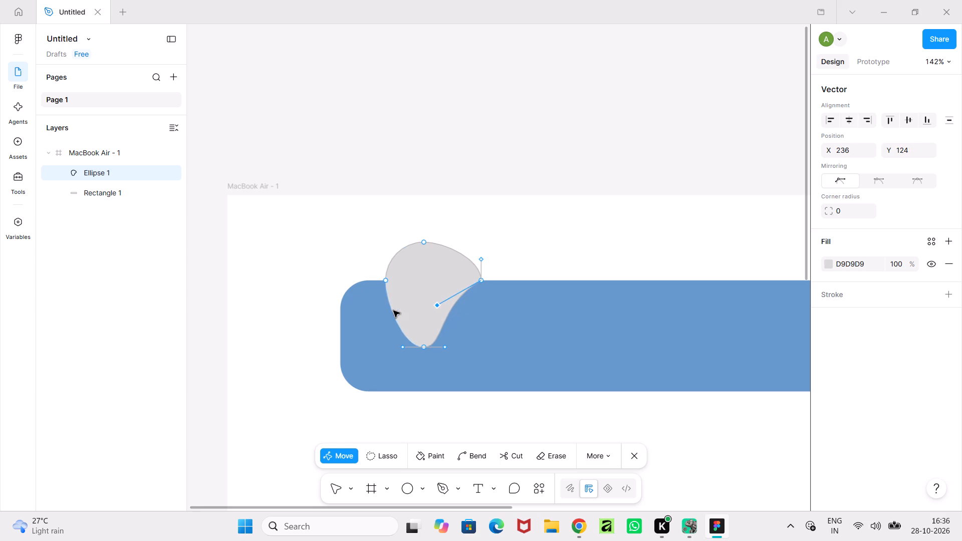
Pull the shape's left anchor outward to about X 166 and bend its lower curve inward to mirror the right side.
{"action": "left_click", "coordinate": [386, 282]}
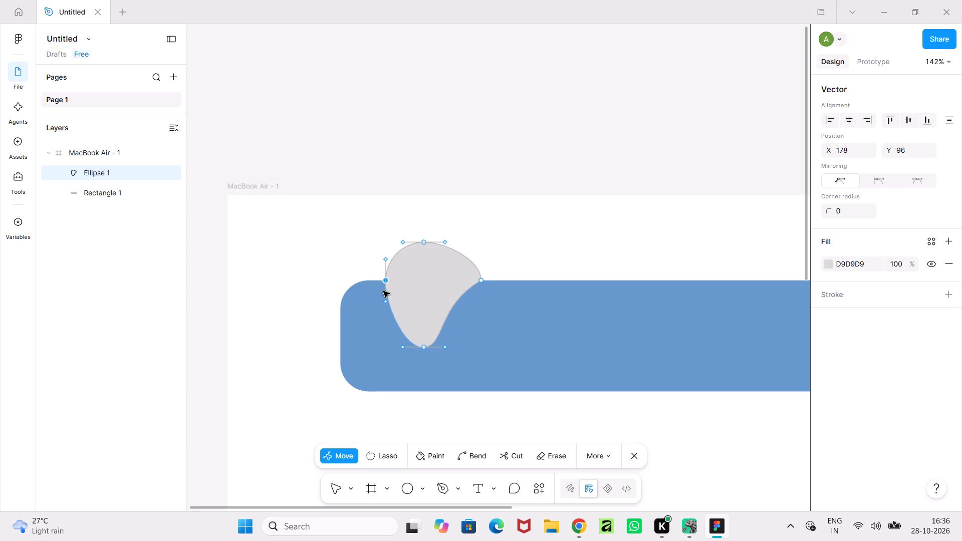
{"action": "left_click_drag", "start_coordinate": [386, 280], "coordinate": [375, 281]}
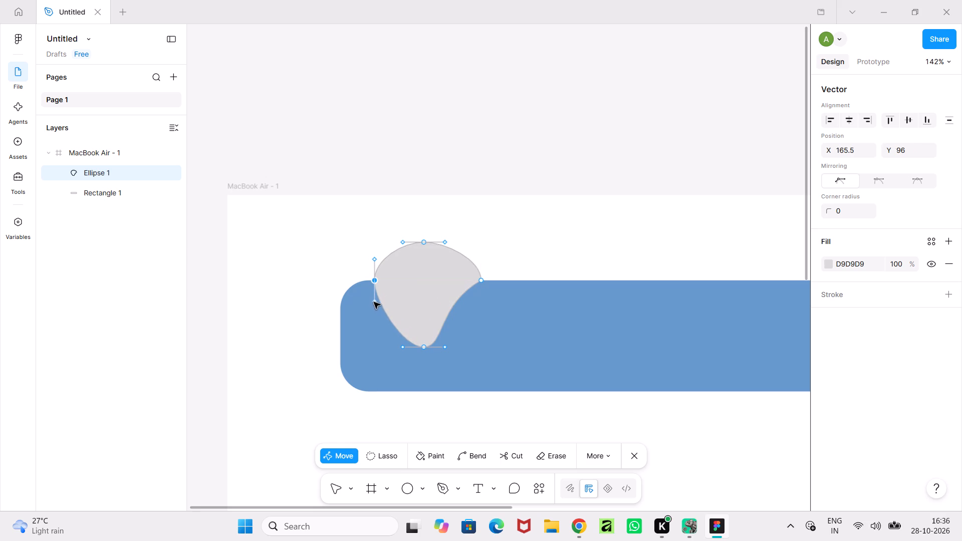
{"action": "left_click_drag", "start_coordinate": [374, 302], "coordinate": [404, 297]}
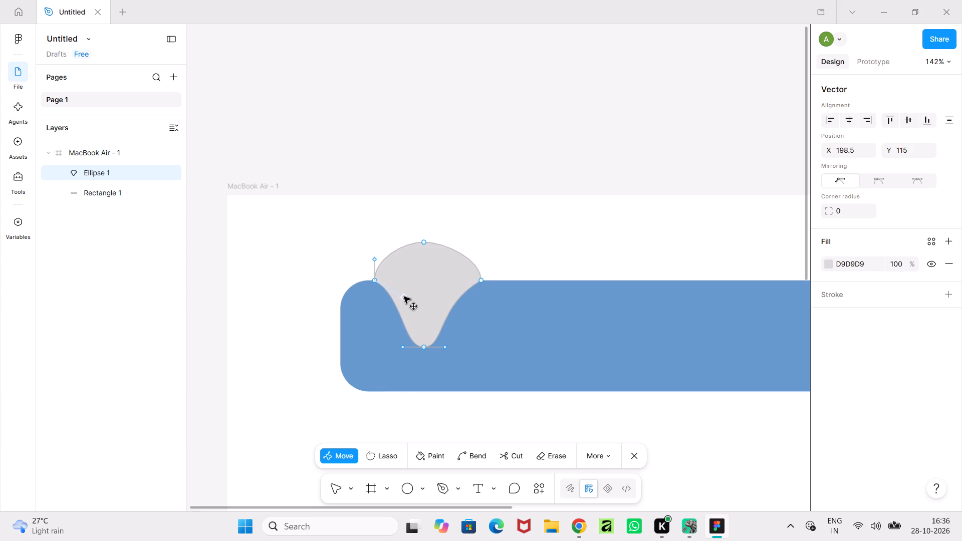
{"action": "left_click_drag", "start_coordinate": [404, 297], "coordinate": [417, 305]}
{"action": "left_click_drag", "start_coordinate": [417, 305], "coordinate": [416, 305]}
{"action": "left_click", "coordinate": [423, 347]}
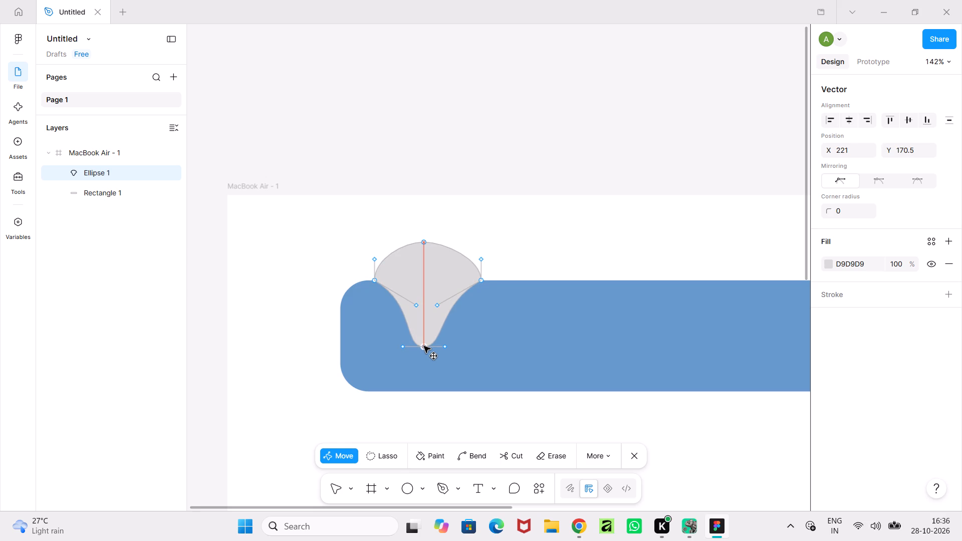
{"action": "left_click", "coordinate": [417, 306]}
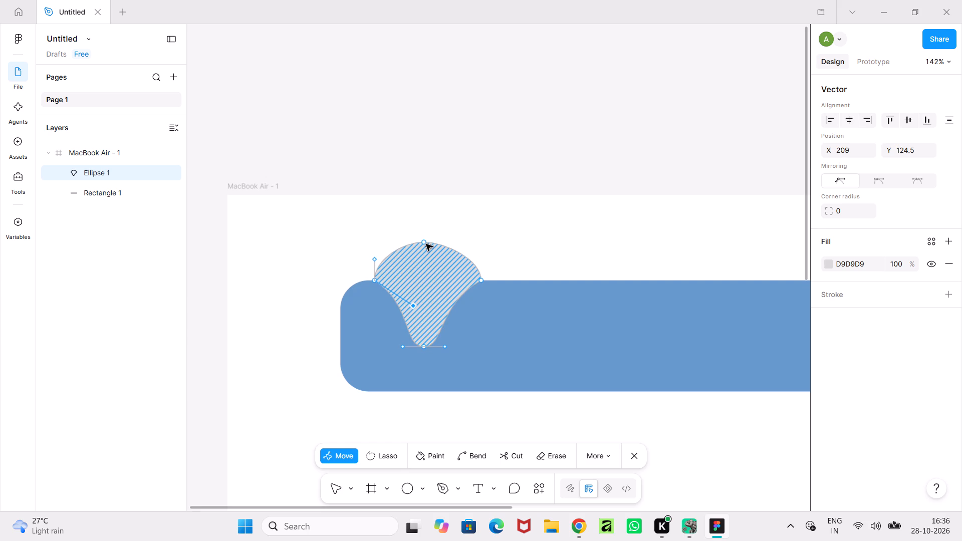
{"action": "left_click", "coordinate": [483, 279]}
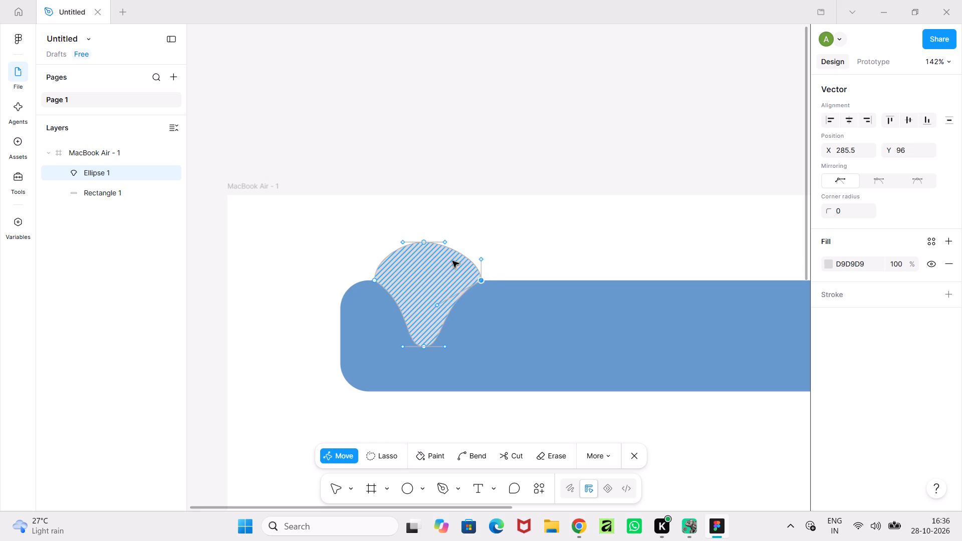
{"action": "left_click", "coordinate": [374, 280]}
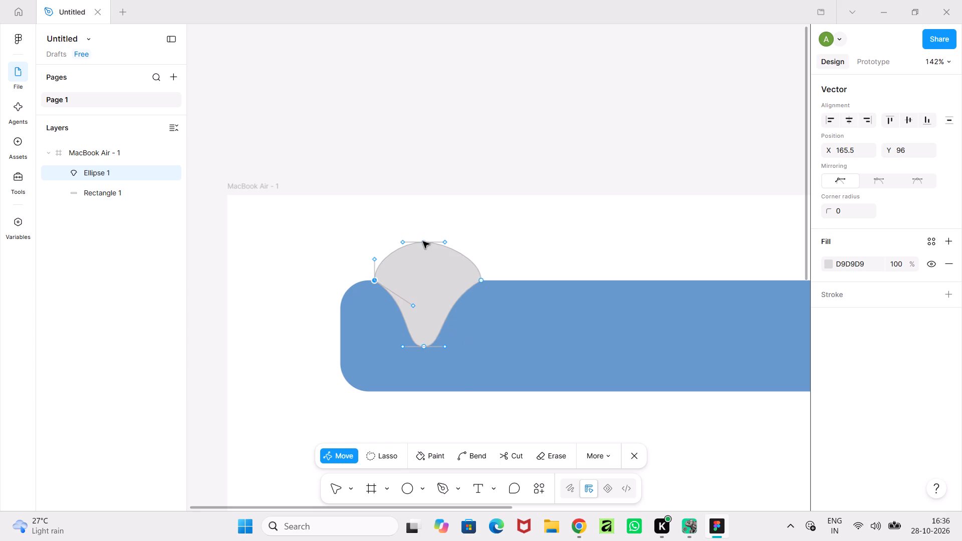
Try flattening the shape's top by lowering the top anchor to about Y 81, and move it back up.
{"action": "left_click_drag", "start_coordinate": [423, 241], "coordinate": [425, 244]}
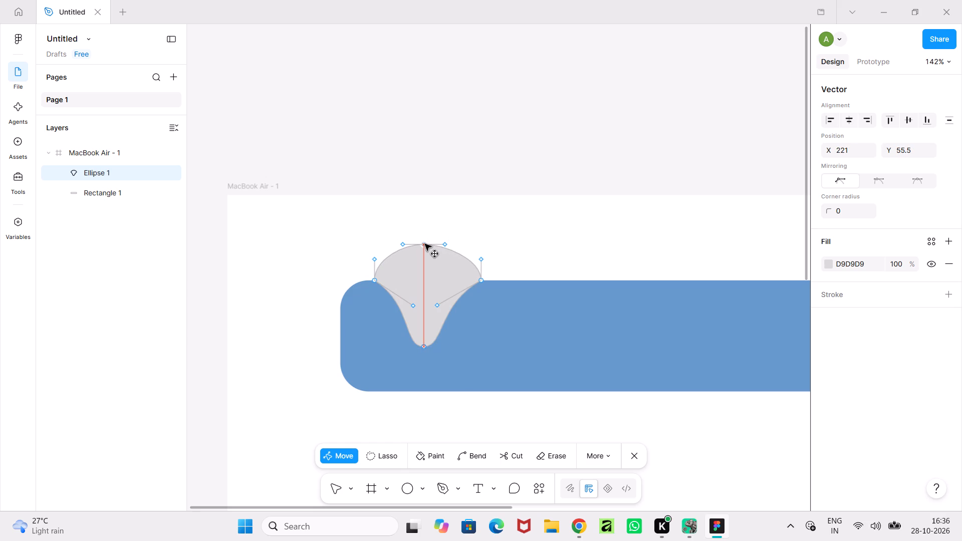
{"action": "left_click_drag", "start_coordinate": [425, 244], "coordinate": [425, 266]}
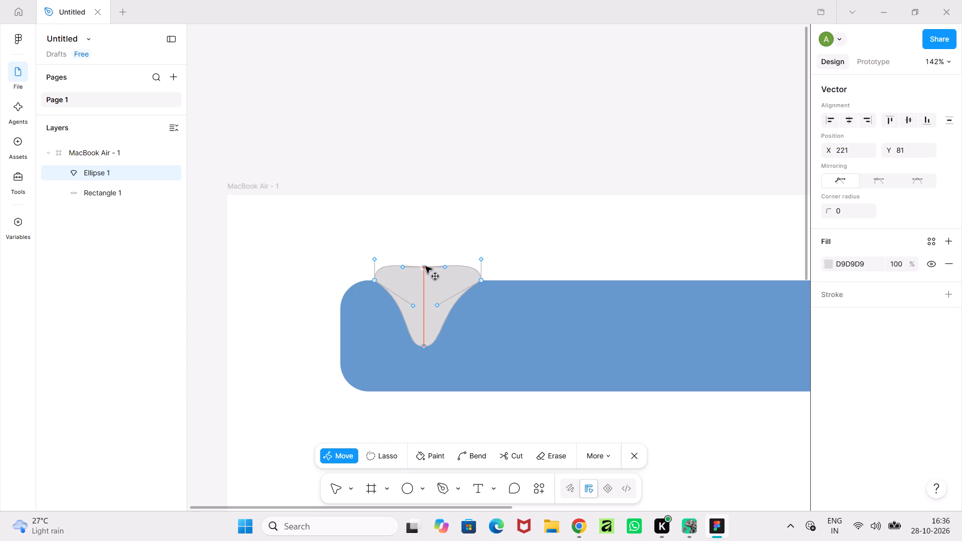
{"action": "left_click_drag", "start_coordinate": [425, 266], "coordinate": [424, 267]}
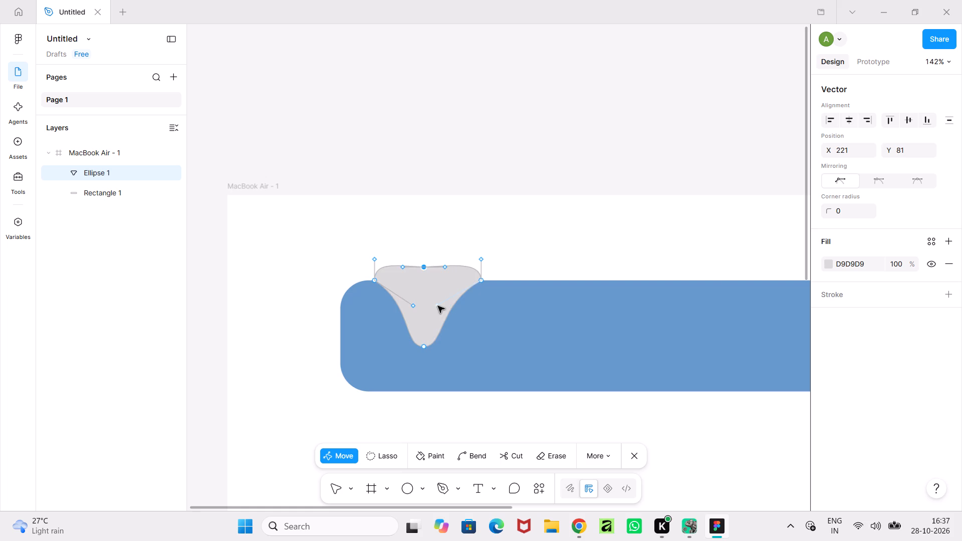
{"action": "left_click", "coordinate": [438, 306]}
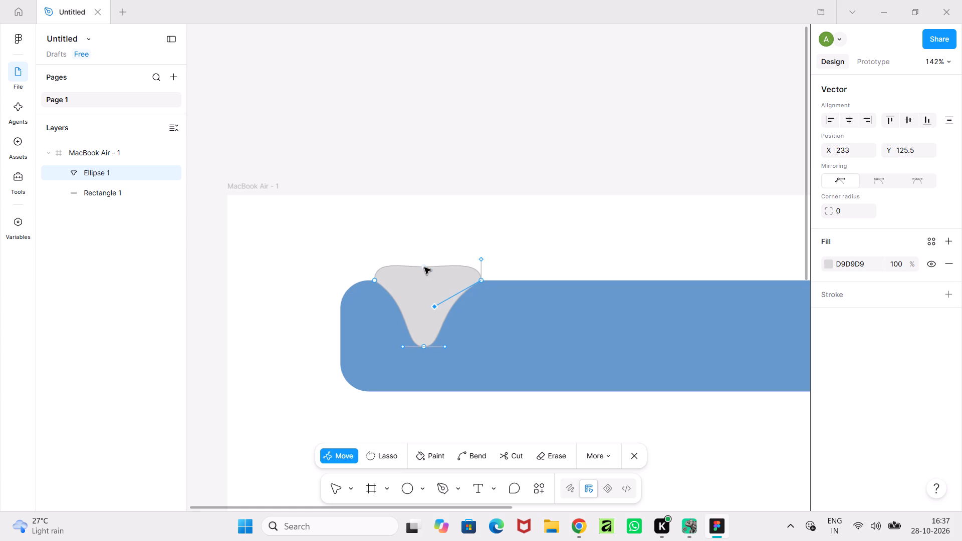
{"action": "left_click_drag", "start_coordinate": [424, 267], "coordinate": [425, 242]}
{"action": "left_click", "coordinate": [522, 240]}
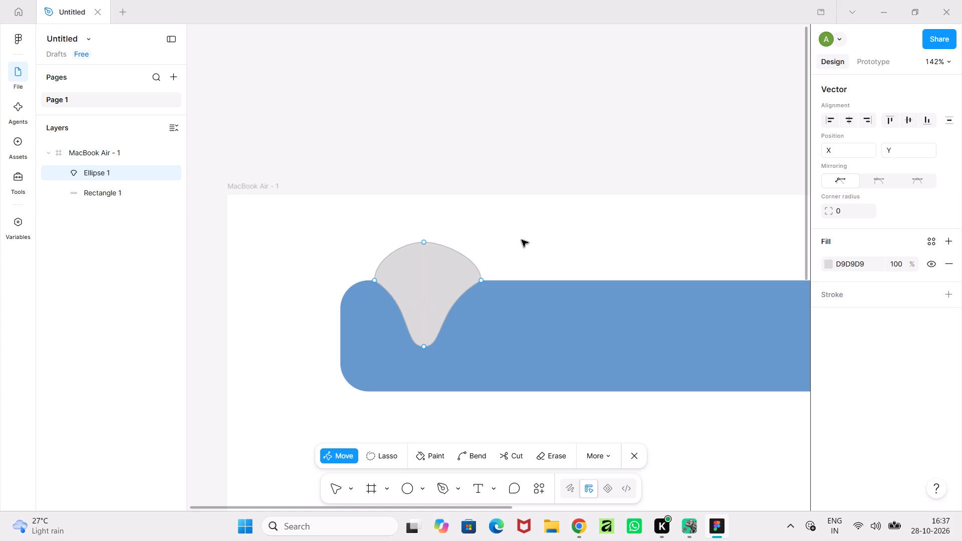
Widen the shape to about 146, shift it so its left edge sits near X 161, and ease its lower-left curve.
{"action": "left_click", "coordinate": [418, 294]}
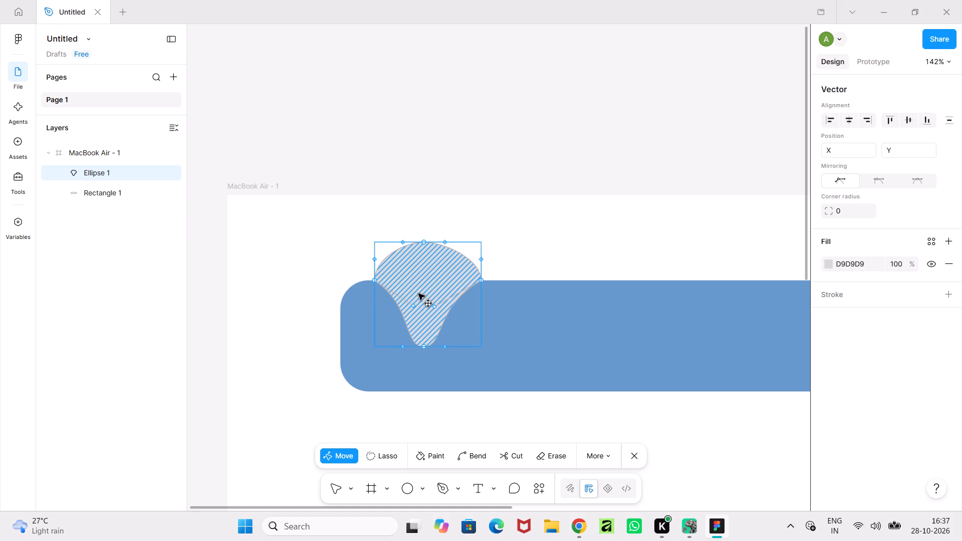
{"action": "scroll", "coordinate": [387, 281], "scroll_direction": "up", "scroll_amount": 4, "text": "ctrl"}
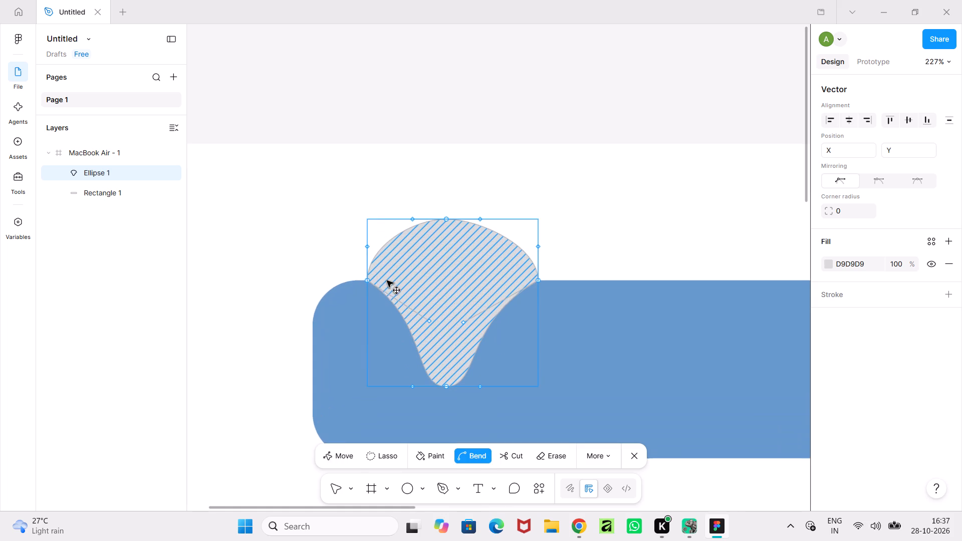
{"action": "left_click_drag", "start_coordinate": [370, 281], "coordinate": [346, 283]}
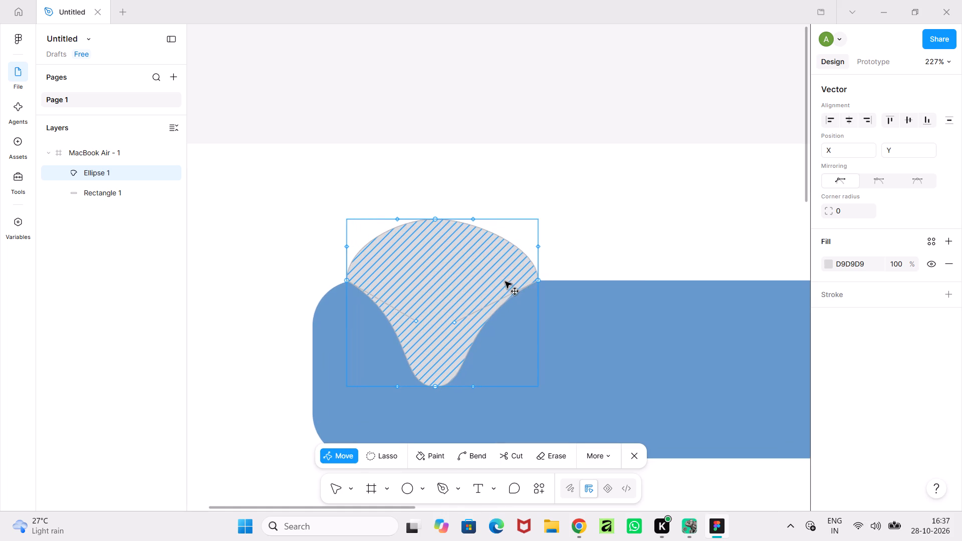
{"action": "left_click_drag", "start_coordinate": [539, 282], "coordinate": [555, 282]}
{"action": "left_click_drag", "start_coordinate": [475, 289], "coordinate": [490, 289]}
{"action": "left_click", "coordinate": [437, 323]}
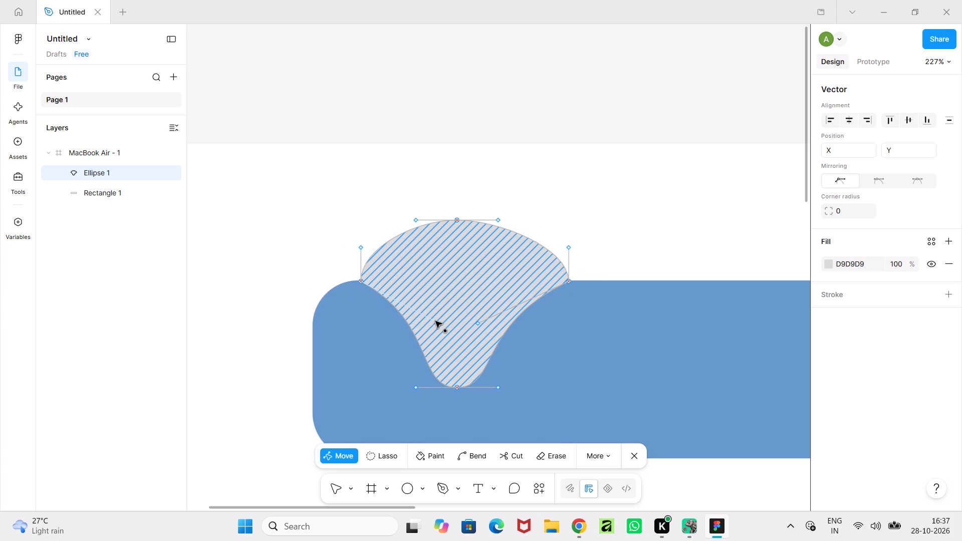
{"action": "left_click", "coordinate": [436, 323]}
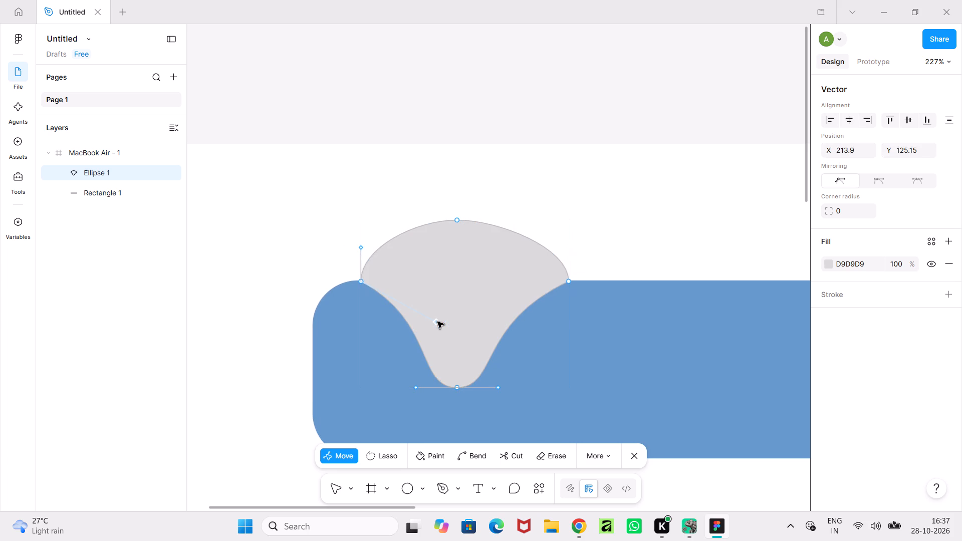
{"action": "left_click_drag", "start_coordinate": [437, 322], "coordinate": [425, 334]}
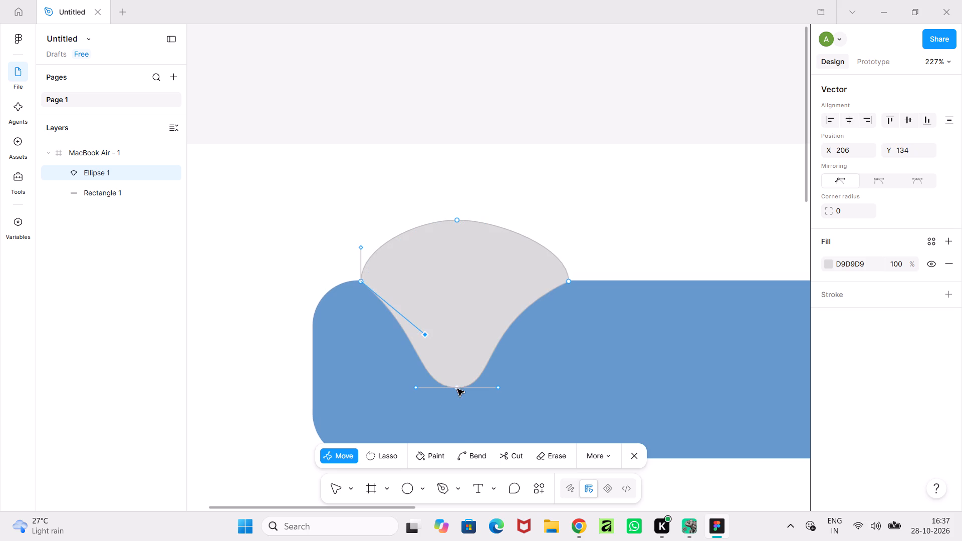
Lower the shape's bottom anchor to Y 180 and collapse both of its curve handles into a sharp tip.
{"action": "double_click", "coordinate": [457, 390]}
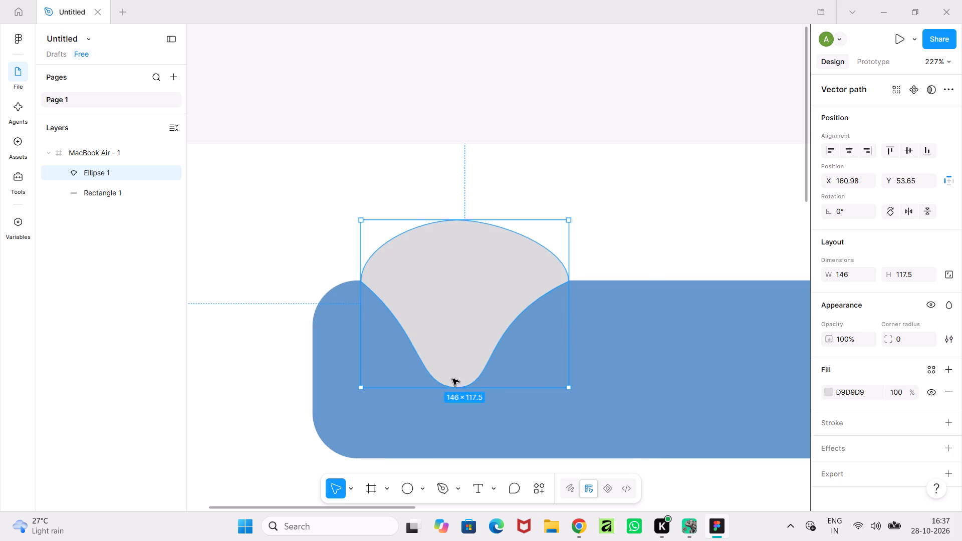
{"action": "double_click", "coordinate": [452, 378]}
{"action": "left_click", "coordinate": [458, 387]}
{"action": "left_click_drag", "start_coordinate": [458, 387], "coordinate": [458, 390]}
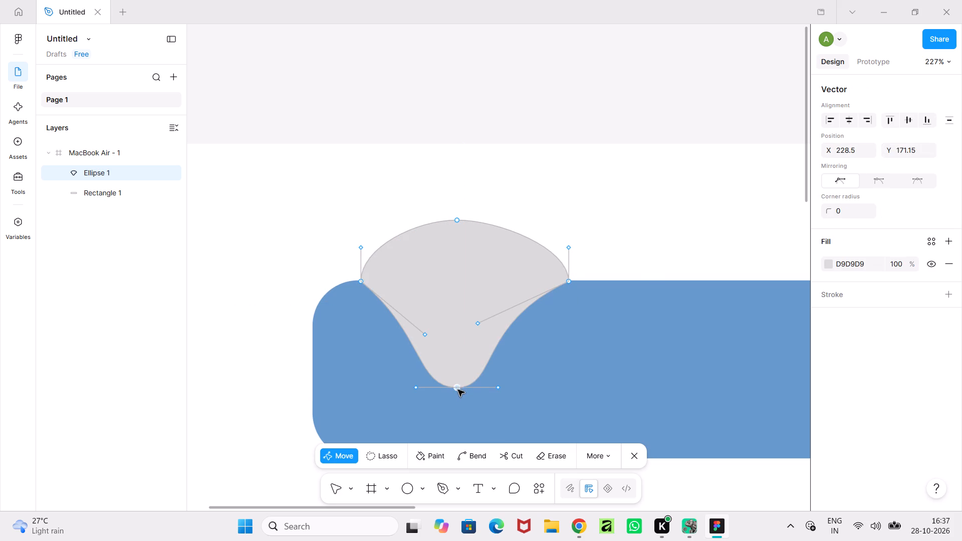
{"action": "left_click_drag", "start_coordinate": [458, 390], "coordinate": [456, 399]}
{"action": "left_click_drag", "start_coordinate": [497, 401], "coordinate": [481, 403]}
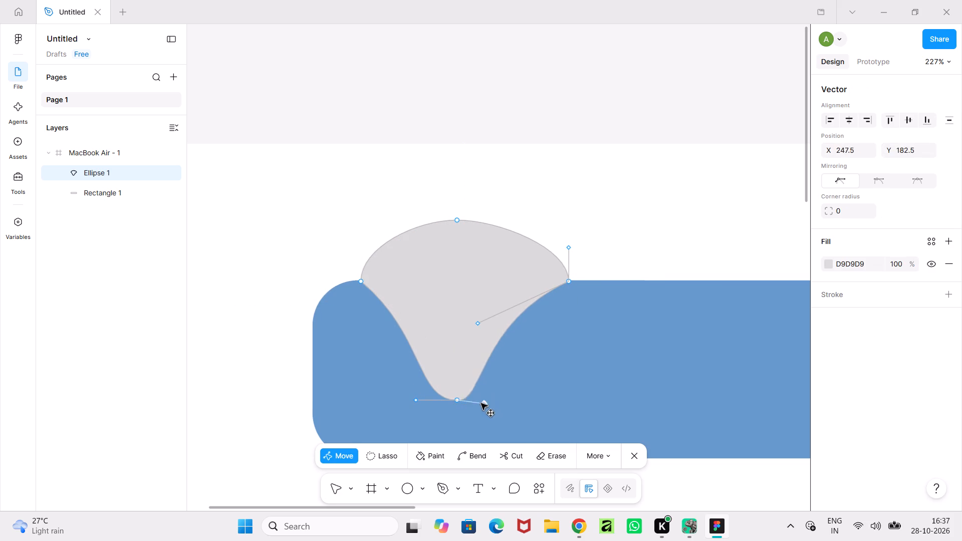
{"action": "left_click_drag", "start_coordinate": [481, 403], "coordinate": [457, 402]}
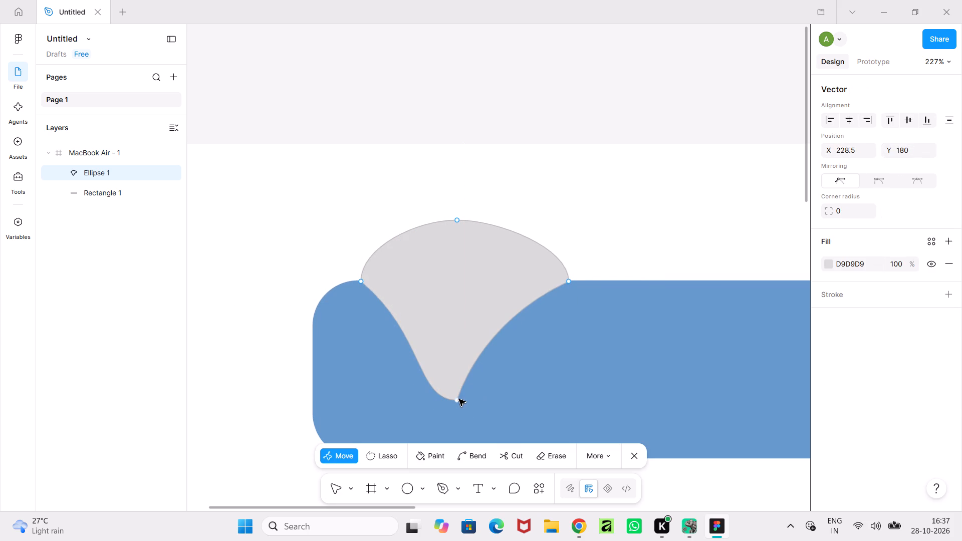
{"action": "left_click", "coordinate": [458, 399]}
{"action": "left_click_drag", "start_coordinate": [417, 400], "coordinate": [454, 401]}
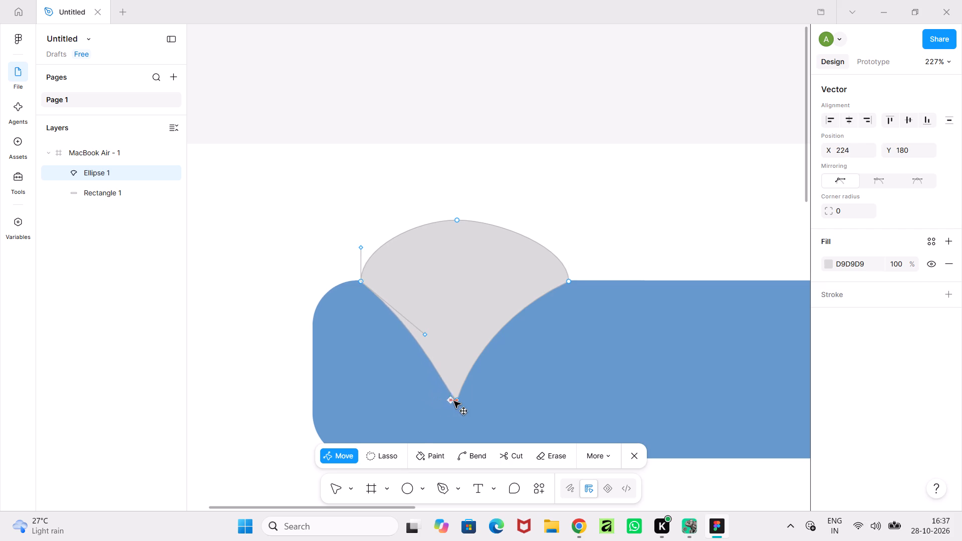
{"action": "left_click_drag", "start_coordinate": [454, 401], "coordinate": [458, 399]}
Straighten the lower-right curve slightly to match the left side and finish editing the vector shape.
{"action": "left_click", "coordinate": [488, 343]}
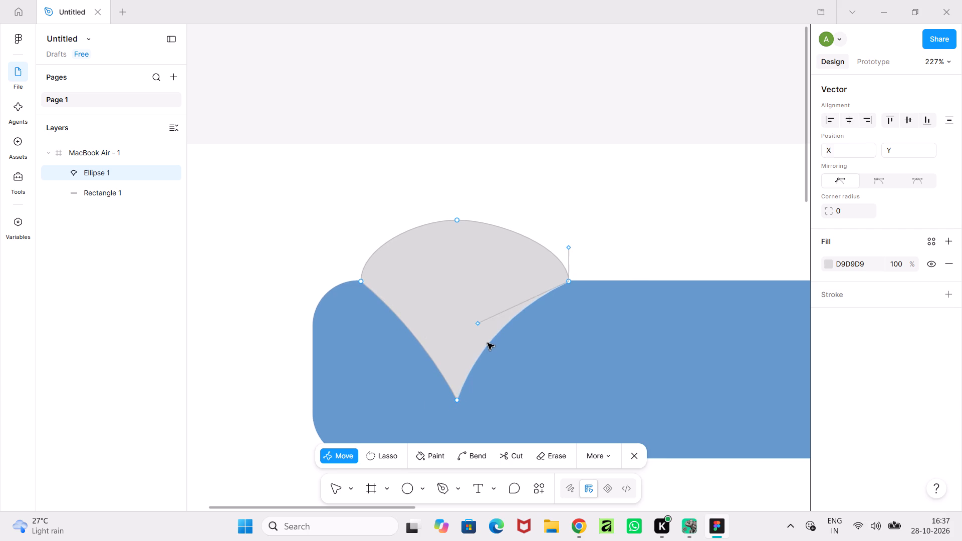
{"action": "left_click_drag", "start_coordinate": [478, 324], "coordinate": [485, 326]}
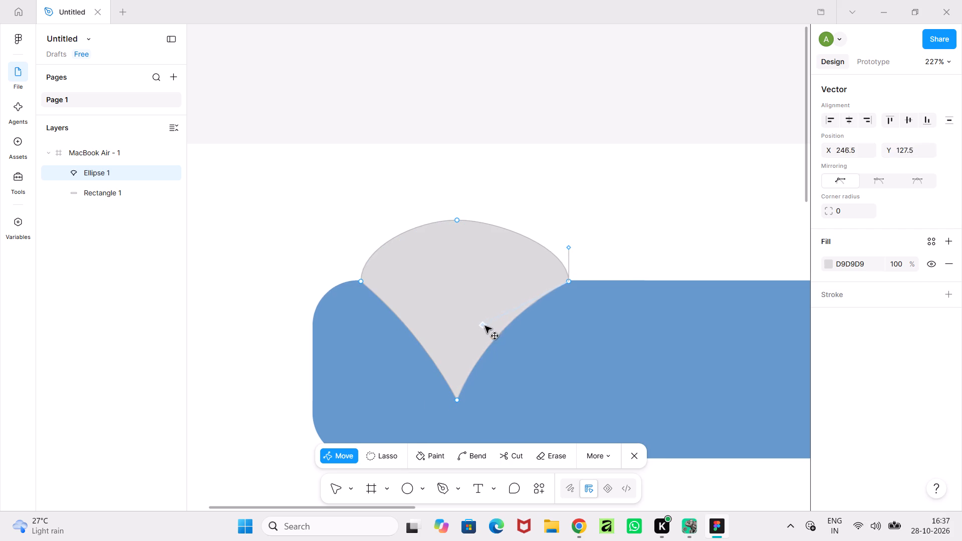
{"action": "left_click_drag", "start_coordinate": [485, 326], "coordinate": [492, 331]}
{"action": "left_click", "coordinate": [457, 401]}
{"action": "left_click_drag", "start_coordinate": [458, 401], "coordinate": [475, 400]}
{"action": "left_click", "coordinate": [455, 388]}
{"action": "left_click", "coordinate": [617, 267]}
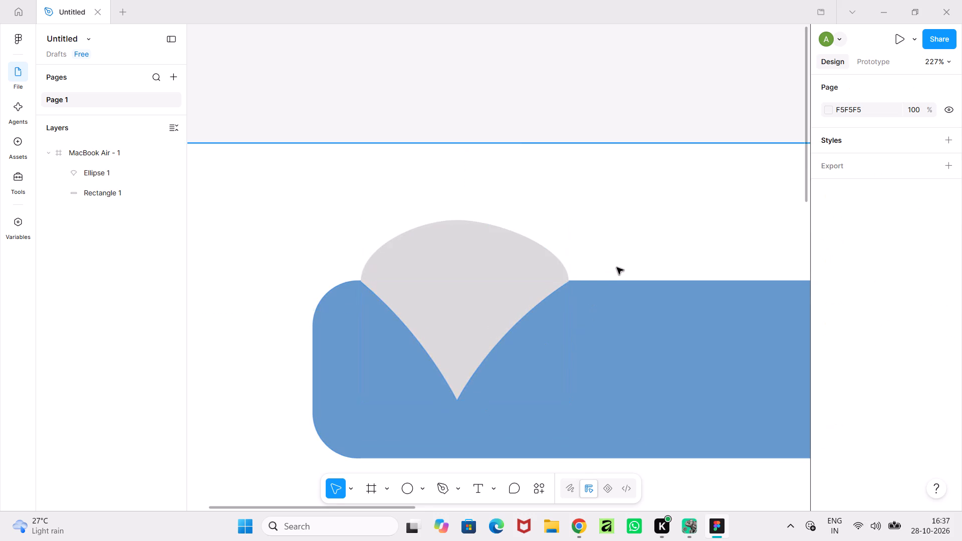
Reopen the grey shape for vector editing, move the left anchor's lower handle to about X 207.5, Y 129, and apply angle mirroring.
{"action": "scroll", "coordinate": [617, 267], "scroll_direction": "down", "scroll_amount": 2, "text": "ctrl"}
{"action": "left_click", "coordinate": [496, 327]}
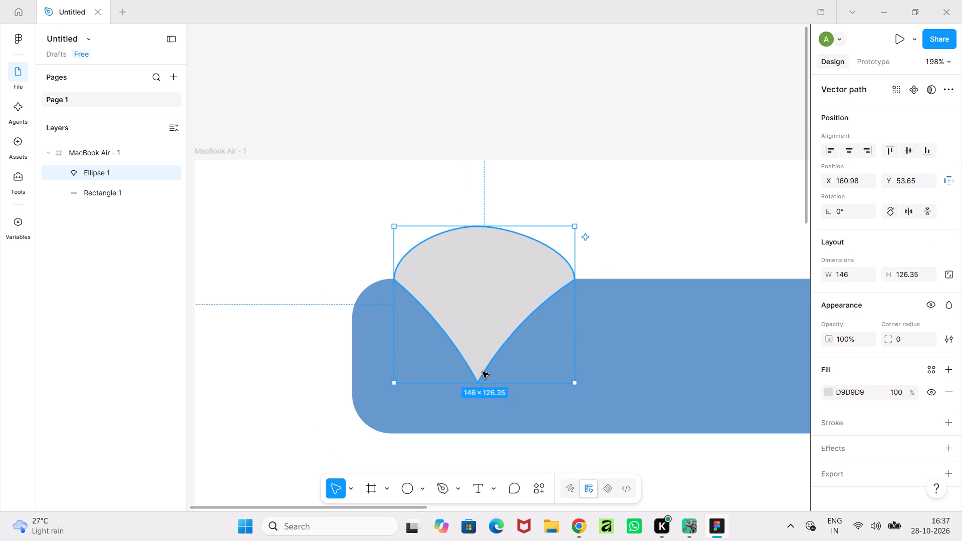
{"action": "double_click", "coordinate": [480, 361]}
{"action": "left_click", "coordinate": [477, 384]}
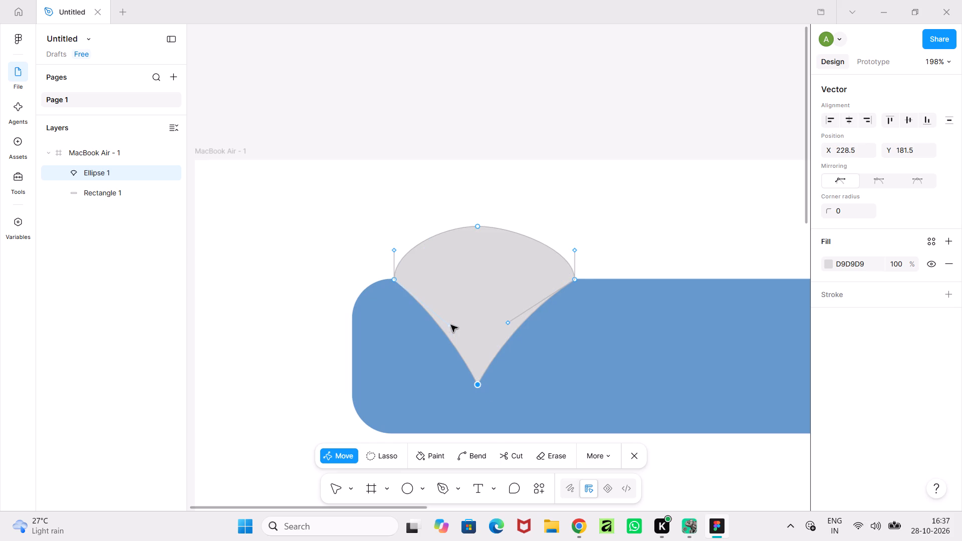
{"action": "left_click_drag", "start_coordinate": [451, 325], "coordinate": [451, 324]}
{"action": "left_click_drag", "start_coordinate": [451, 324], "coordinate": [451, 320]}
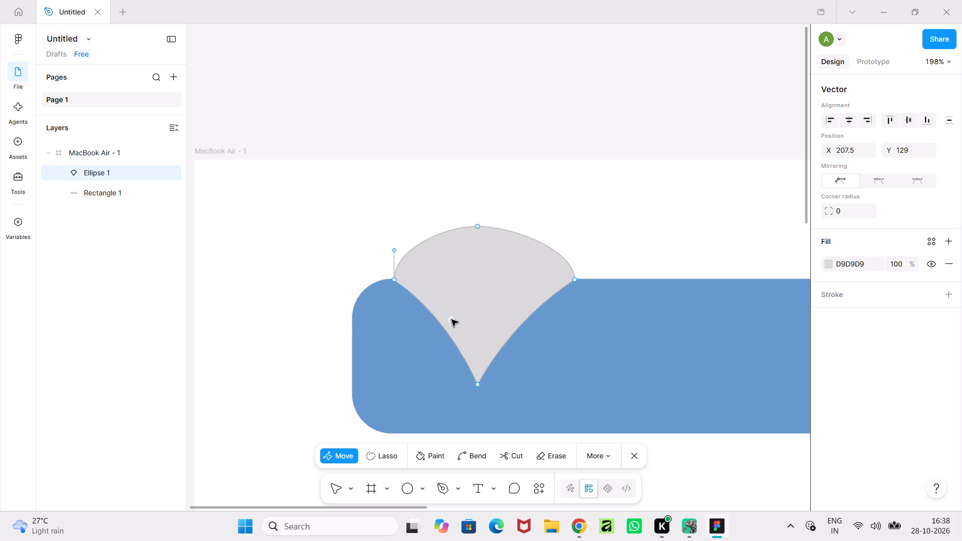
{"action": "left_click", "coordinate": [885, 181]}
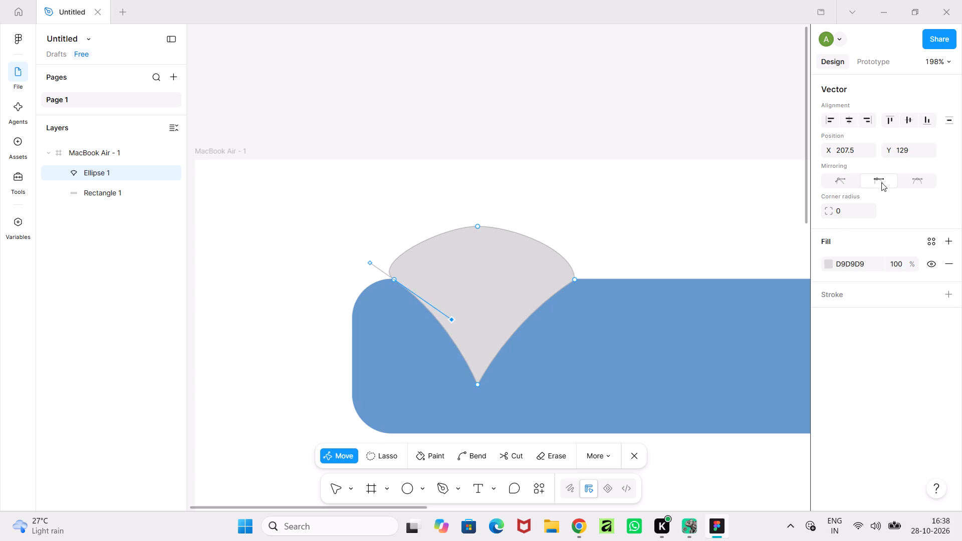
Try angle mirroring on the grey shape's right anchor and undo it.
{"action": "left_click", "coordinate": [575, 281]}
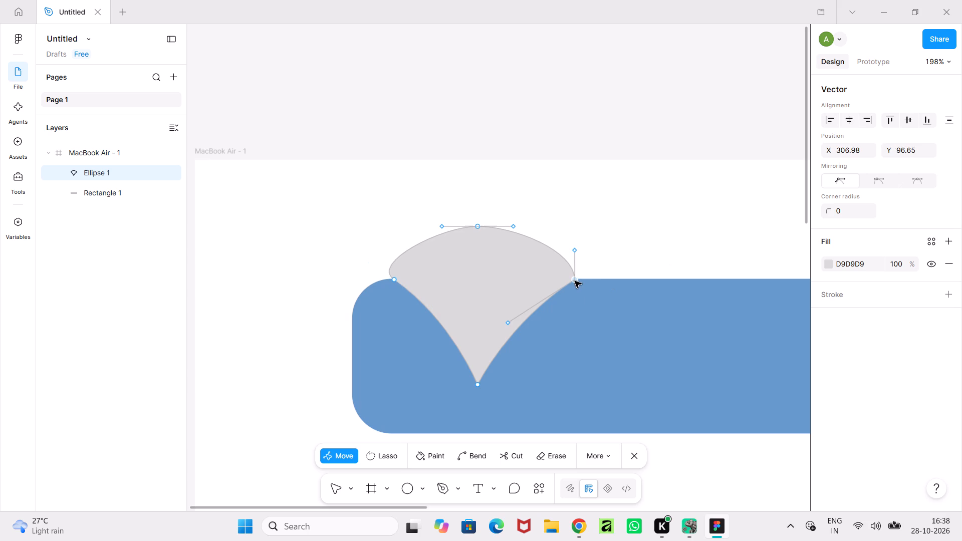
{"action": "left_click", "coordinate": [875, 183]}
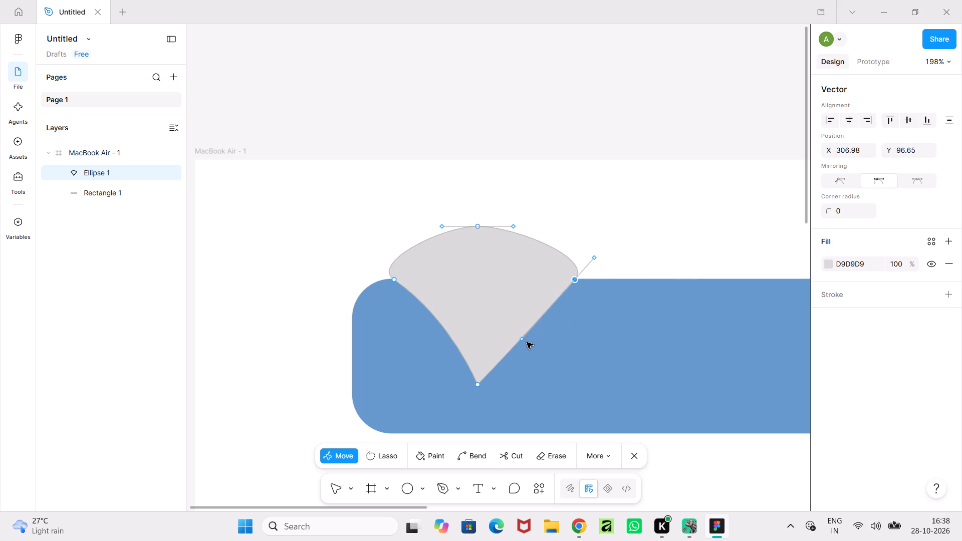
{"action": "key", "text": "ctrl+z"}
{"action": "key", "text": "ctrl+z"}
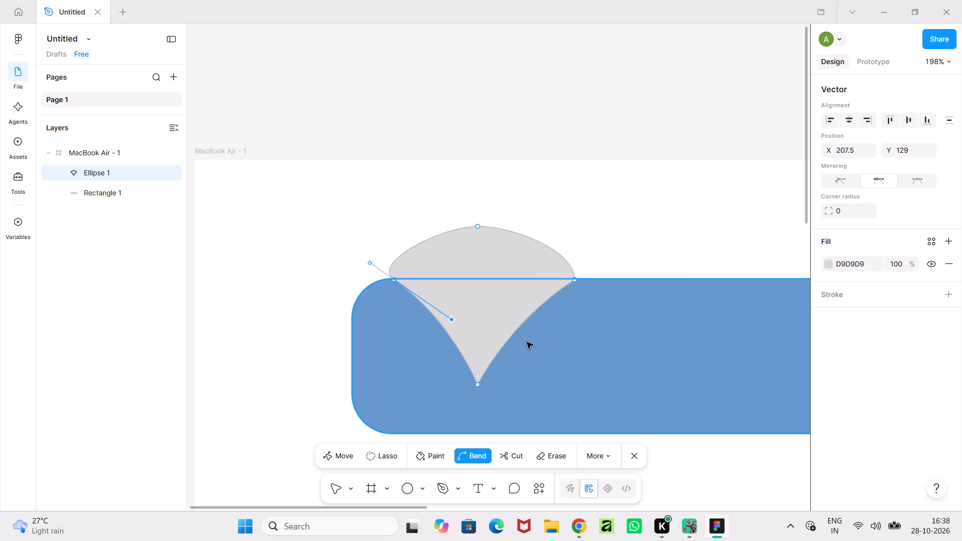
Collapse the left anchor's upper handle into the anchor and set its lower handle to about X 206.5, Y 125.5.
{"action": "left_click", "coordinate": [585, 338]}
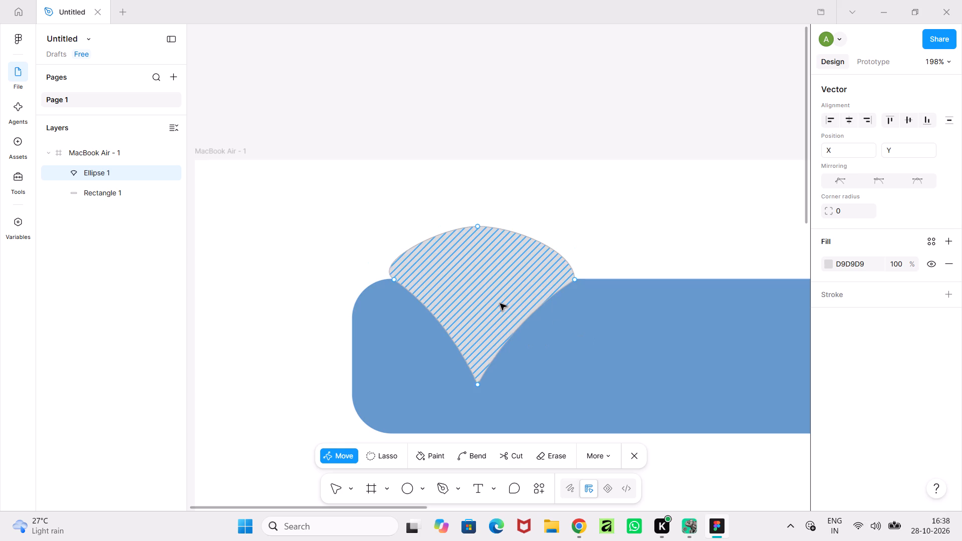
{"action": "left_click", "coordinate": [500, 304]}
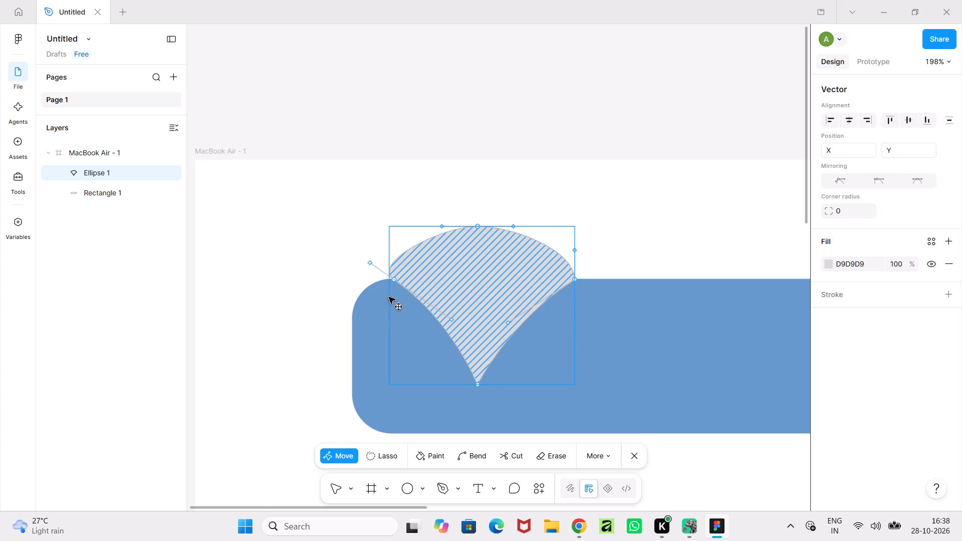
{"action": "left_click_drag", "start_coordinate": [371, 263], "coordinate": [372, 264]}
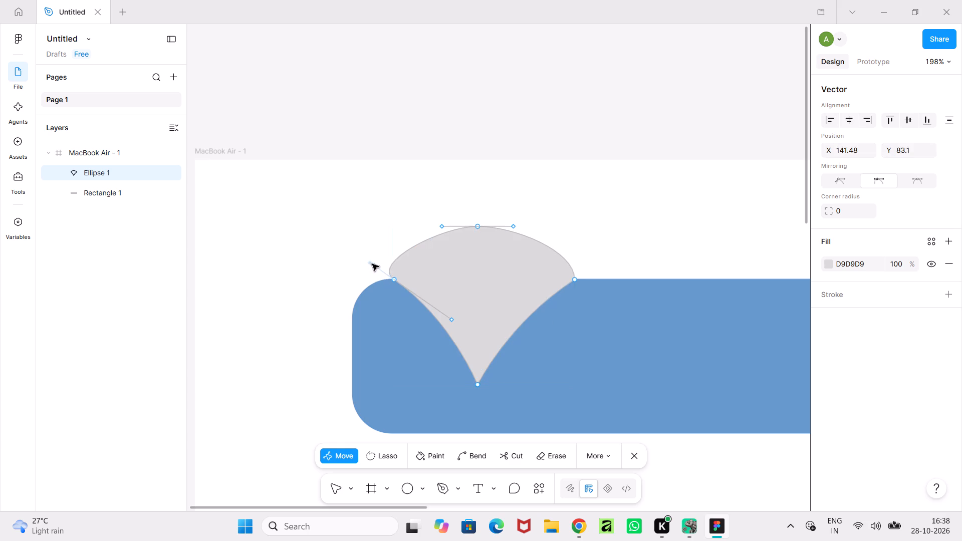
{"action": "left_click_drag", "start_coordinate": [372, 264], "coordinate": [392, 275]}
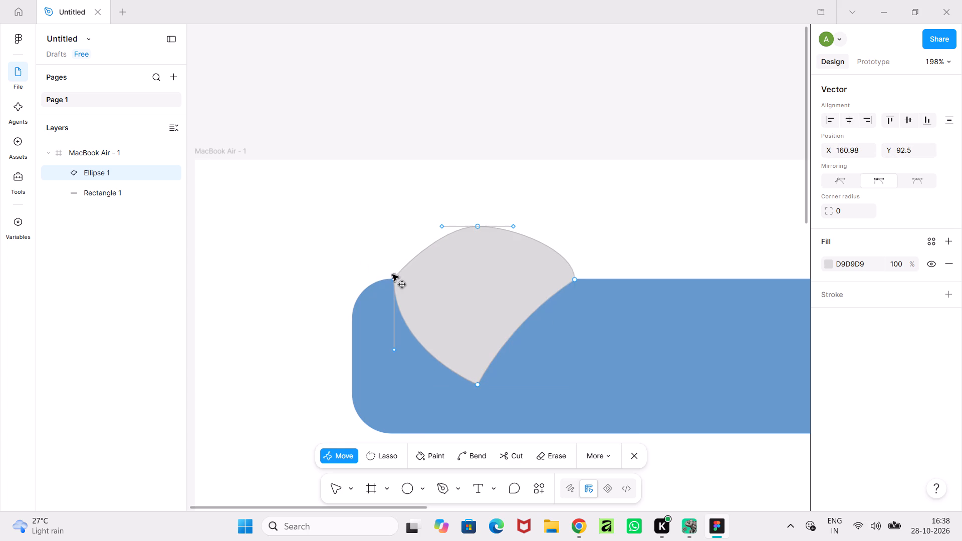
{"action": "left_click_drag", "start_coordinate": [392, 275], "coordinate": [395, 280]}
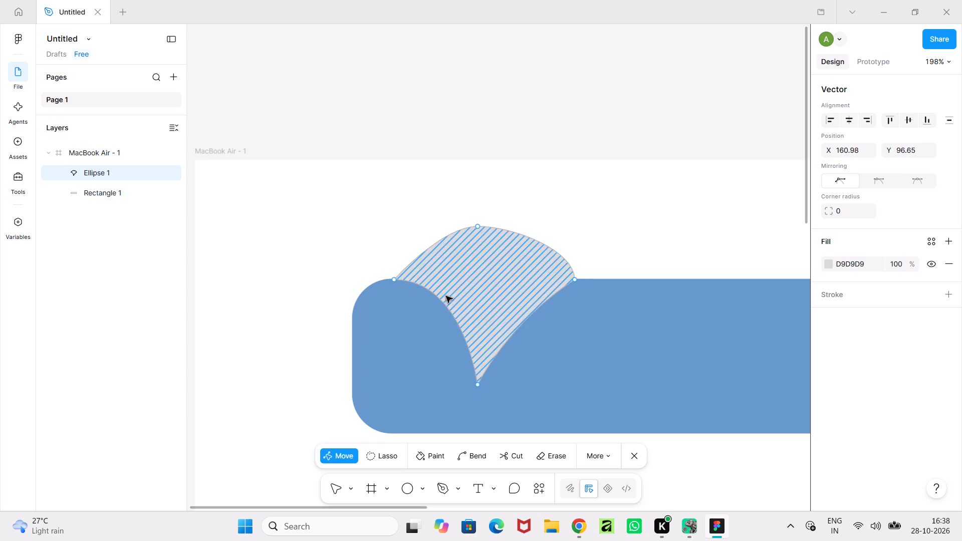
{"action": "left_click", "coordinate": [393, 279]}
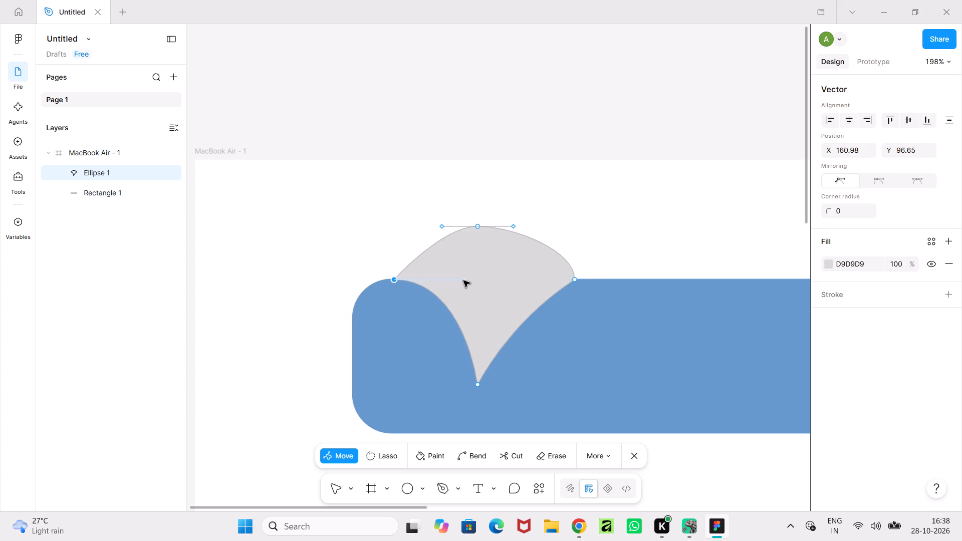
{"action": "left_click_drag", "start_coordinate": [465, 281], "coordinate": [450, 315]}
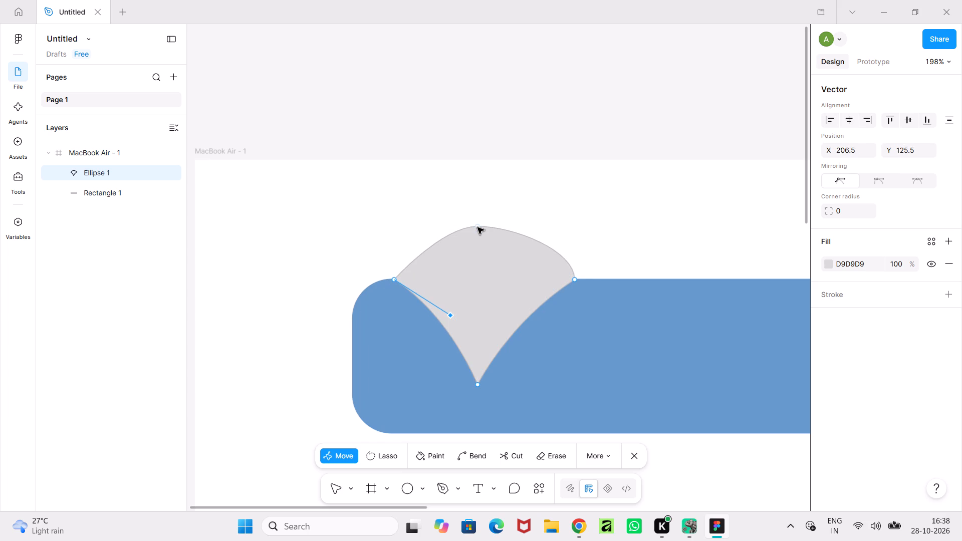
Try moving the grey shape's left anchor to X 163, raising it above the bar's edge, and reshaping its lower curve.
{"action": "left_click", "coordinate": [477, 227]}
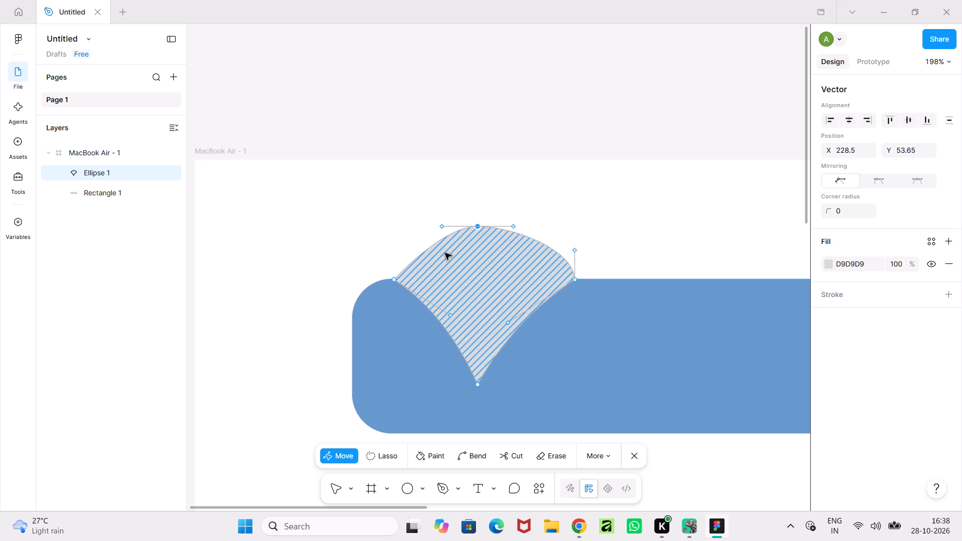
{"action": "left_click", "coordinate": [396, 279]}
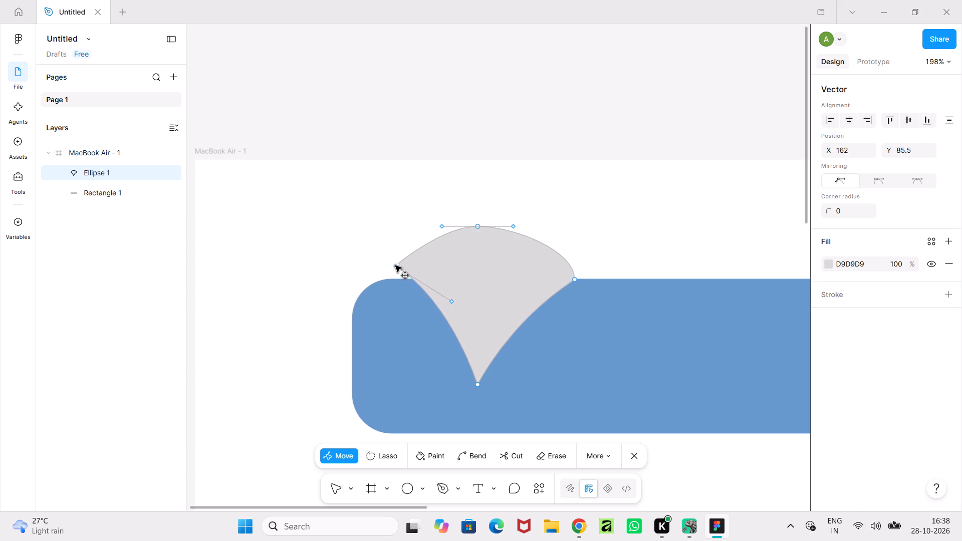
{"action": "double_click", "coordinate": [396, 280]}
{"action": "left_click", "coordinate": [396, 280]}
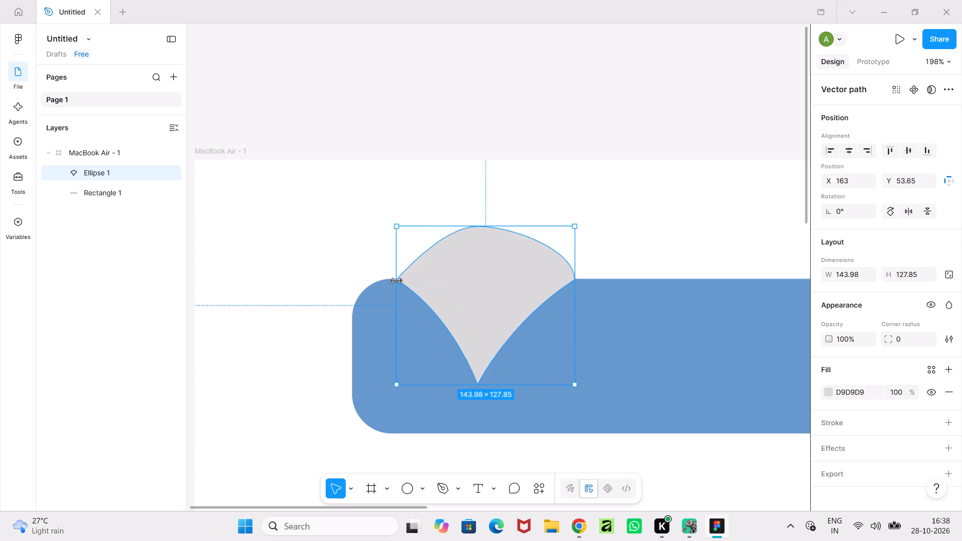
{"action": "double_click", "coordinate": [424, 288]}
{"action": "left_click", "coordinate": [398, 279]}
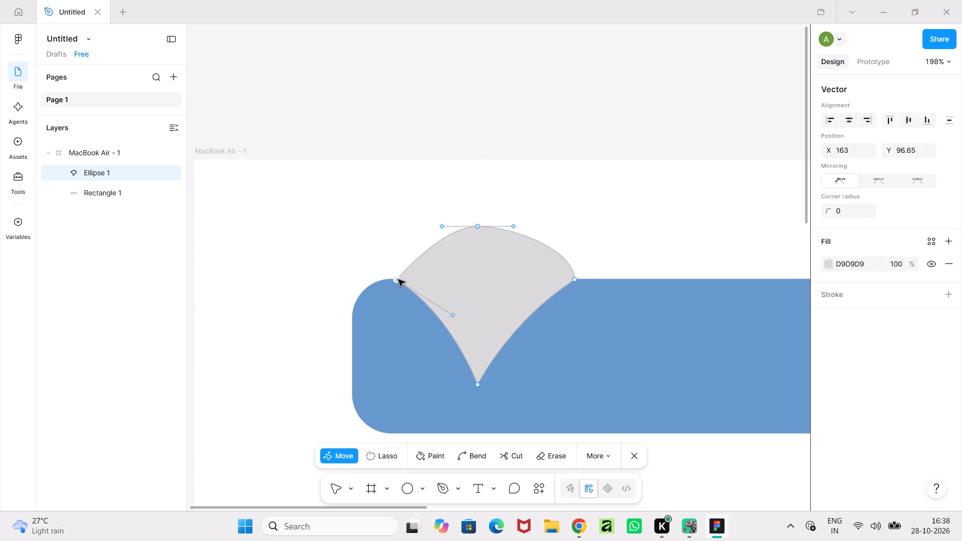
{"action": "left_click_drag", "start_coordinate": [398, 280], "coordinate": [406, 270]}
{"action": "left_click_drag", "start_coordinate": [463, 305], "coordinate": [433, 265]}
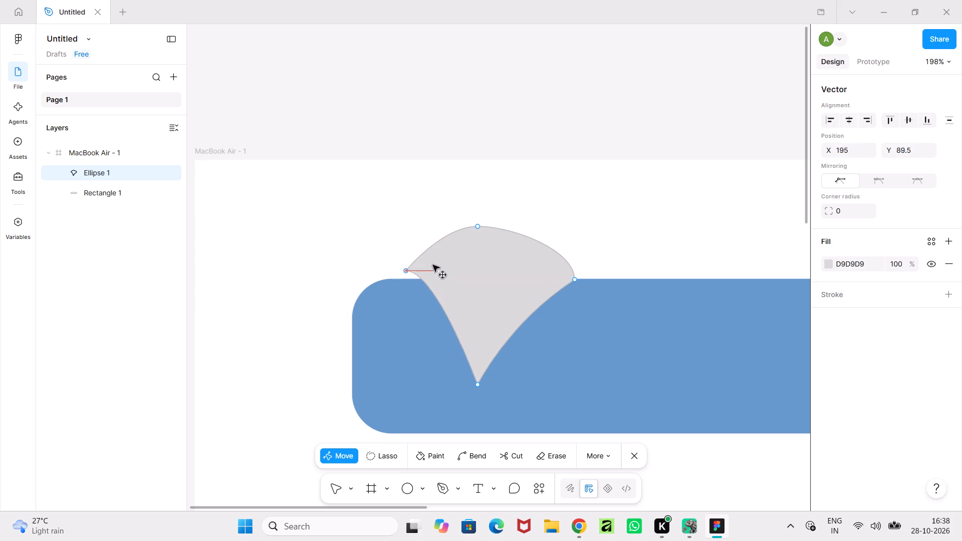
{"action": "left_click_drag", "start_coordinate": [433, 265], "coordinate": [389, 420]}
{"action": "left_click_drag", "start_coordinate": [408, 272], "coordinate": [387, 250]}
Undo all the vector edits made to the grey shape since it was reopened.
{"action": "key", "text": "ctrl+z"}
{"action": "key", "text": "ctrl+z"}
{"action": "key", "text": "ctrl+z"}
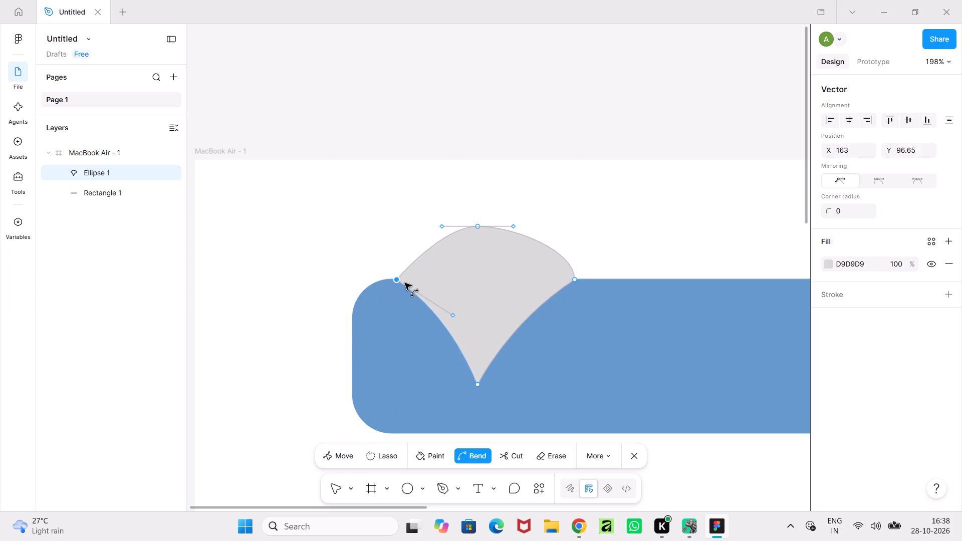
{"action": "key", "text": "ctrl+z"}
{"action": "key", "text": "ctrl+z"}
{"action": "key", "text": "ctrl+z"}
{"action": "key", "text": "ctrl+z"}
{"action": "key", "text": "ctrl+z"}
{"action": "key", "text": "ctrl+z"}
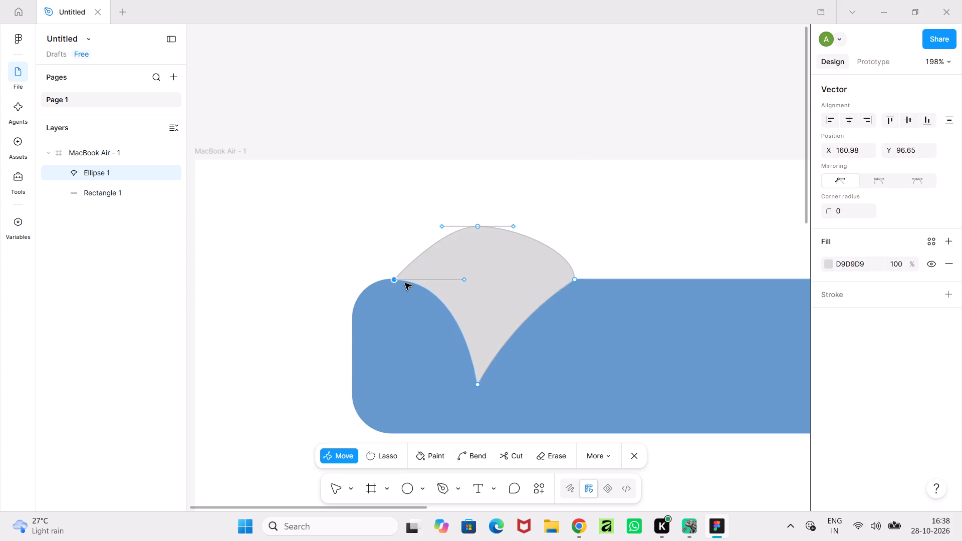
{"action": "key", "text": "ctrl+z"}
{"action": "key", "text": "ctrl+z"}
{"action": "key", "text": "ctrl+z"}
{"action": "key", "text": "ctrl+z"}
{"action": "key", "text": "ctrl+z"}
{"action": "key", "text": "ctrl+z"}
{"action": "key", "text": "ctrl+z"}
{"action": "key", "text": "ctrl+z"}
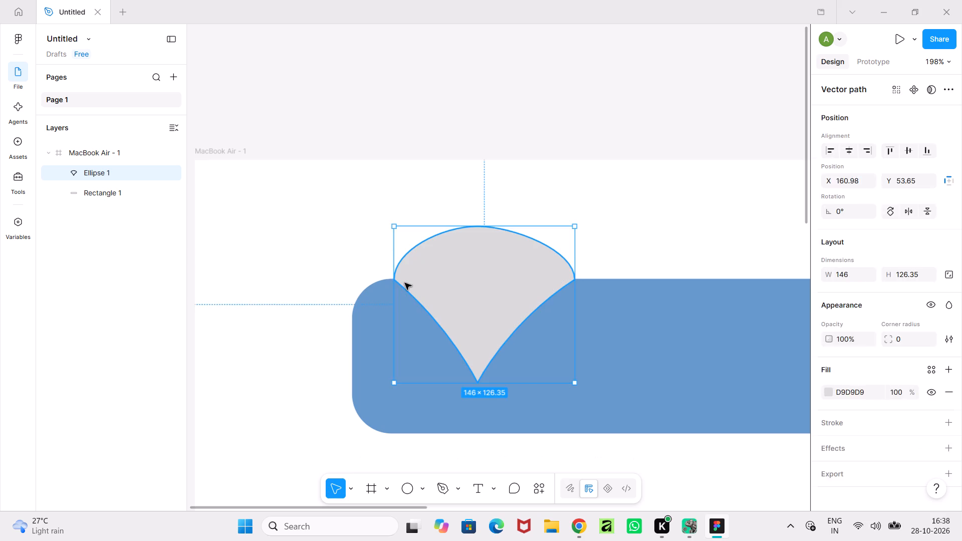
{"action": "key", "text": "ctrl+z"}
Delete the grey vector shape from the navigation bar.
{"action": "left_click", "coordinate": [439, 298]}
{"action": "key", "text": "Delete"}
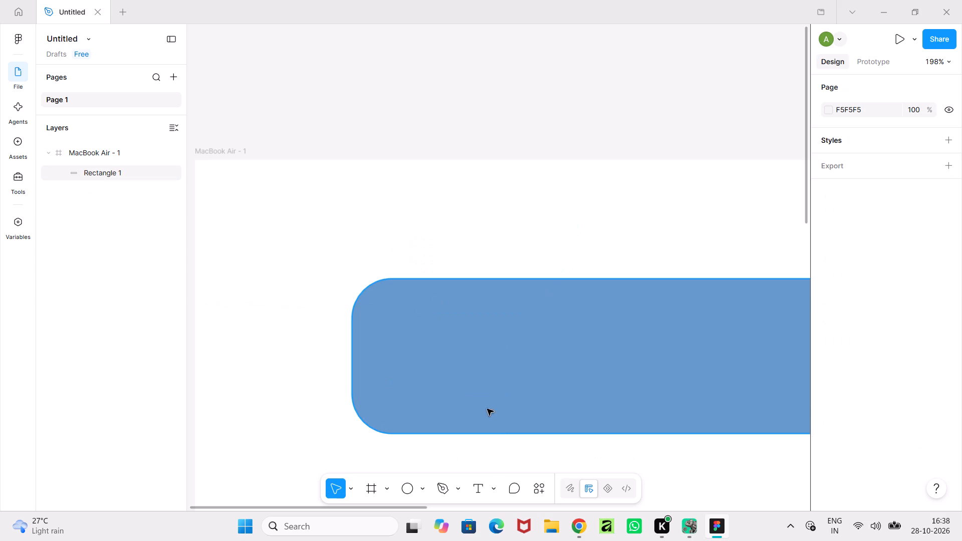
Draw a 95 × 95 circle over the bar's left part and move it to X 172, Y 48, straddling the upper edge.
{"action": "left_click", "coordinate": [412, 485]}
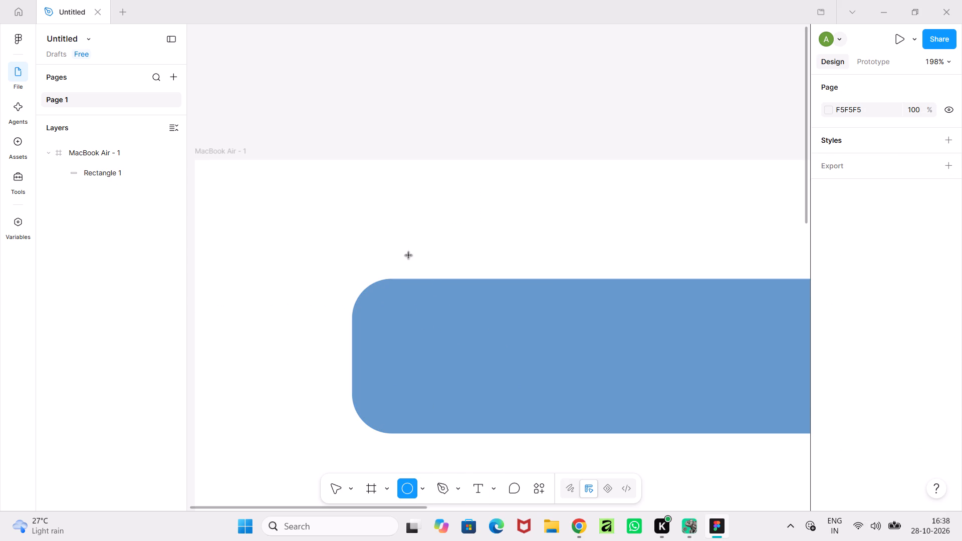
{"action": "left_click_drag", "start_coordinate": [409, 255], "coordinate": [526, 354]}
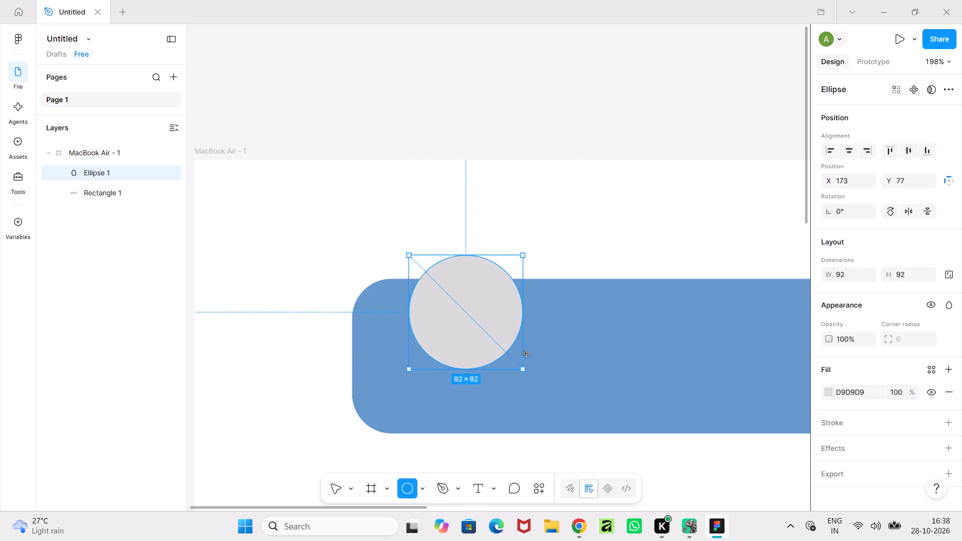
{"action": "left_click_drag", "start_coordinate": [526, 354], "coordinate": [527, 354]}
{"action": "left_click_drag", "start_coordinate": [495, 346], "coordinate": [494, 310]}
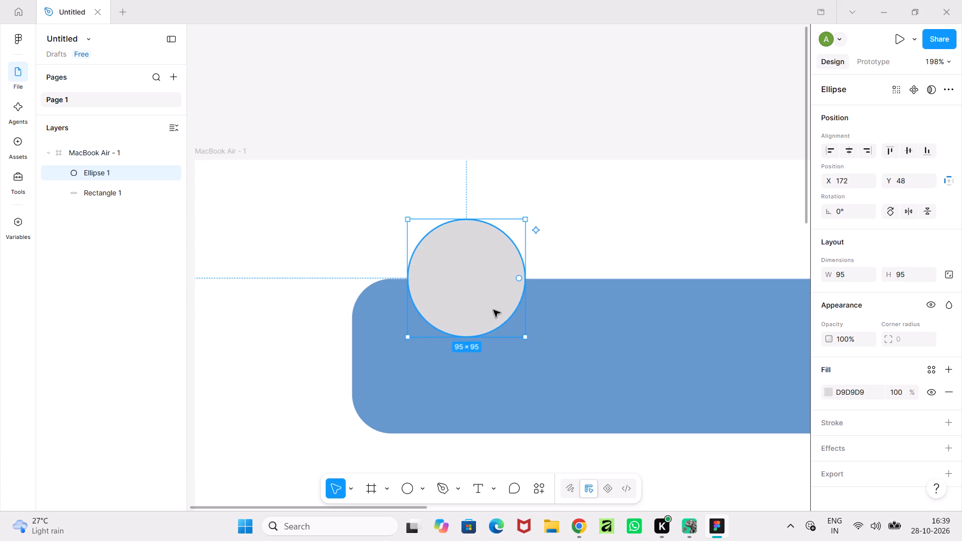
Edit the circle's vector points, apply angle and length mirroring, and lower its bottom anchor to about Y 183.5.
{"action": "double_click", "coordinate": [494, 310]}
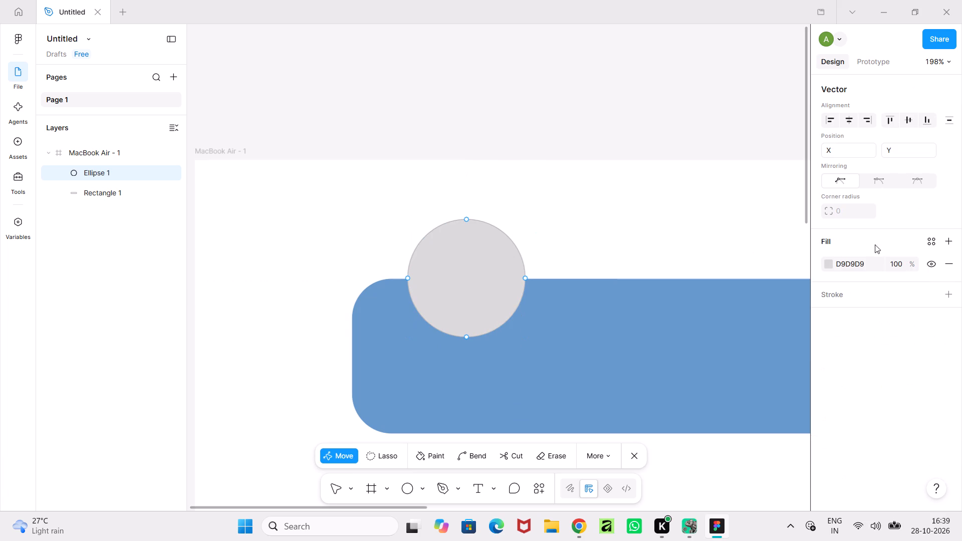
{"action": "left_click", "coordinate": [919, 178]}
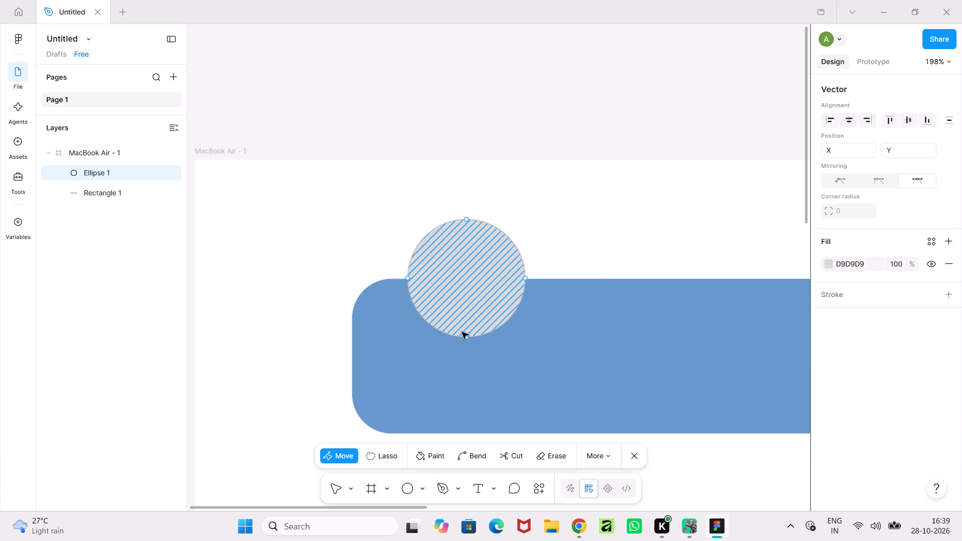
{"action": "left_click_drag", "start_coordinate": [468, 337], "coordinate": [468, 387]}
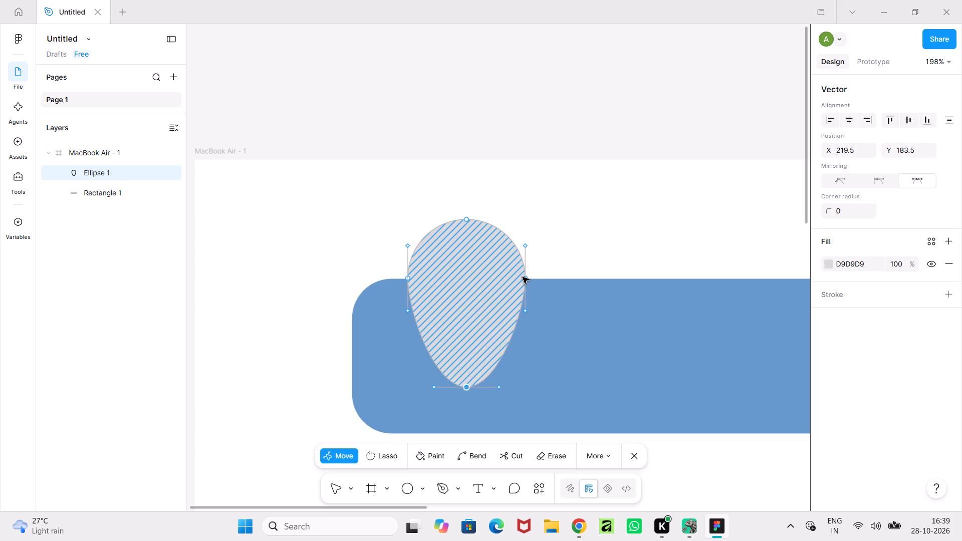
Widen the shape by moving its right anchor outward and its left anchor to about X 161.5, keeping both at Y 95.5.
{"action": "left_click", "coordinate": [526, 280]}
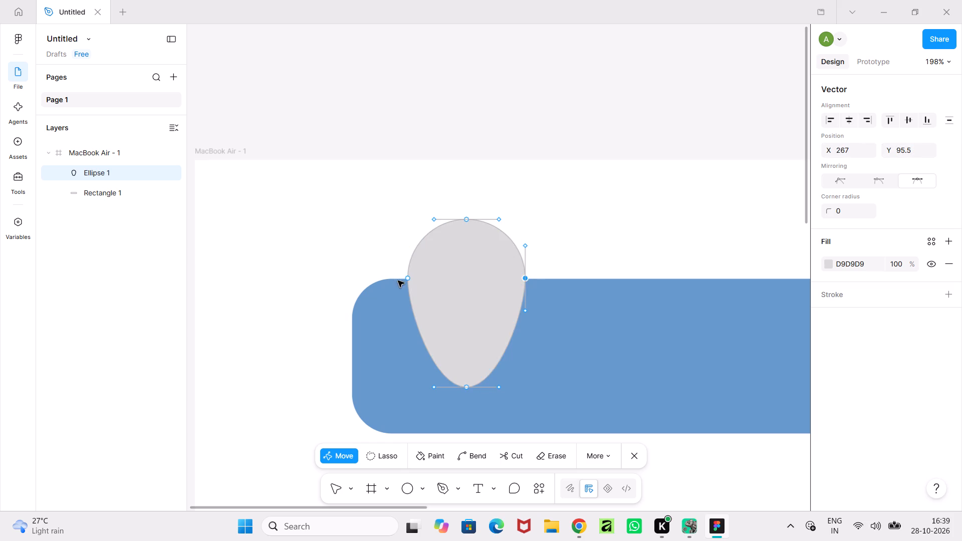
{"action": "left_click", "coordinate": [409, 279], "text": "shift"}
{"action": "left_click_drag", "start_coordinate": [526, 280], "coordinate": [540, 281]}
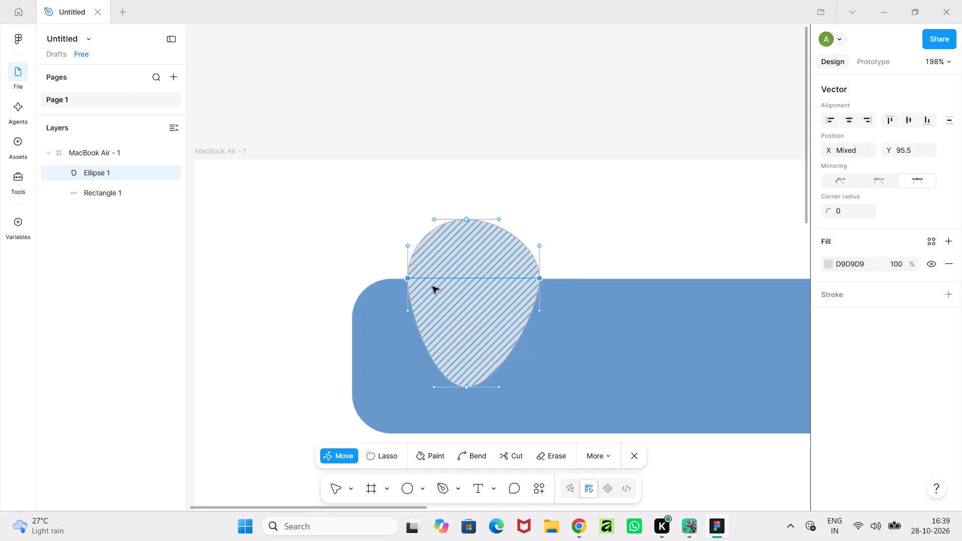
{"action": "left_click_drag", "start_coordinate": [411, 280], "coordinate": [398, 280]}
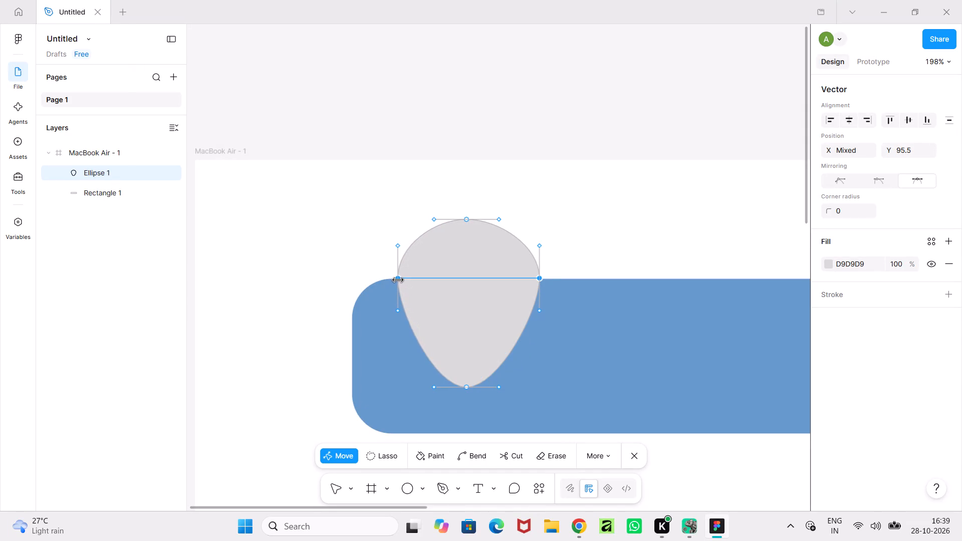
{"action": "left_click_drag", "start_coordinate": [398, 280], "coordinate": [395, 280]}
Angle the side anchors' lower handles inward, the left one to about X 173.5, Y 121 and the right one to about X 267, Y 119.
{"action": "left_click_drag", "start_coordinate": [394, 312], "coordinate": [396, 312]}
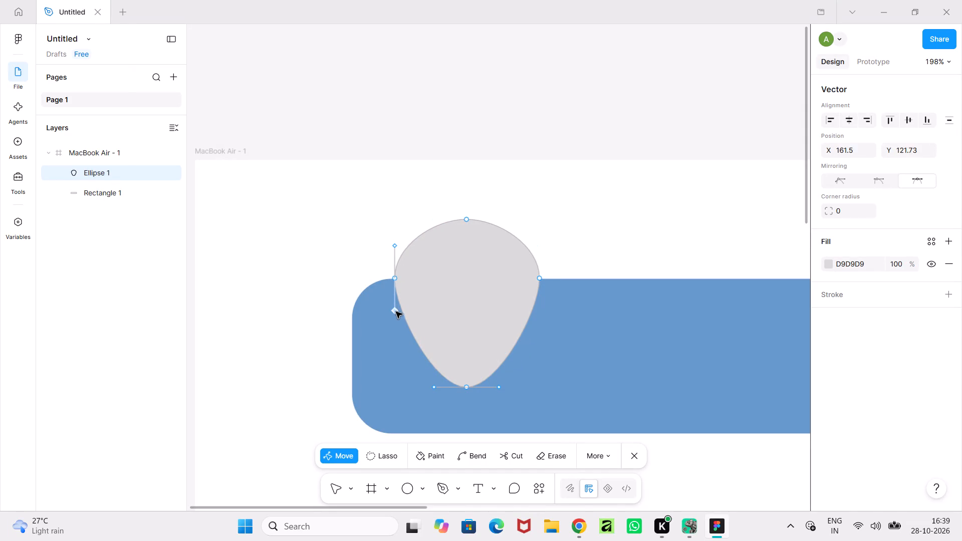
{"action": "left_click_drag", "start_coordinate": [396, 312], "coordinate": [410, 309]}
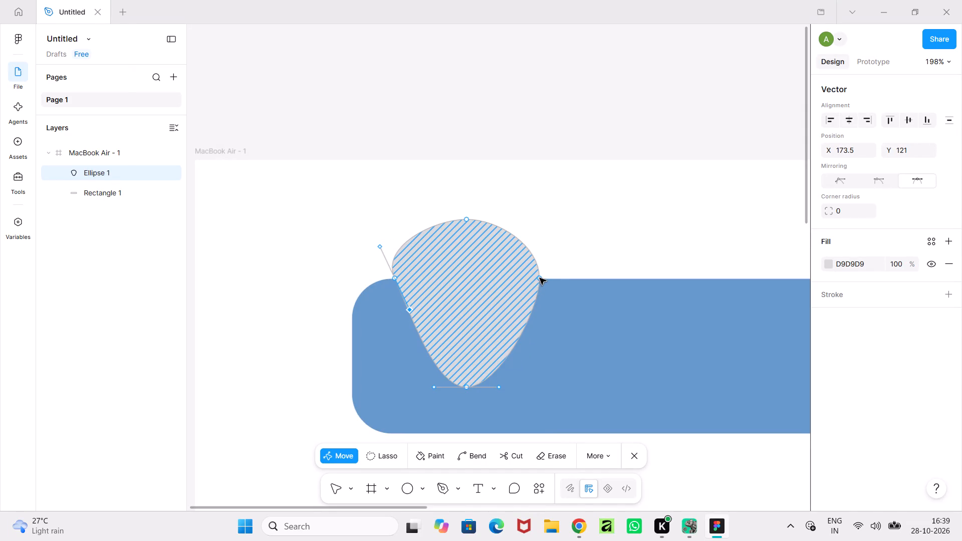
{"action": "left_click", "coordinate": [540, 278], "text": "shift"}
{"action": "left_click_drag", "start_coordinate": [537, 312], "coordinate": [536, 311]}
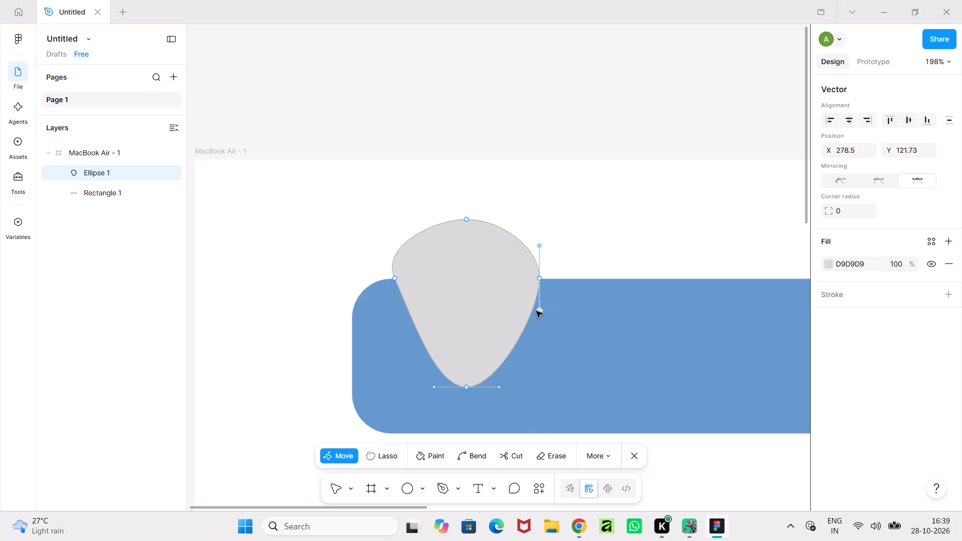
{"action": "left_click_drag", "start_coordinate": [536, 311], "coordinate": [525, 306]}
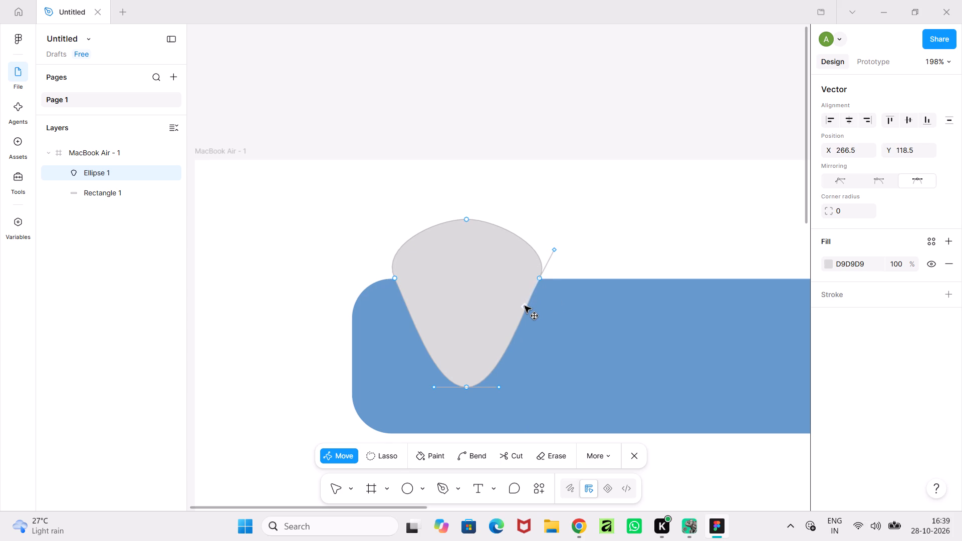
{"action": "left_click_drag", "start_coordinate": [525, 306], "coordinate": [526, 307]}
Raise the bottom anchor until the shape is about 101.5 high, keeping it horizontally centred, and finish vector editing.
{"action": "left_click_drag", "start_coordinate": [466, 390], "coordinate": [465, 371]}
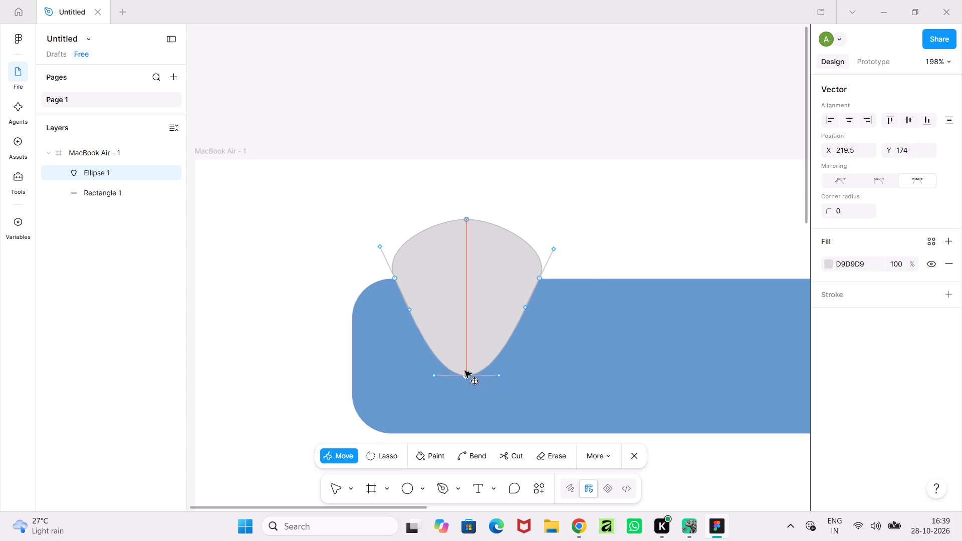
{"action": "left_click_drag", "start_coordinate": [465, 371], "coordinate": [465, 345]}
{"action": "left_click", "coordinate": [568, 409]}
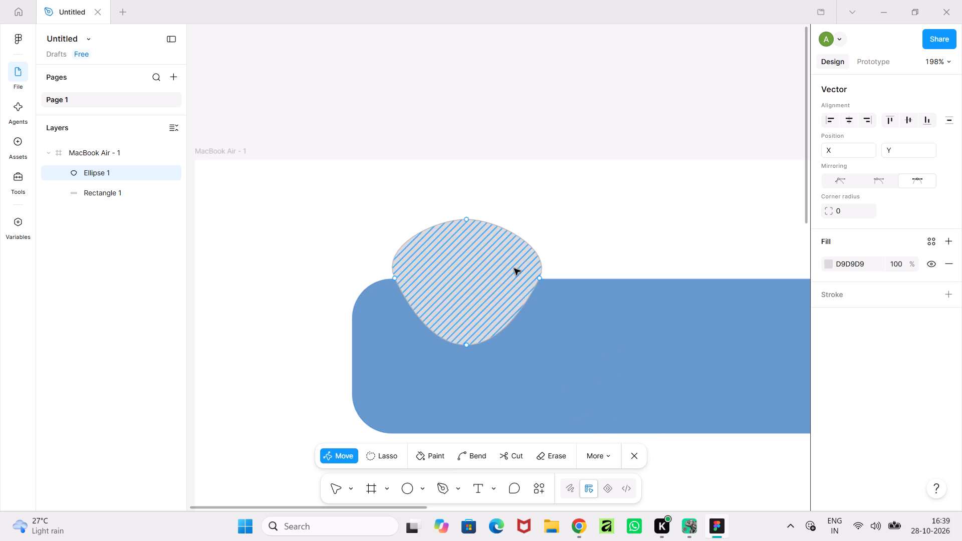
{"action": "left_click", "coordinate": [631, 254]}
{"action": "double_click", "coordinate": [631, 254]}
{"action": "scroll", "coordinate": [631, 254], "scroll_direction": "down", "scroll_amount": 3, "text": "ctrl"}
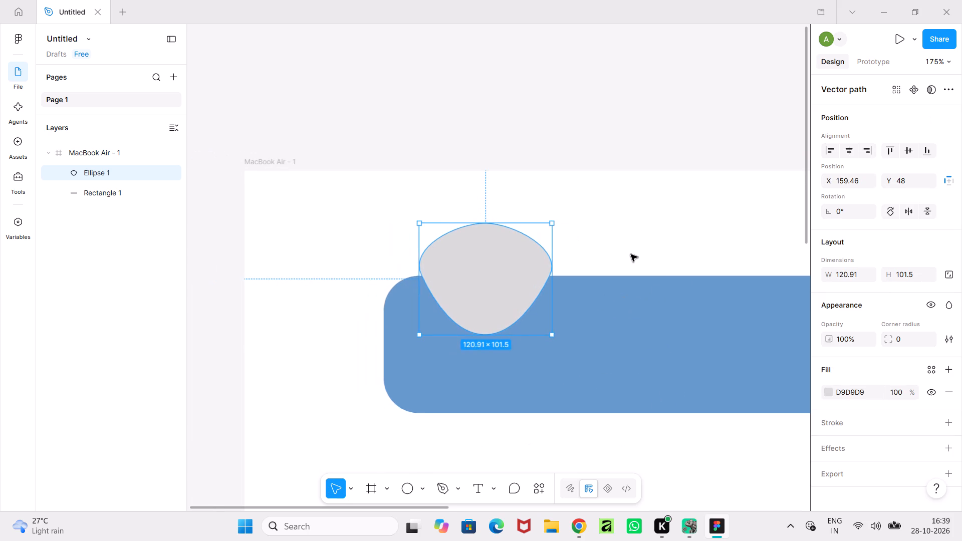
Shorten the blue bar by raising its lower edge to slightly below the notch shape's bottom.
{"action": "left_click", "coordinate": [664, 362]}
{"action": "left_click_drag", "start_coordinate": [727, 411], "coordinate": [720, 367]}
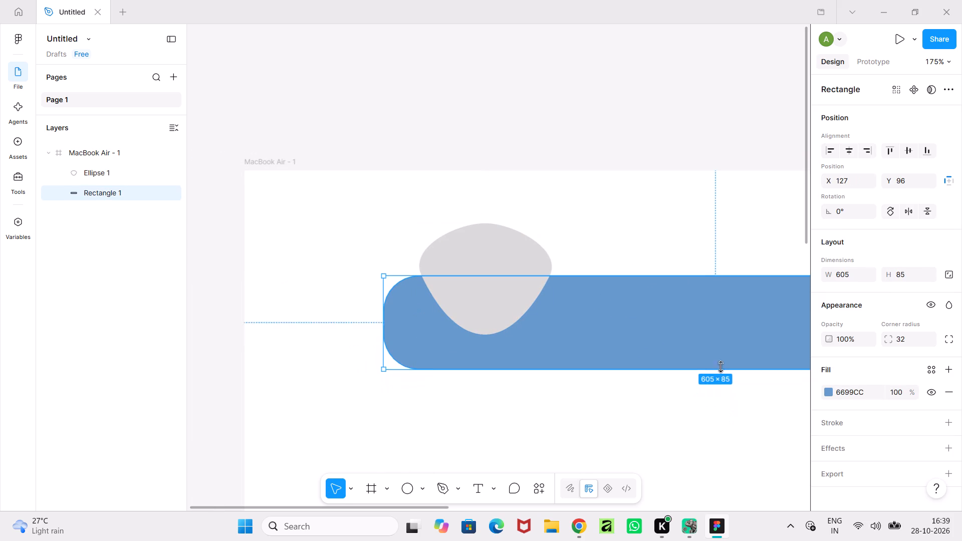
{"action": "left_click_drag", "start_coordinate": [720, 367], "coordinate": [719, 355]}
{"action": "left_click", "coordinate": [658, 439]}
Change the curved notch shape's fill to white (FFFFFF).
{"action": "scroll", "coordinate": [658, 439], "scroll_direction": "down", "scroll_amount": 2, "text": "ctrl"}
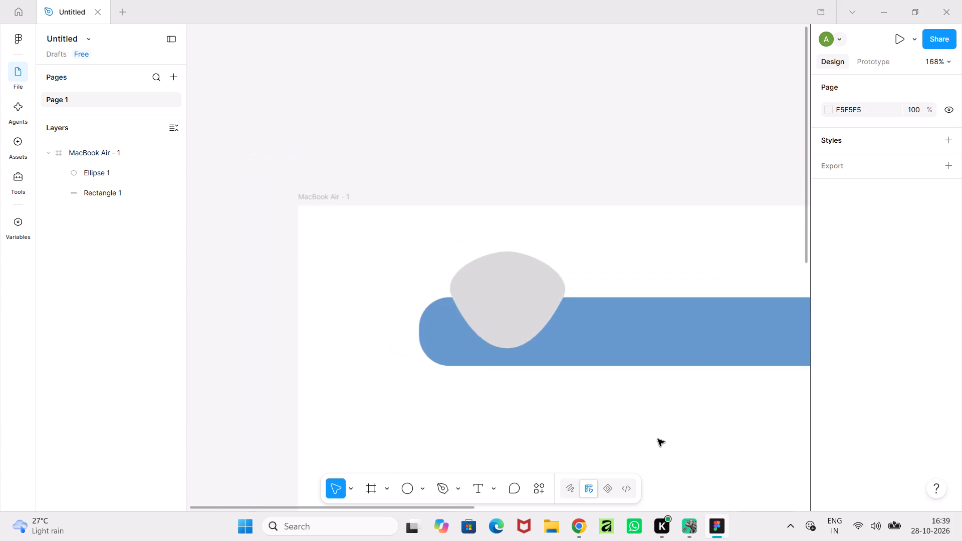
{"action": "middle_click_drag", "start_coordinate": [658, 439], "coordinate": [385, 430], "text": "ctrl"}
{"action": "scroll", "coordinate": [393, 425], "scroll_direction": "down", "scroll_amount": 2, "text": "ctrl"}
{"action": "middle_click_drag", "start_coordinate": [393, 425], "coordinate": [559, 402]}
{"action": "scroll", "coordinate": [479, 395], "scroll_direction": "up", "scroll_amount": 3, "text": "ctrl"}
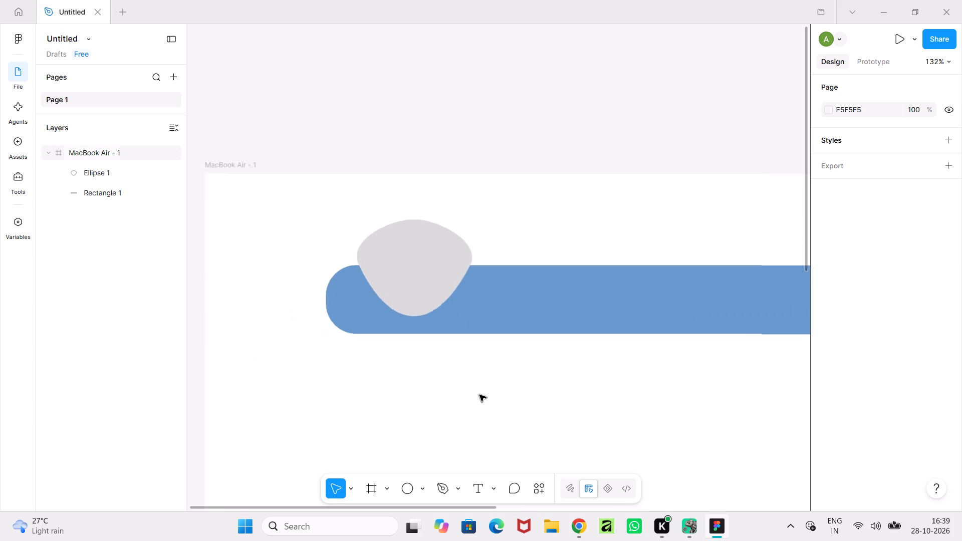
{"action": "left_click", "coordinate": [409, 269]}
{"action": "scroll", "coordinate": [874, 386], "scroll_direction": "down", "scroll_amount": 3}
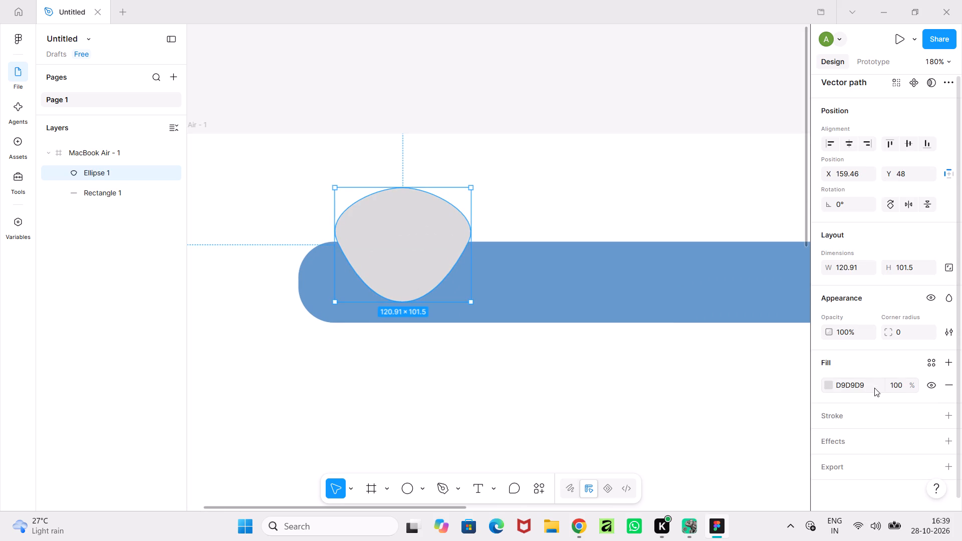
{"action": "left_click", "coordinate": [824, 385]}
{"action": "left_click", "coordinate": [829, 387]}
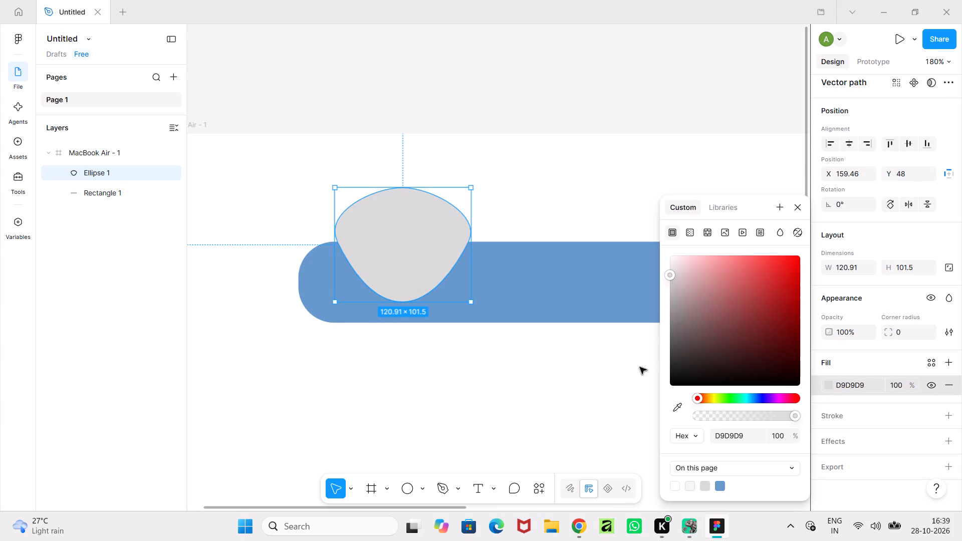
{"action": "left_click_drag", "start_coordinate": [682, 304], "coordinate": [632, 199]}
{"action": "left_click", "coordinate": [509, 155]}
Draw a 58 × 58 circle inside the notch and position it centred at X 191, Y 70.
{"action": "scroll", "coordinate": [511, 185], "scroll_direction": "down", "scroll_amount": 2, "text": "ctrl"}
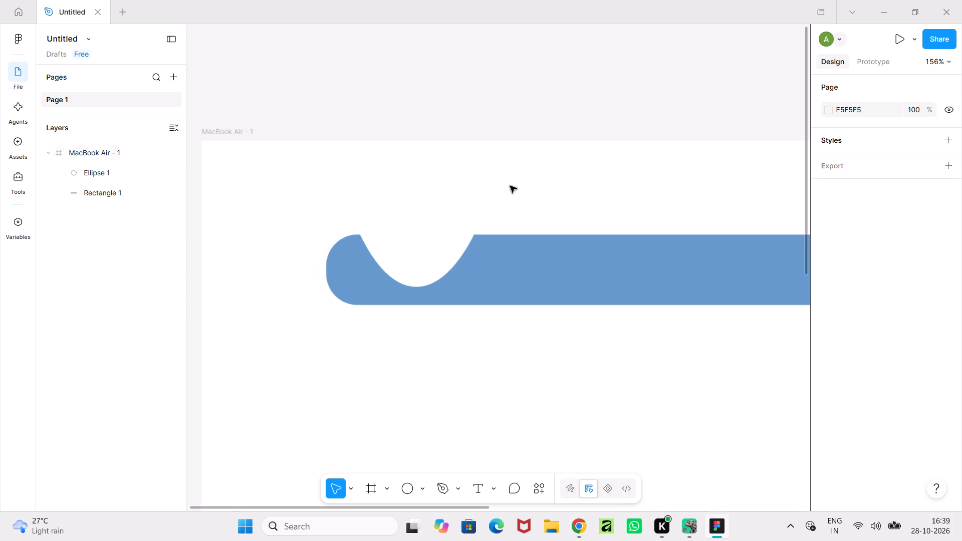
{"action": "scroll", "coordinate": [505, 221], "scroll_direction": "up", "scroll_amount": 2, "text": "ctrl"}
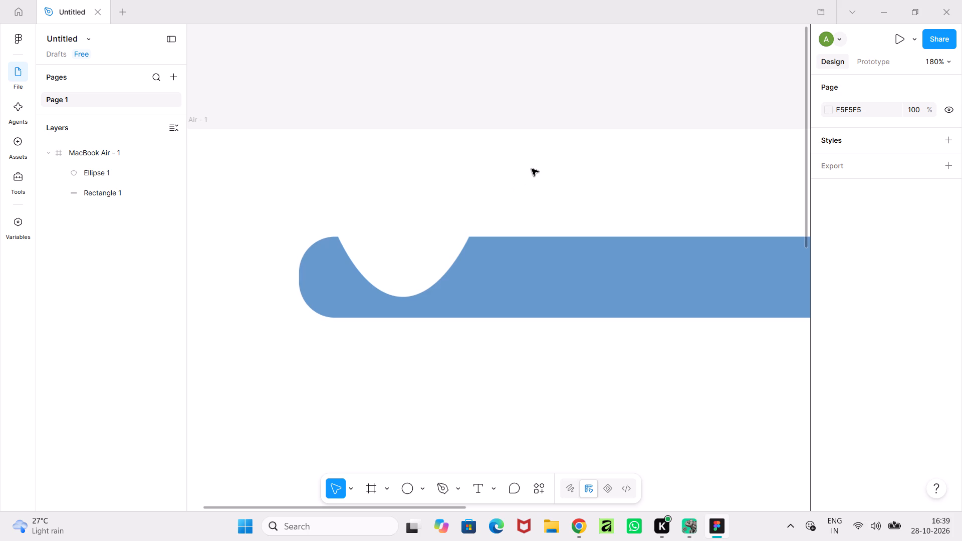
{"action": "left_click", "coordinate": [405, 490]}
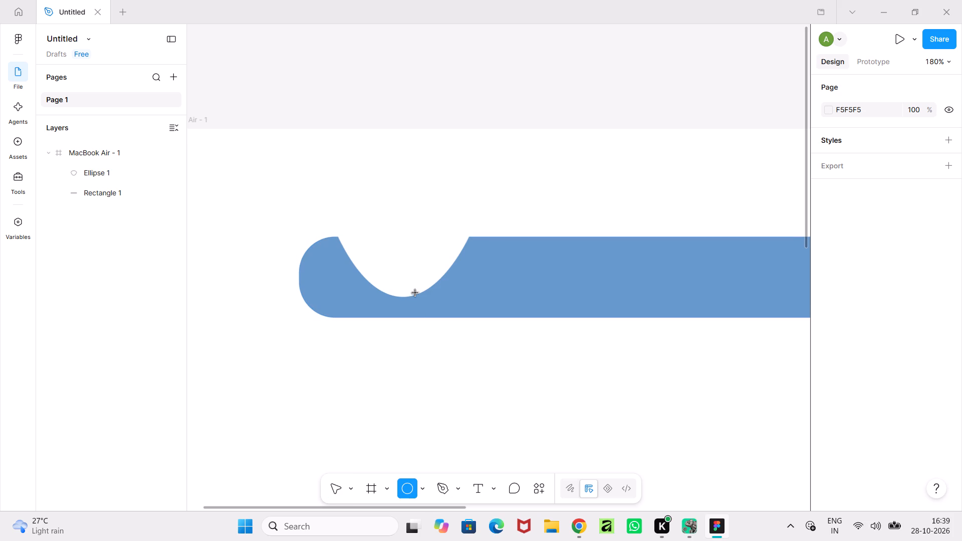
{"action": "left_click_drag", "start_coordinate": [365, 221], "coordinate": [413, 278], "text": "shift"}
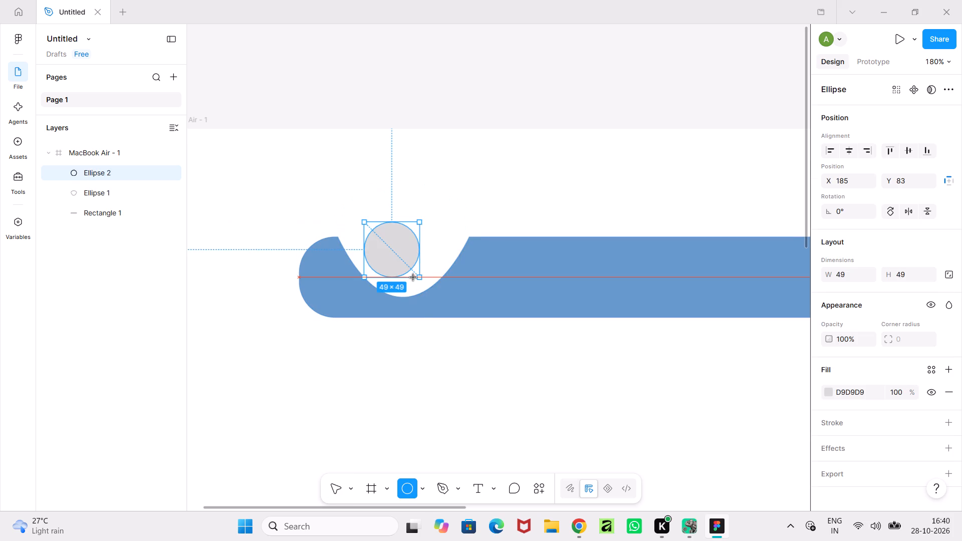
{"action": "left_click_drag", "start_coordinate": [413, 278], "coordinate": [430, 282], "text": "shift"}
{"action": "left_click_drag", "start_coordinate": [402, 266], "coordinate": [405, 265]}
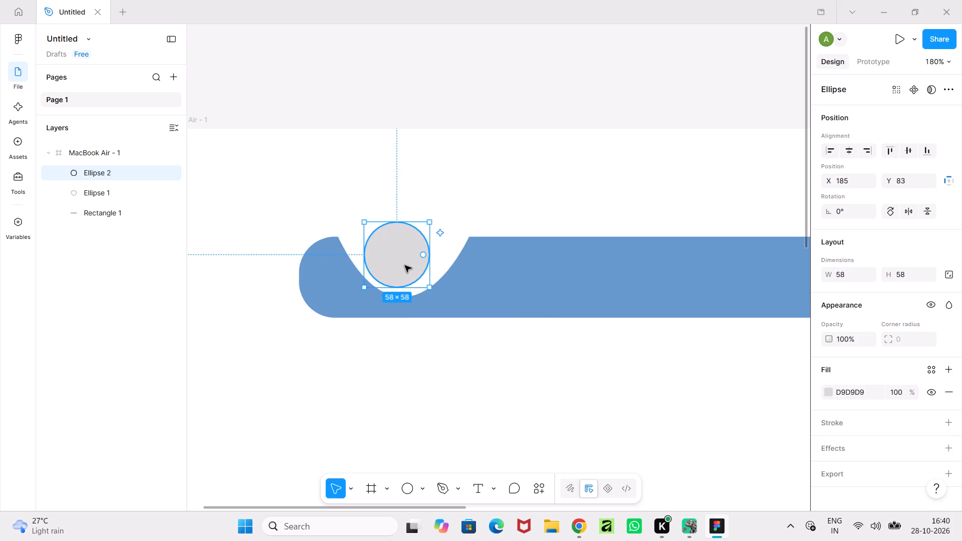
{"action": "left_click_drag", "start_coordinate": [405, 265], "coordinate": [409, 254]}
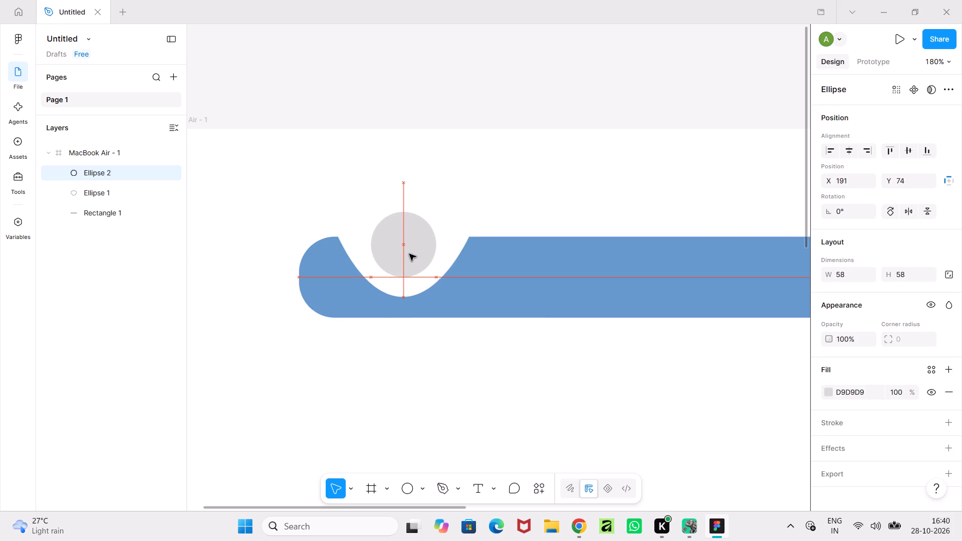
{"action": "left_click_drag", "start_coordinate": [409, 254], "coordinate": [409, 250]}
{"action": "left_click", "coordinate": [536, 192]}
Delete the white curved notch shape behind the grey circle.
{"action": "scroll", "coordinate": [536, 192], "scroll_direction": "down", "scroll_amount": 5, "text": "ctrl"}
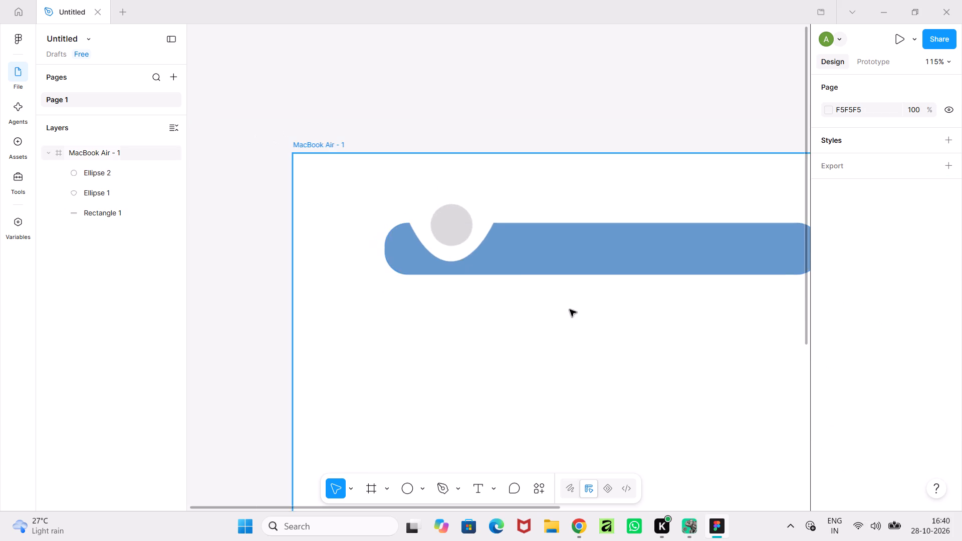
{"action": "middle_click_drag", "start_coordinate": [570, 313], "coordinate": [486, 410]}
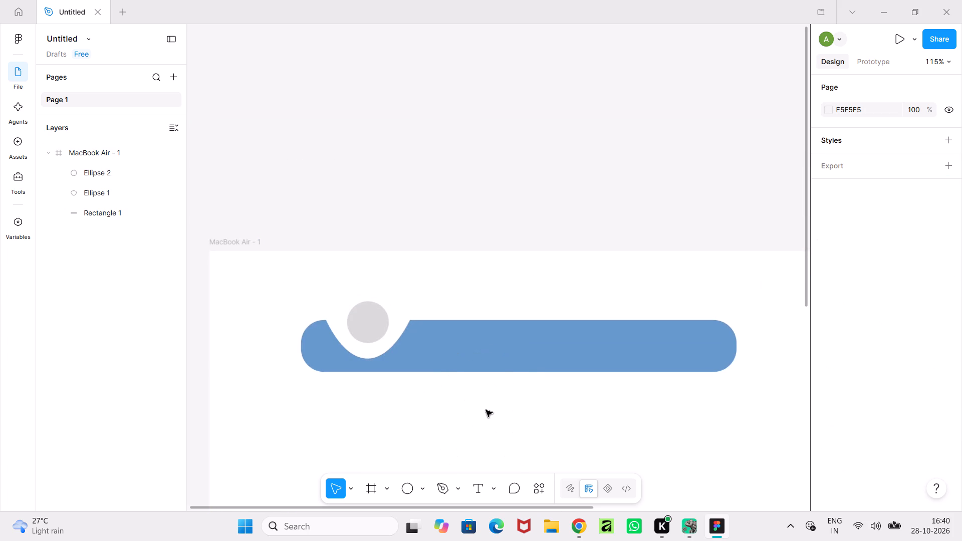
{"action": "left_click", "coordinate": [380, 342]}
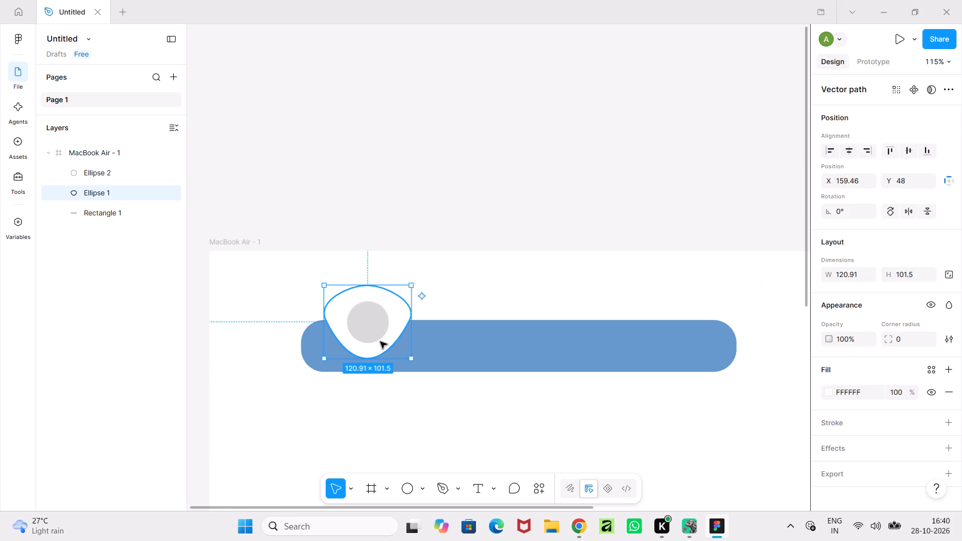
{"action": "key", "text": "Delete"}
Enlarge the grey circle to 98 × 98 and move it to X 168, Y 47, straddling the bar's upper edge.
{"action": "left_click", "coordinate": [375, 332]}
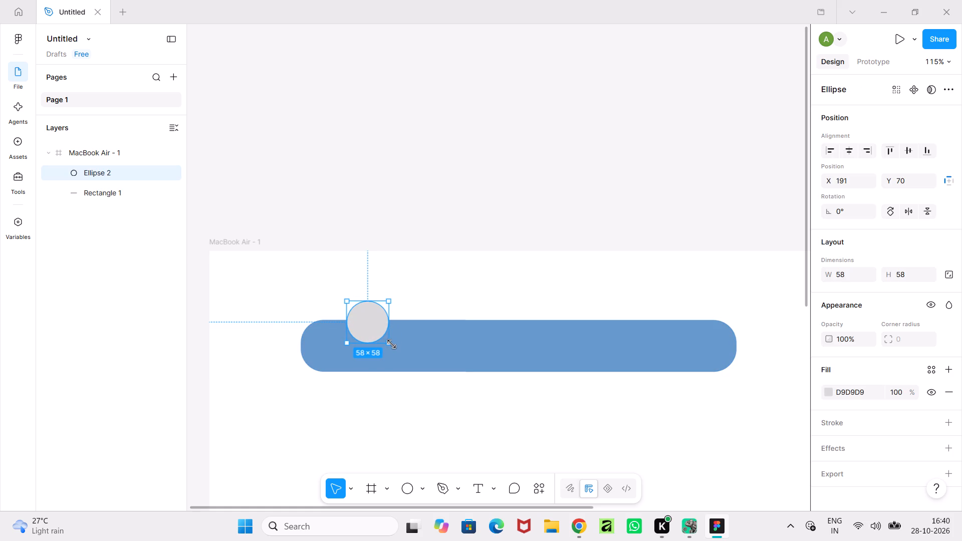
{"action": "left_click_drag", "start_coordinate": [391, 344], "coordinate": [419, 376], "text": "shift"}
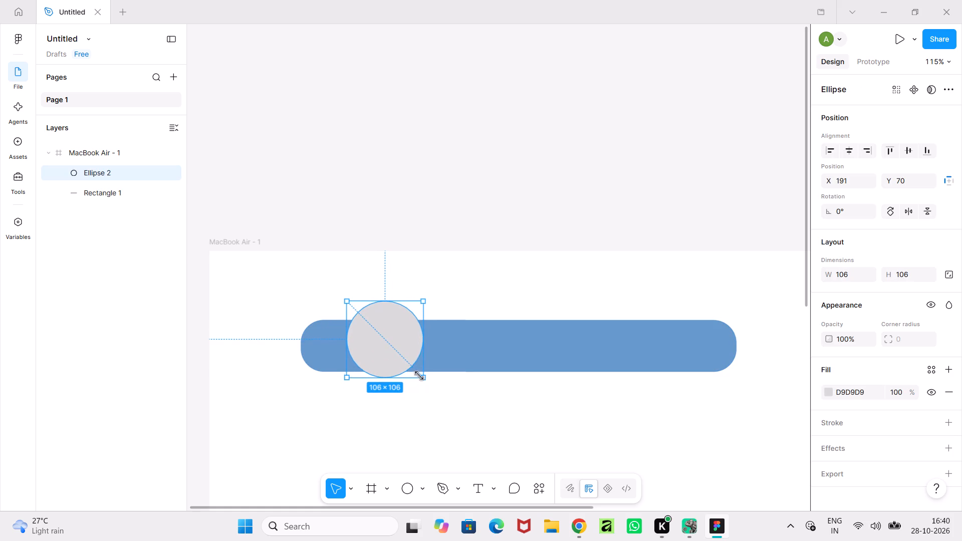
{"action": "left_click_drag", "start_coordinate": [419, 376], "coordinate": [413, 369], "text": "shift"}
{"action": "left_click_drag", "start_coordinate": [399, 343], "coordinate": [376, 326]}
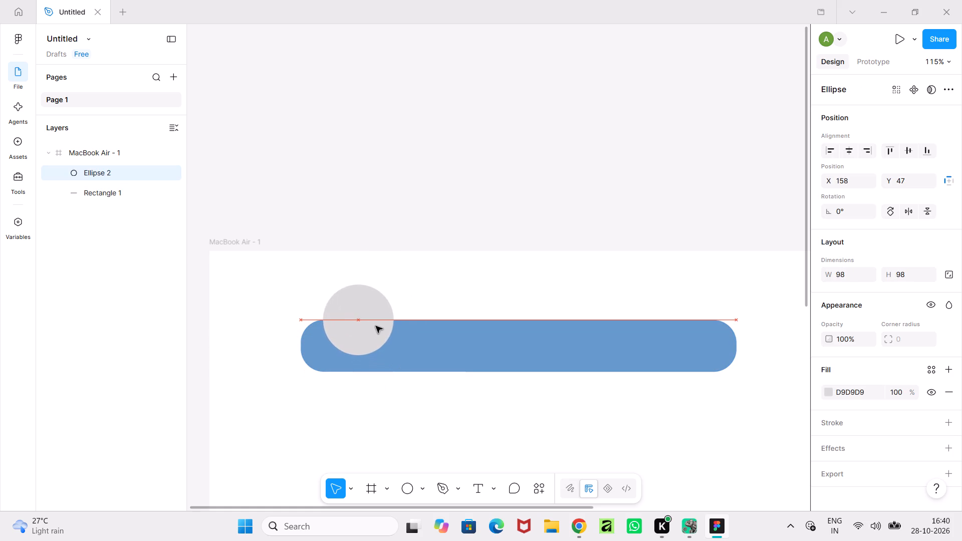
{"action": "left_click_drag", "start_coordinate": [376, 326], "coordinate": [382, 328]}
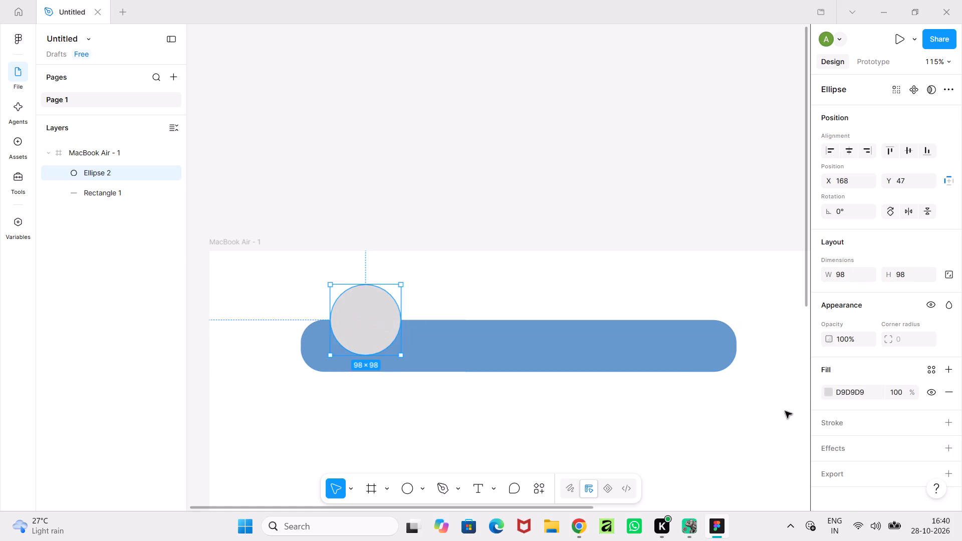
Fill the 98 × 98 circle with white so it forms a round notch in the bar.
{"action": "left_click", "coordinate": [831, 390]}
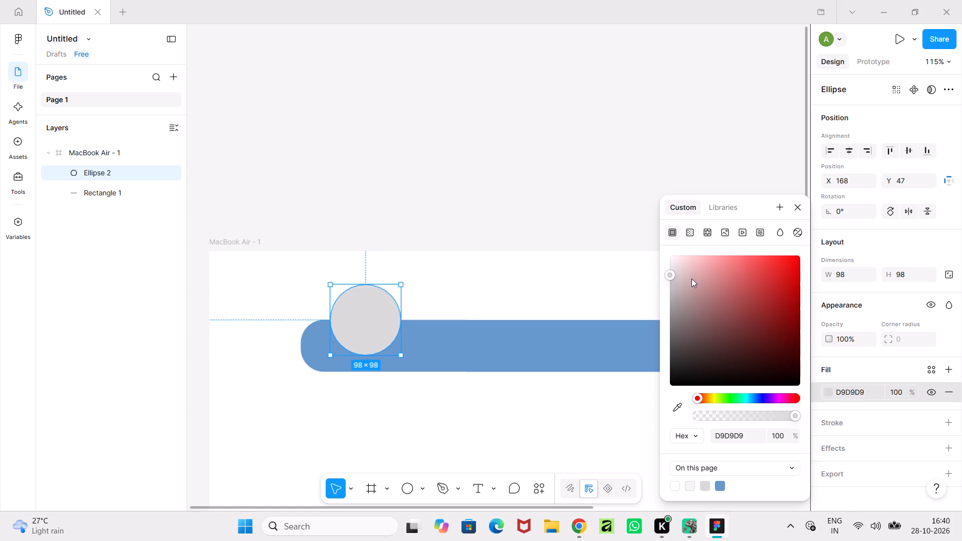
{"action": "left_click_drag", "start_coordinate": [686, 276], "coordinate": [641, 220]}
{"action": "left_click", "coordinate": [477, 274]}
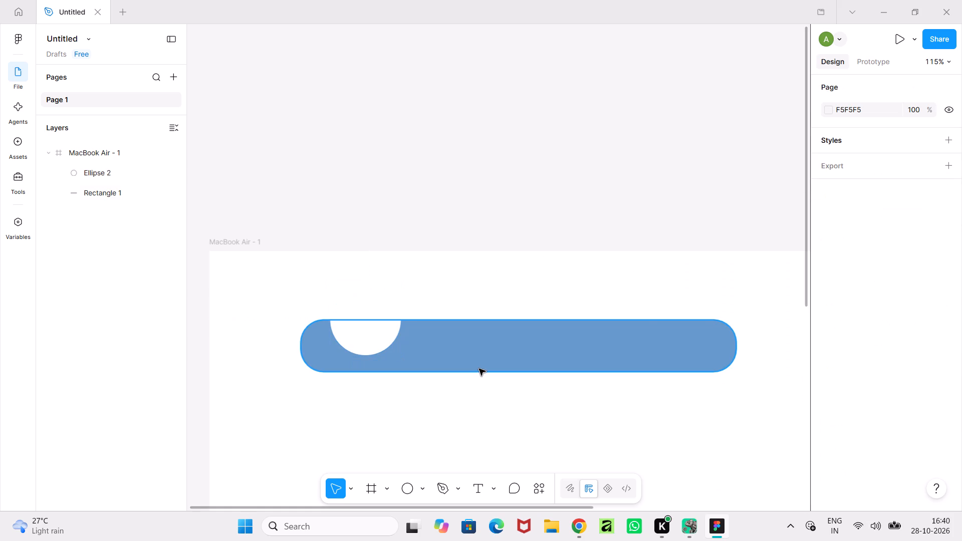
Draw a smaller circle in the white notch, enlarge it to 67 × 67 and centre it at X 183, Y 62.
{"action": "scroll", "coordinate": [479, 369], "scroll_direction": "up", "scroll_amount": 4, "text": "ctrl"}
{"action": "middle_click_drag", "start_coordinate": [444, 390], "coordinate": [468, 403]}
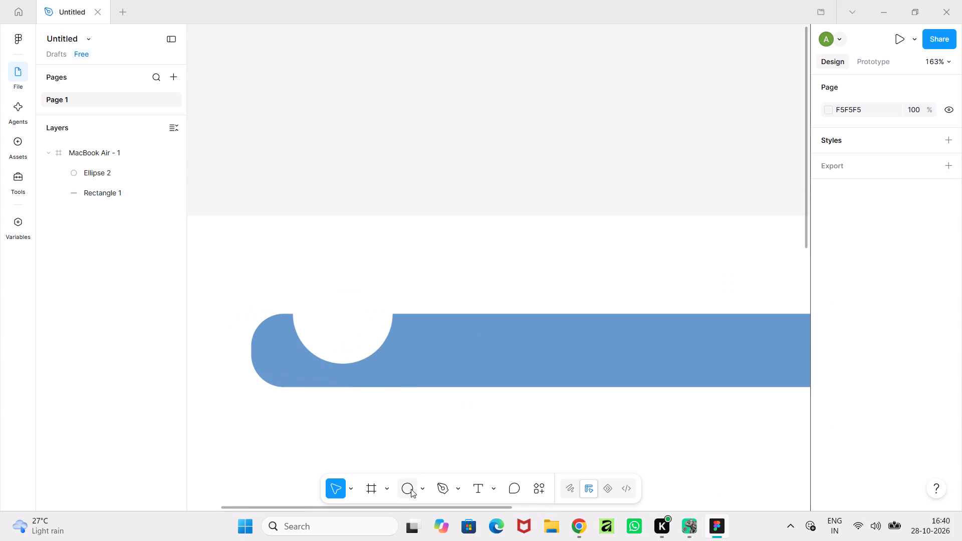
{"action": "left_click", "coordinate": [411, 489]}
{"action": "left_click_drag", "start_coordinate": [311, 292], "coordinate": [345, 320], "text": "shift"}
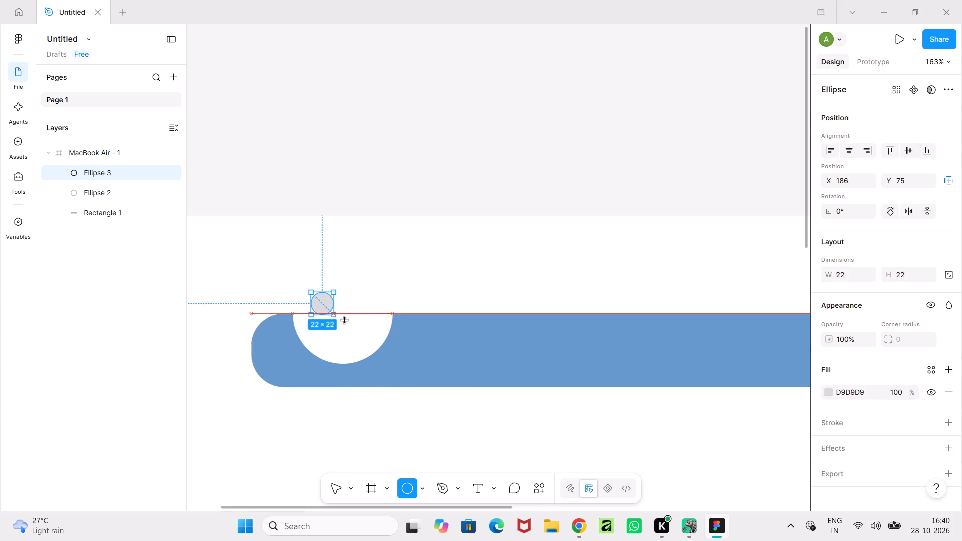
{"action": "left_click_drag", "start_coordinate": [345, 320], "coordinate": [367, 343], "text": "shift"}
{"action": "left_click_drag", "start_coordinate": [338, 328], "coordinate": [341, 328]}
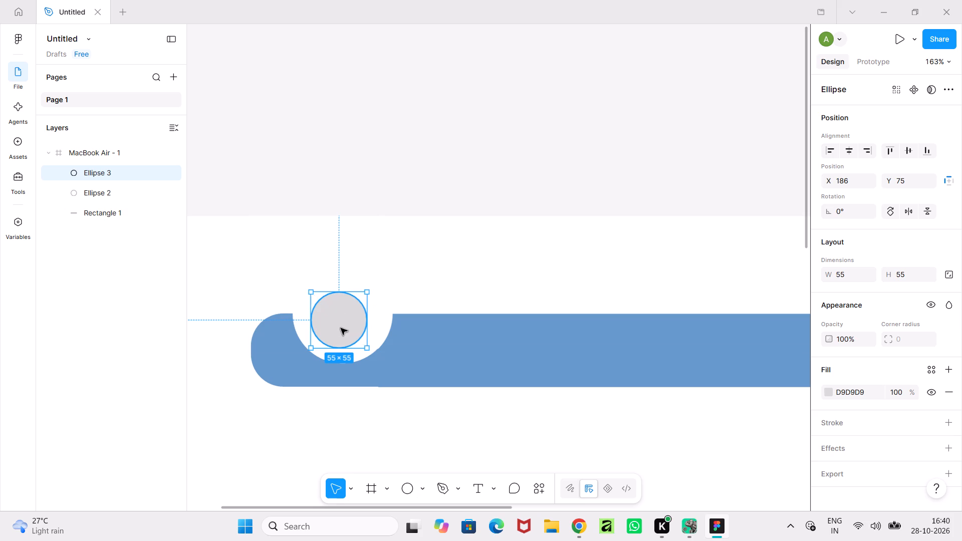
{"action": "left_click_drag", "start_coordinate": [341, 328], "coordinate": [340, 322]}
{"action": "left_click_drag", "start_coordinate": [369, 341], "coordinate": [382, 349], "text": "shift"}
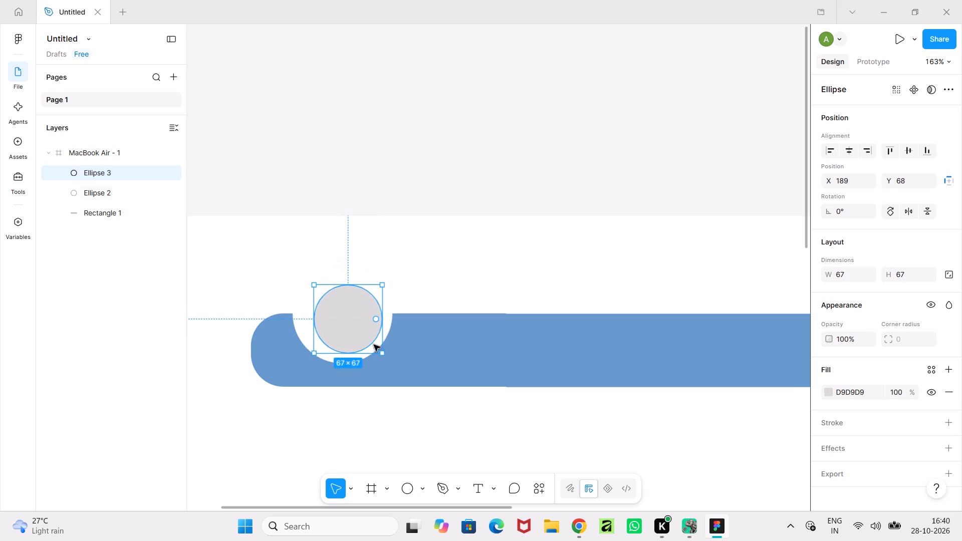
{"action": "left_click_drag", "start_coordinate": [358, 333], "coordinate": [351, 326]}
{"action": "left_click", "coordinate": [420, 202]}
Fill the 67 × 67 circle with the bar's blue, 6699CC.
{"action": "scroll", "coordinate": [420, 202], "scroll_direction": "down", "scroll_amount": 4, "text": "ctrl"}
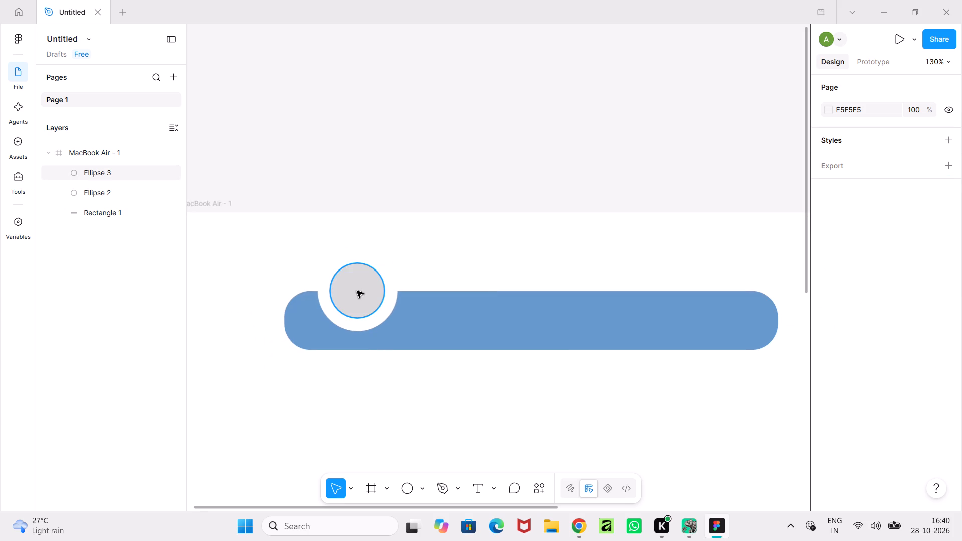
{"action": "left_click", "coordinate": [357, 291]}
{"action": "left_click", "coordinate": [830, 393]}
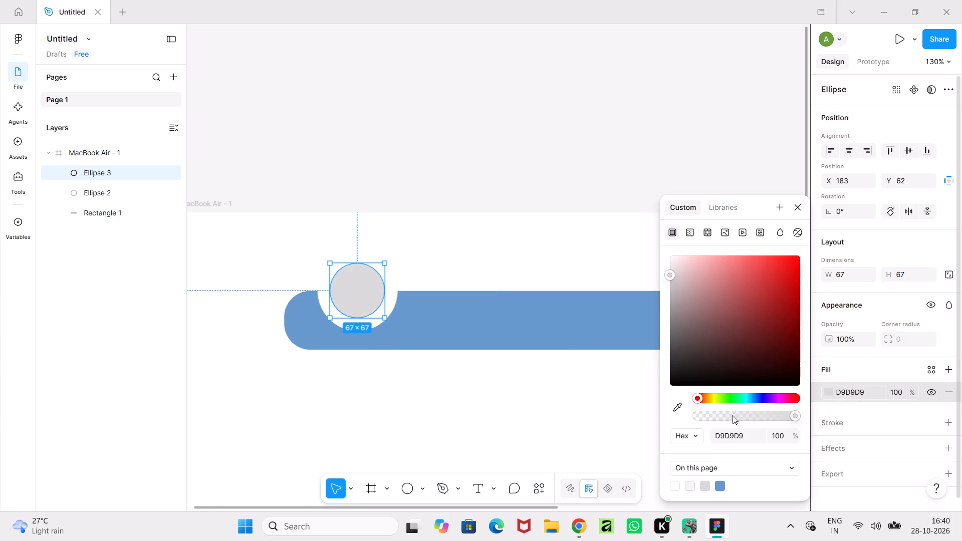
{"action": "left_click", "coordinate": [717, 488]}
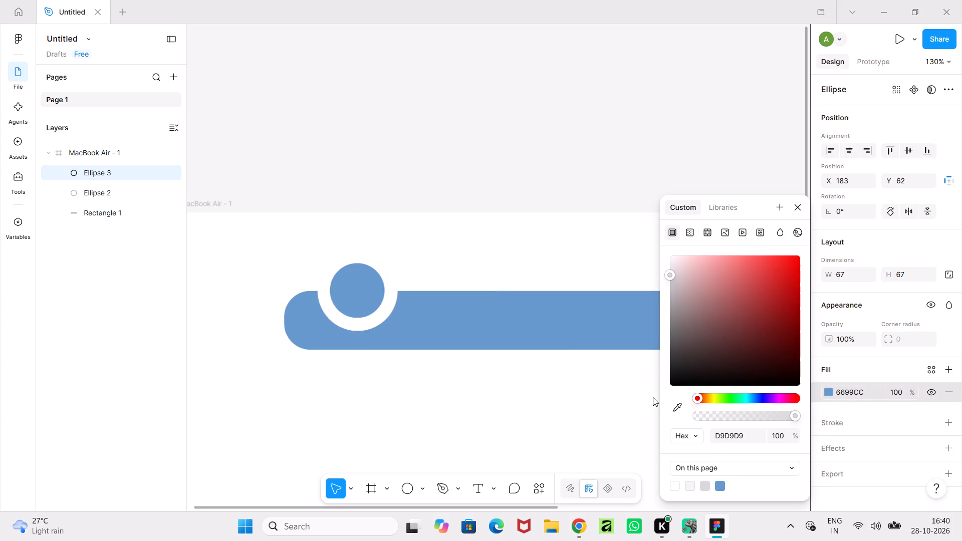
Run the recently used Iconoir Icons Library plugin.
{"action": "left_click", "coordinate": [509, 183]}
{"action": "scroll", "coordinate": [435, 381], "scroll_direction": "up", "scroll_amount": 3, "text": "ctrl"}
{"action": "scroll", "coordinate": [435, 381], "scroll_direction": "down", "scroll_amount": 3, "text": "ctrl"}
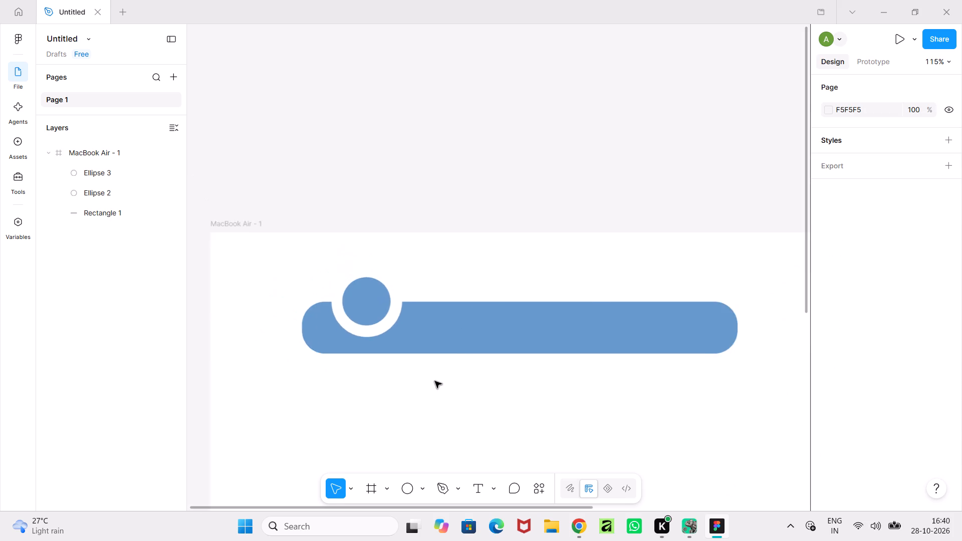
{"action": "scroll", "coordinate": [435, 381], "scroll_direction": "down", "scroll_amount": 3, "text": "ctrl"}
{"action": "middle_click_drag", "start_coordinate": [435, 381], "coordinate": [436, 415]}
{"action": "scroll", "coordinate": [460, 404], "scroll_direction": "up", "scroll_amount": 4, "text": "ctrl"}
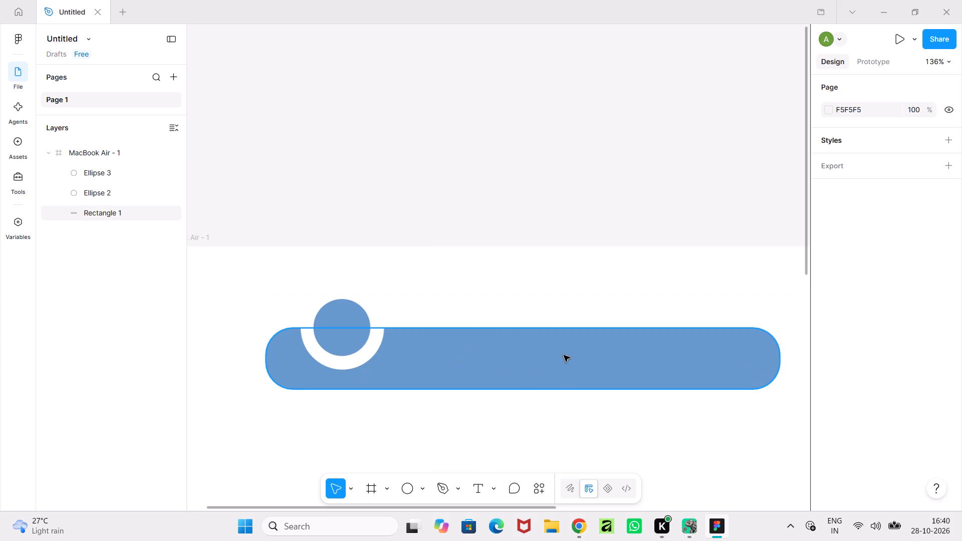
{"action": "left_click", "coordinate": [19, 186]}
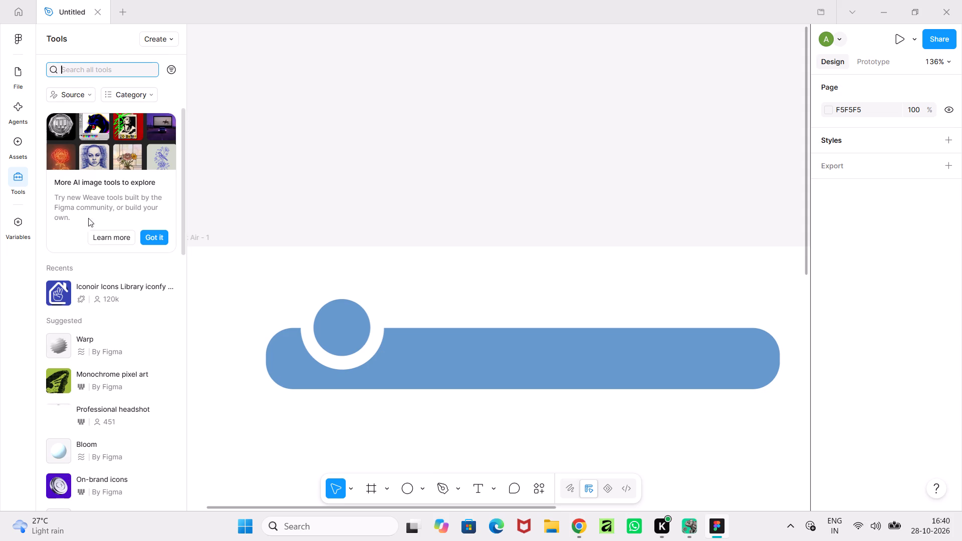
{"action": "left_click", "coordinate": [98, 297]}
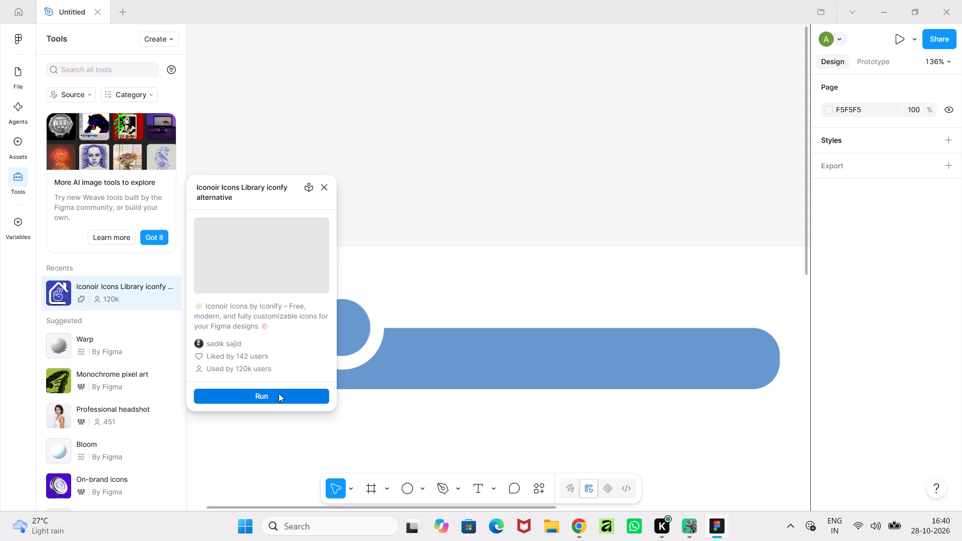
{"action": "left_click", "coordinate": [279, 394]}
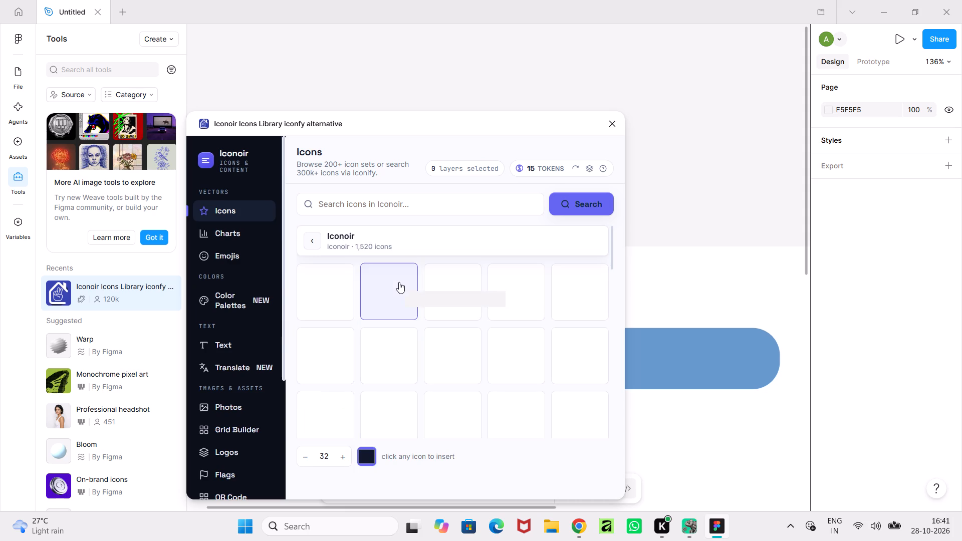
Enter HOME as the icon search term and dismiss the featured-plugin advert.
{"action": "left_click", "coordinate": [398, 204]}
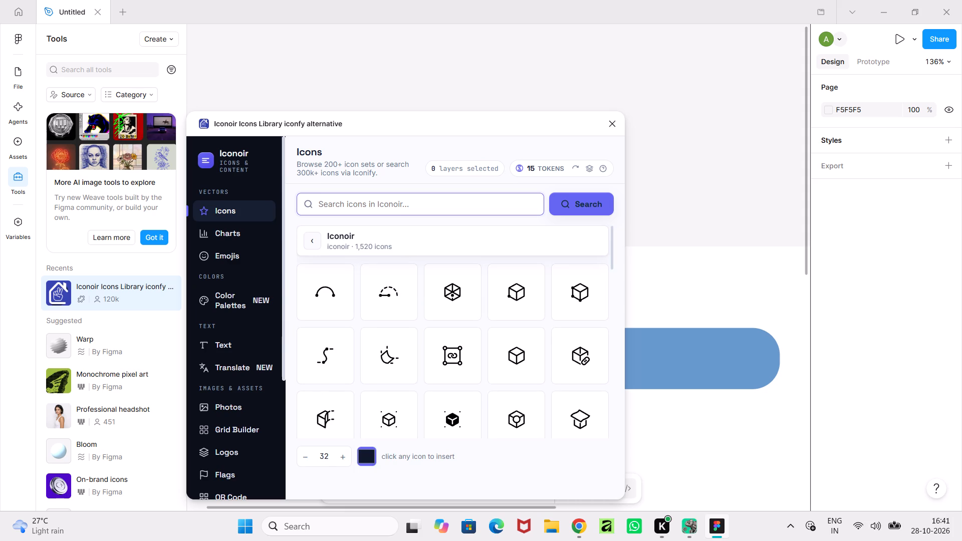
{"action": "key", "text": "h"}
{"action": "type", "text": "OME"}
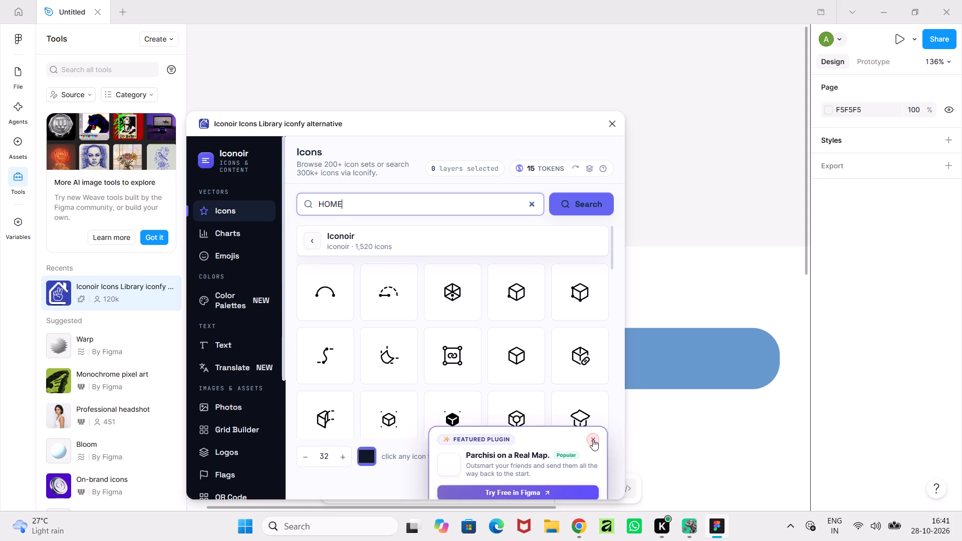
{"action": "left_click", "coordinate": [593, 439]}
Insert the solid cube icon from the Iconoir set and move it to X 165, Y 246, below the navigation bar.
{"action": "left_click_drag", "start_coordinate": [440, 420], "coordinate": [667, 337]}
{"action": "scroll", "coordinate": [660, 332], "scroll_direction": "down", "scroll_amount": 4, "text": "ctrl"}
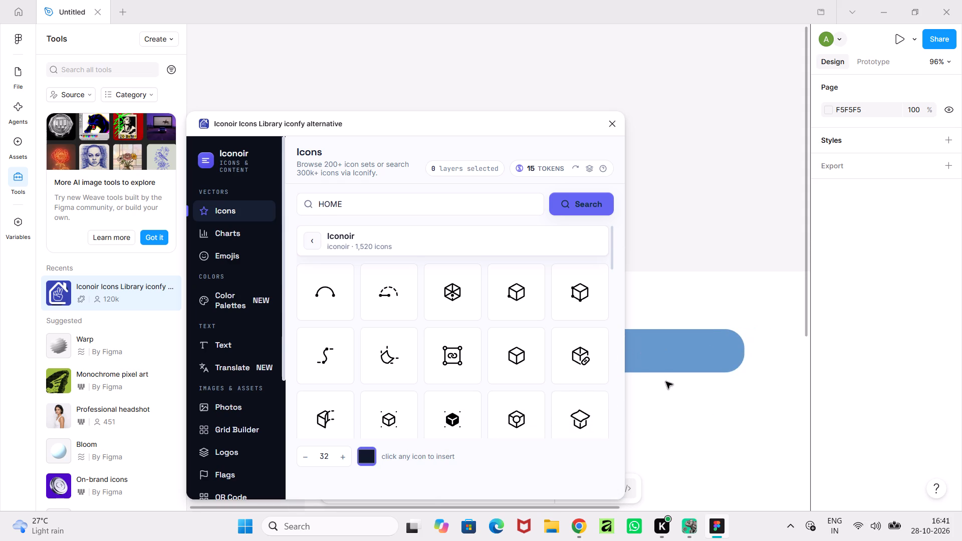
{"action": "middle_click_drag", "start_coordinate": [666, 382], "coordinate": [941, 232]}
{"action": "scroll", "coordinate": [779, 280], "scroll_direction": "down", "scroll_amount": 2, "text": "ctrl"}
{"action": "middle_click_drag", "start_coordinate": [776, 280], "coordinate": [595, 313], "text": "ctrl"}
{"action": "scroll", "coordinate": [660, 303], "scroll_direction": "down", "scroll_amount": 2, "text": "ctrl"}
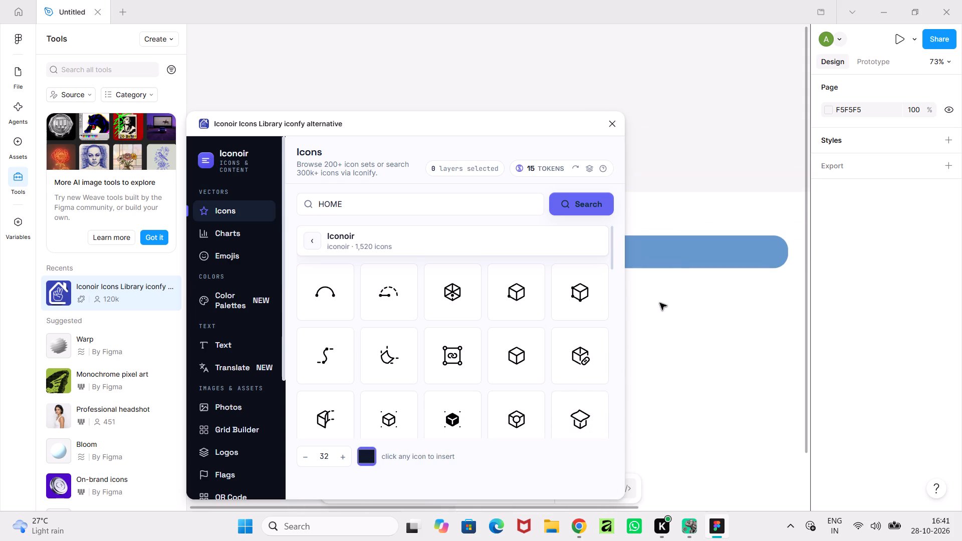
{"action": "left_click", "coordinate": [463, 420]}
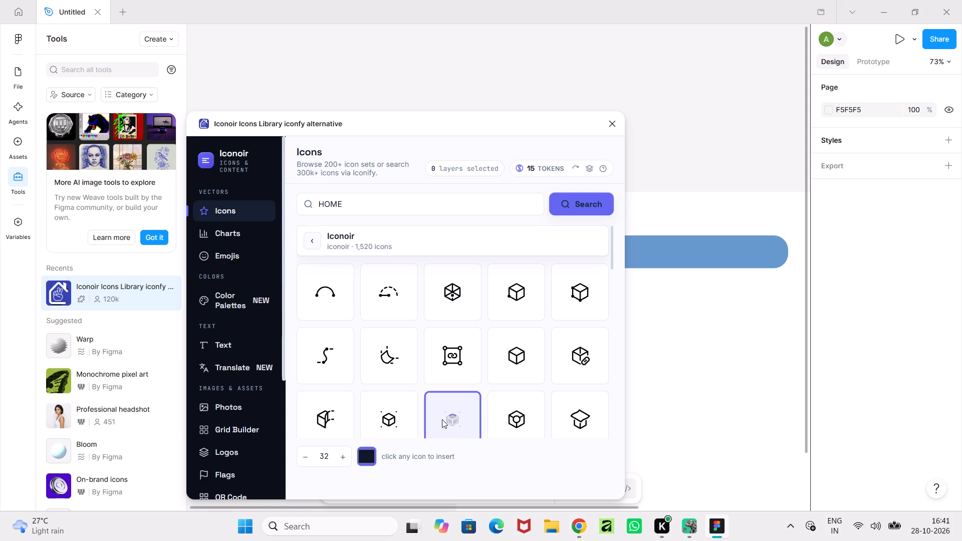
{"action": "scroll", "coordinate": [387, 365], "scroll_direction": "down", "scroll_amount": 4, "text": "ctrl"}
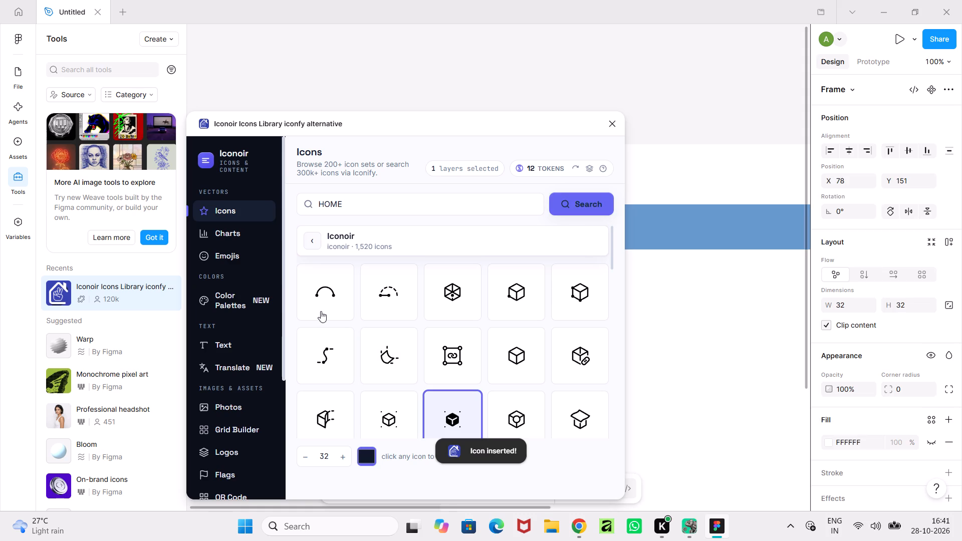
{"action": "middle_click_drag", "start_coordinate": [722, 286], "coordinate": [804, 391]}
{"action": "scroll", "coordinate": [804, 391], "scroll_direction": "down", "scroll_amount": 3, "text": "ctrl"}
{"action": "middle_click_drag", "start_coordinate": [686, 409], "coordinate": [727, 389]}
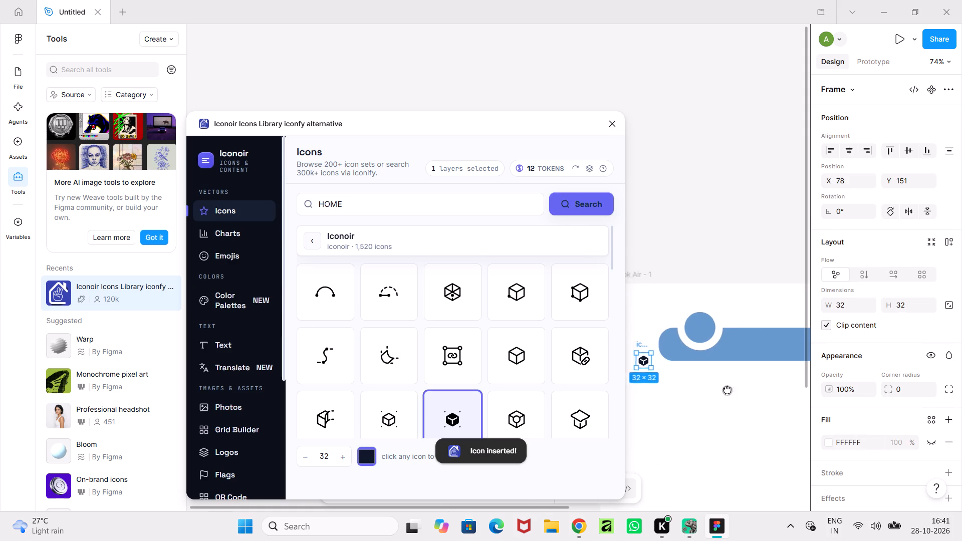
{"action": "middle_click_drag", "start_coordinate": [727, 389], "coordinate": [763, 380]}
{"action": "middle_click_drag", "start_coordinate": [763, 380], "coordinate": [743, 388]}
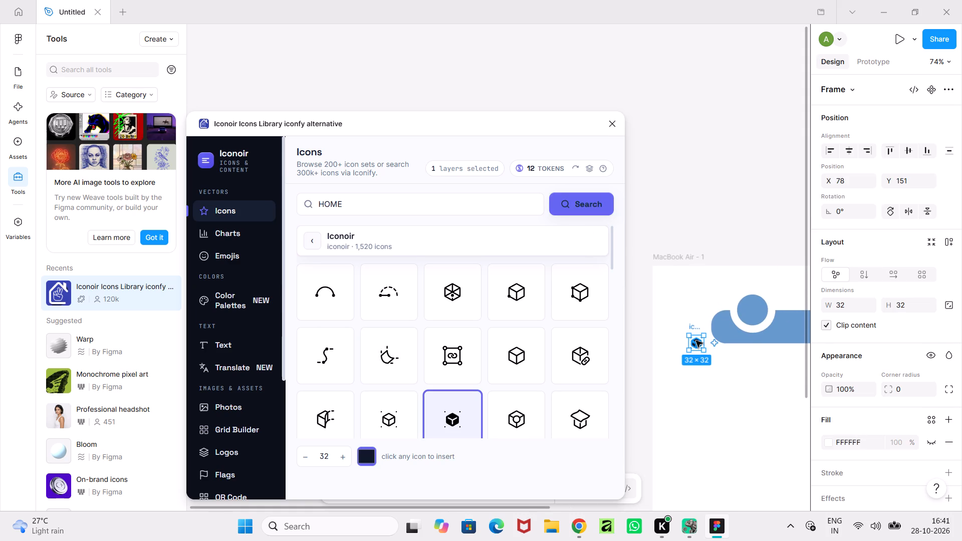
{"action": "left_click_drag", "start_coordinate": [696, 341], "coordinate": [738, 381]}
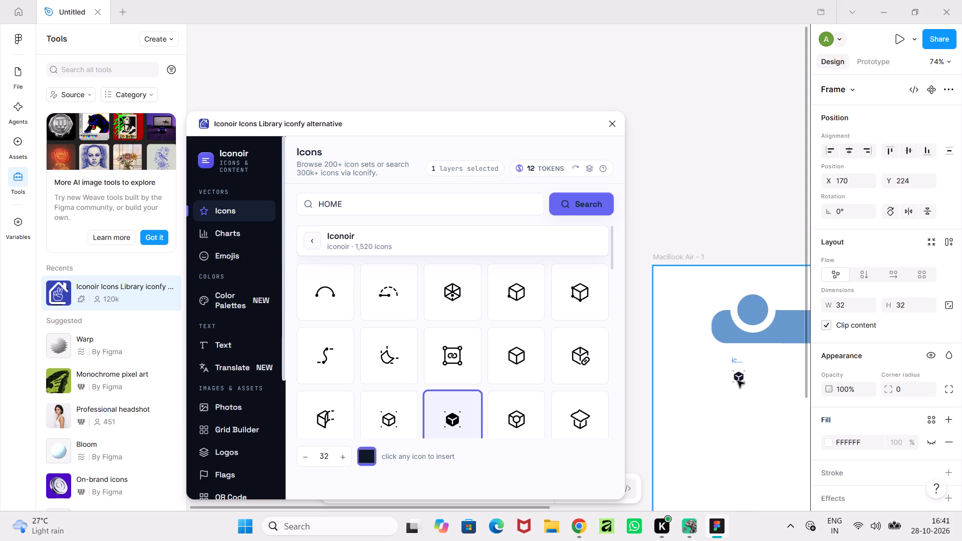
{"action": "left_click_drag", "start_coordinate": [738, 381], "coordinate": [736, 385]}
Run the HOME search in the Iconoir set and browse the house icons.
{"action": "scroll", "coordinate": [524, 401], "scroll_direction": "down", "scroll_amount": 4}
{"action": "scroll", "coordinate": [442, 291], "scroll_direction": "up", "scroll_amount": 2}
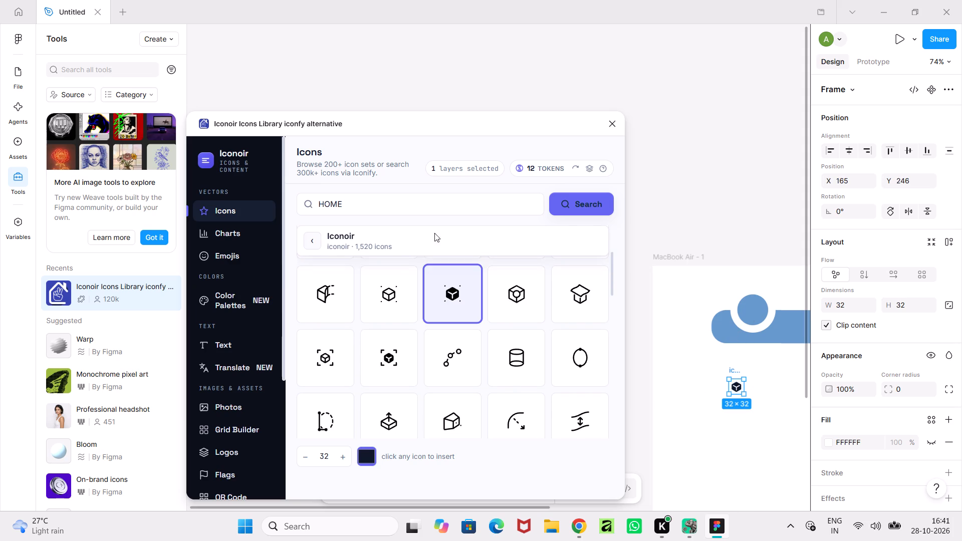
{"action": "left_click", "coordinate": [594, 201]}
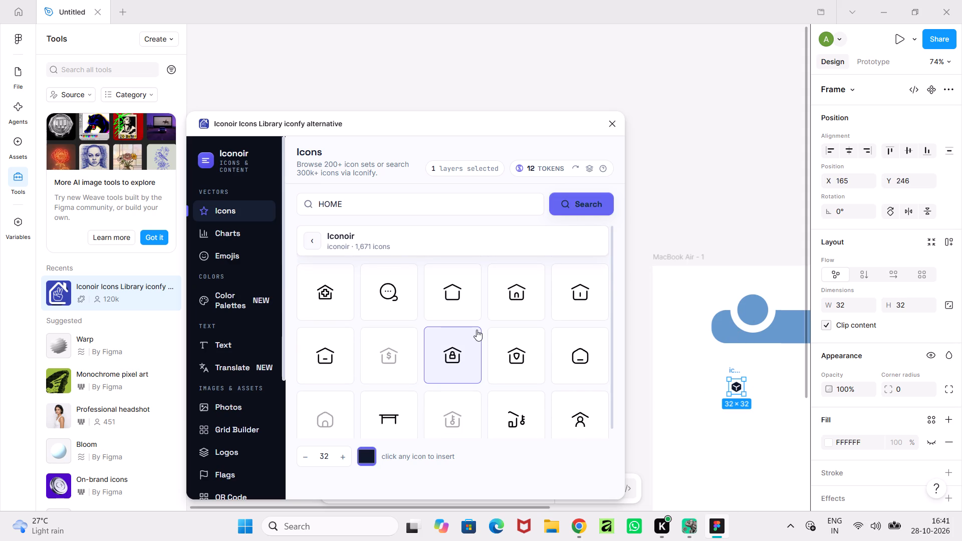
{"action": "scroll", "coordinate": [476, 330], "scroll_direction": "down", "scroll_amount": 4}
{"action": "scroll", "coordinate": [477, 329], "scroll_direction": "up", "scroll_amount": 4}
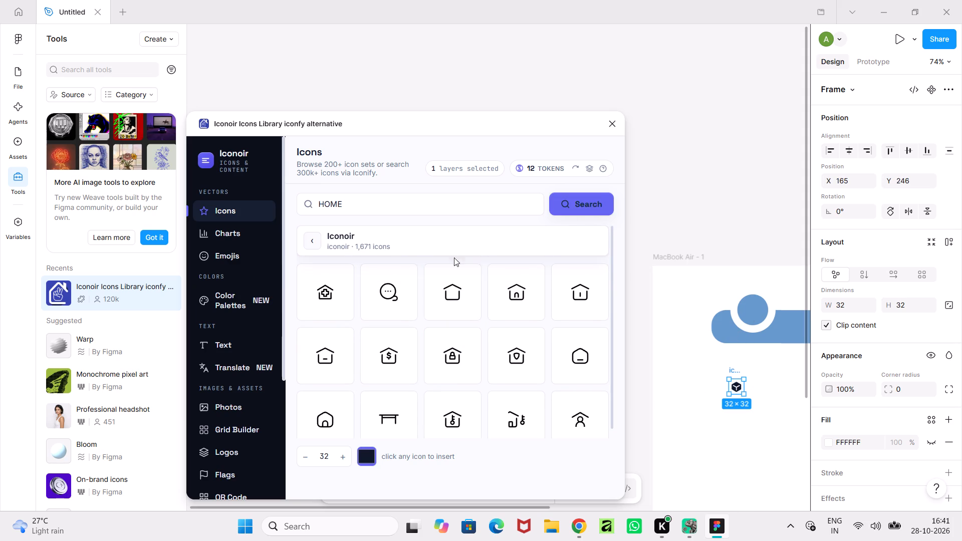
{"action": "scroll", "coordinate": [365, 269], "scroll_direction": "down", "scroll_amount": 5}
{"action": "scroll", "coordinate": [365, 269], "scroll_direction": "up", "scroll_amount": 5}
Search the Iconoir set for about.
{"action": "left_click_drag", "start_coordinate": [366, 209], "coordinate": [270, 212]}
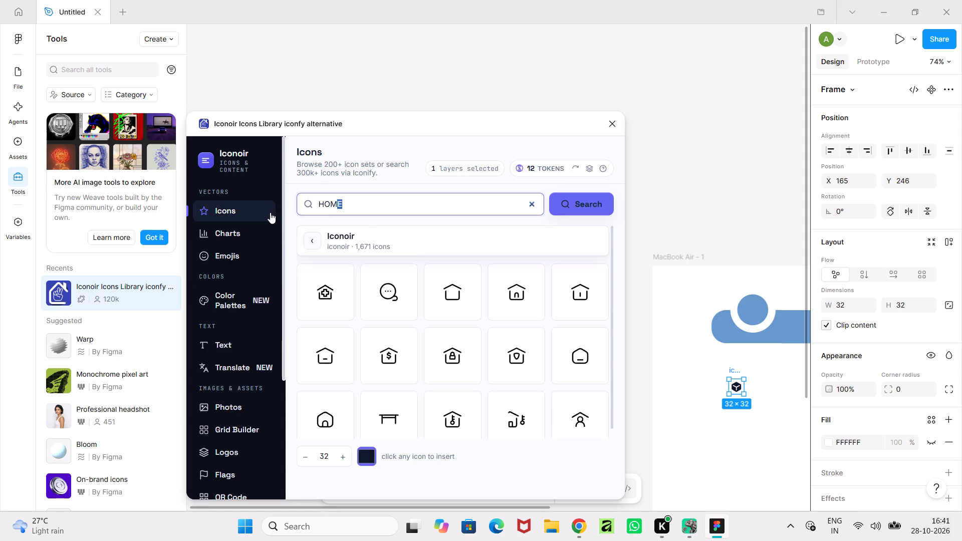
{"action": "type", "text": "about"}
{"action": "key", "text": "Return"}
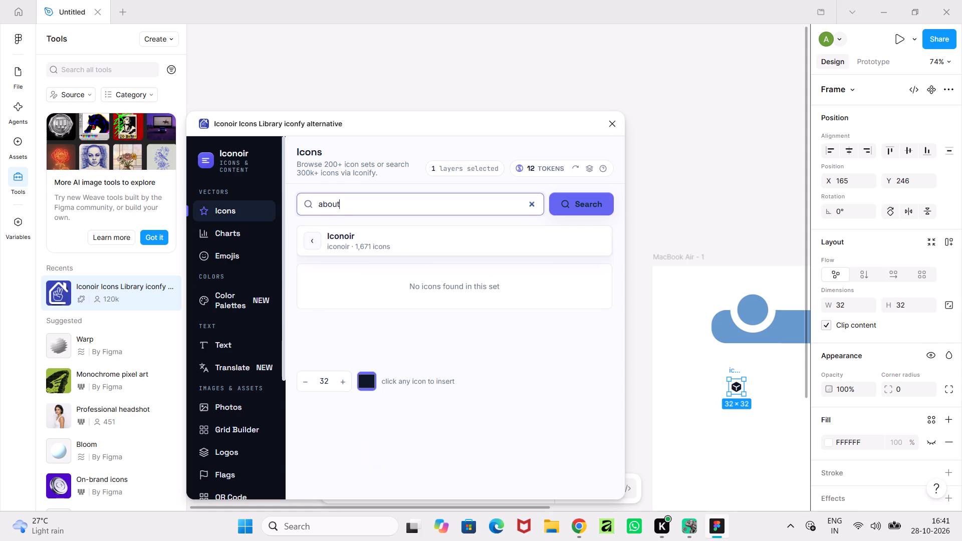
Replace the search term with home and search the Iconoir set again.
{"action": "key", "text": "BackSpace"}
{"action": "key", "text": "BackSpace"}
{"action": "key", "text": "BackSpace"}
{"action": "key", "text": "BackSpace"}
{"action": "key", "text": "BackSpace"}
{"action": "key", "text": "BackSpace"}
{"action": "key", "text": "BackSpace"}
{"action": "key", "text": "BackSpace"}
{"action": "key", "text": "BackSpace"}
{"action": "key", "text": "BackSpace"}
{"action": "key", "text": "BackSpace"}
{"action": "type", "text": "home"}
{"action": "key", "text": "Return"}
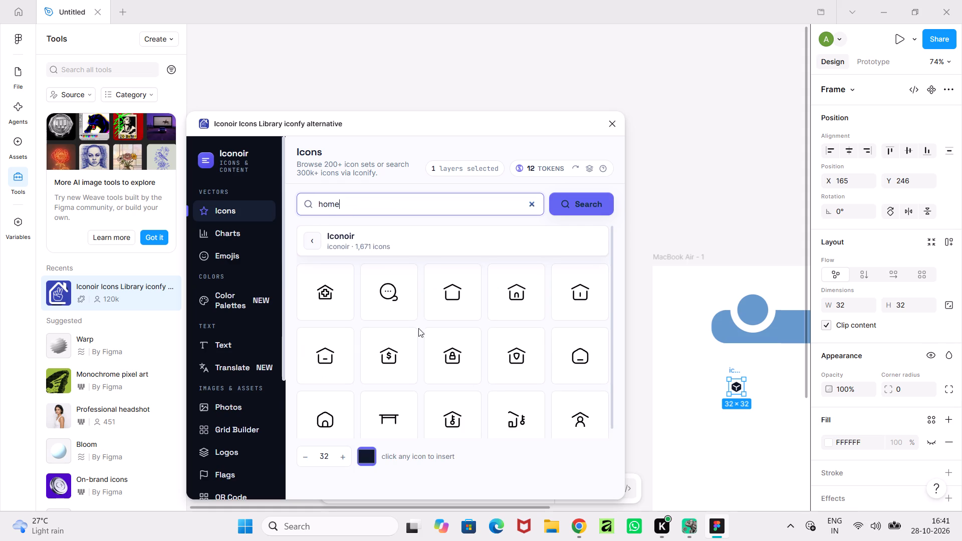
Insert the plain house outline icon and move it below the navigation bar, clear of the cube icon.
{"action": "scroll", "coordinate": [452, 354], "scroll_direction": "down", "scroll_amount": 4}
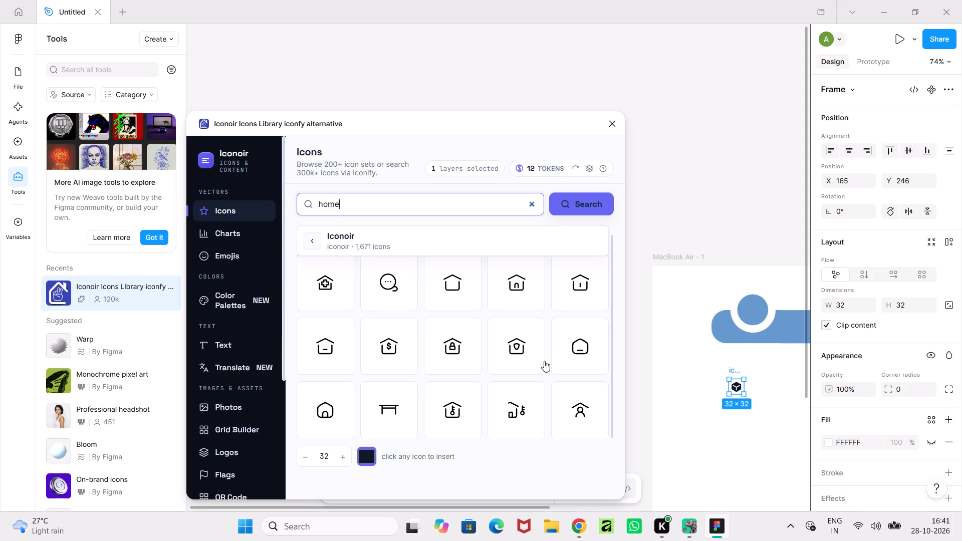
{"action": "left_click", "coordinate": [459, 289]}
{"action": "middle_click_drag", "start_coordinate": [720, 422], "coordinate": [560, 409]}
{"action": "scroll", "coordinate": [711, 352], "scroll_direction": "down", "scroll_amount": 4, "text": "ctrl"}
{"action": "left_click", "coordinate": [712, 333]}
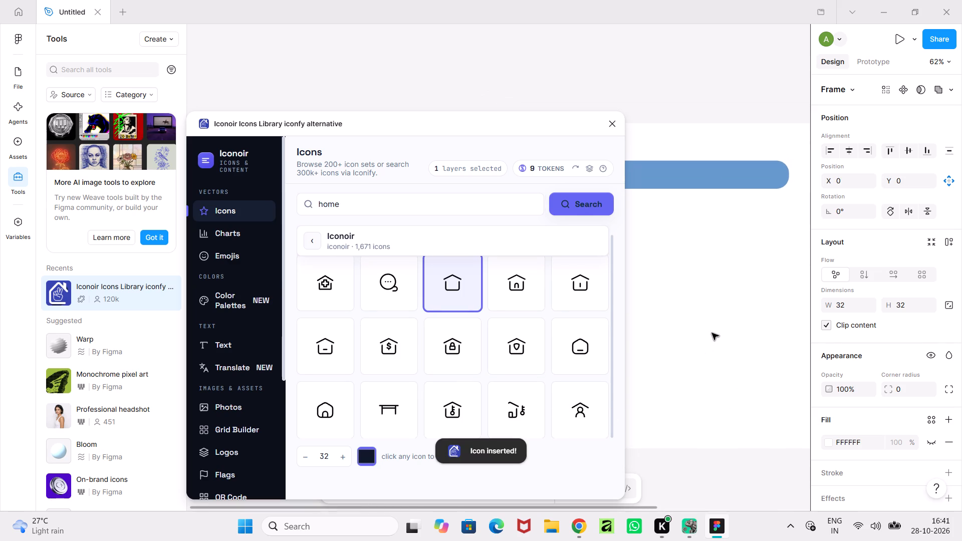
{"action": "middle_click_drag", "start_coordinate": [717, 340], "coordinate": [858, 458]}
{"action": "left_click_drag", "start_coordinate": [714, 344], "coordinate": [777, 352]}
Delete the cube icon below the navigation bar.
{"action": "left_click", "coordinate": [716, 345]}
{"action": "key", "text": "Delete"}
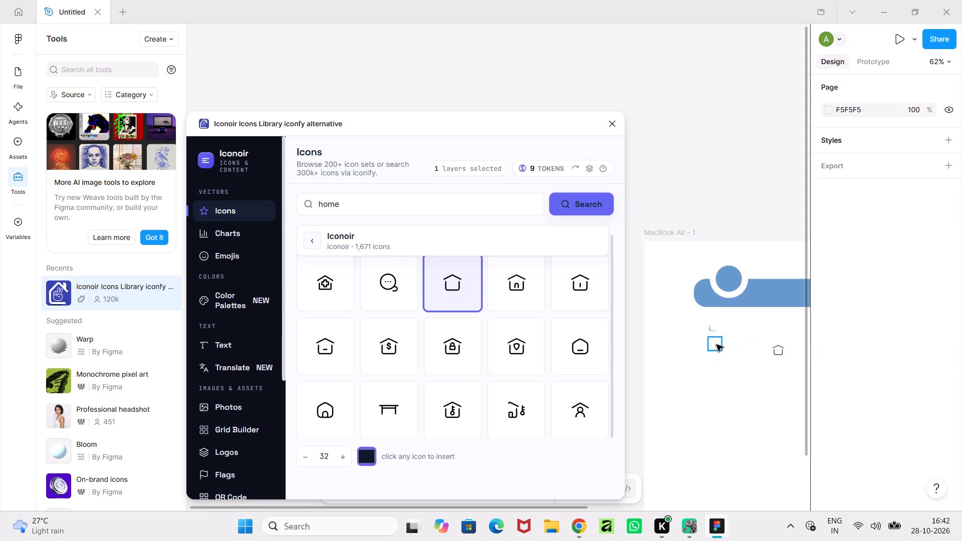
Search the Iconoir set for fire and insert the single flame icon.
{"action": "left_click_drag", "start_coordinate": [358, 208], "coordinate": [239, 192]}
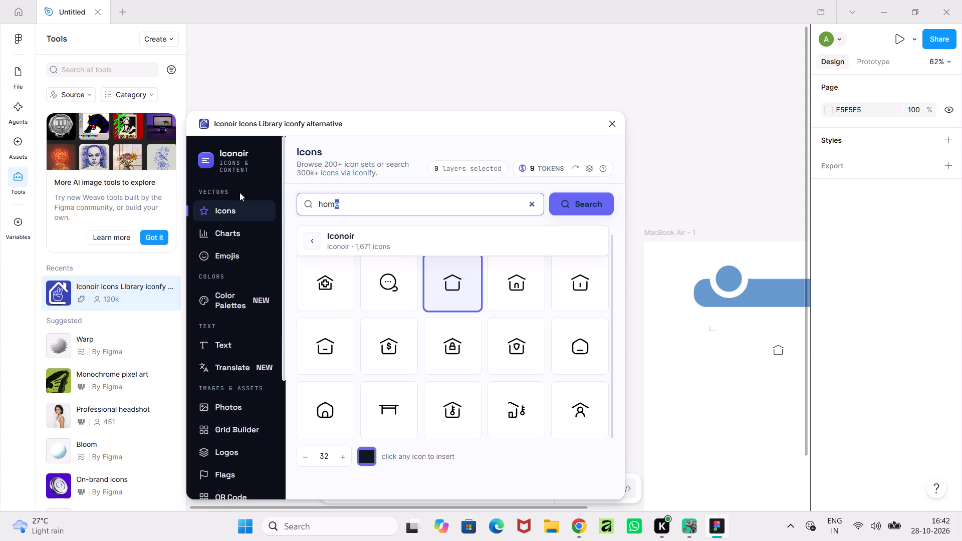
{"action": "type", "text": "fire"}
{"action": "key", "text": "Return"}
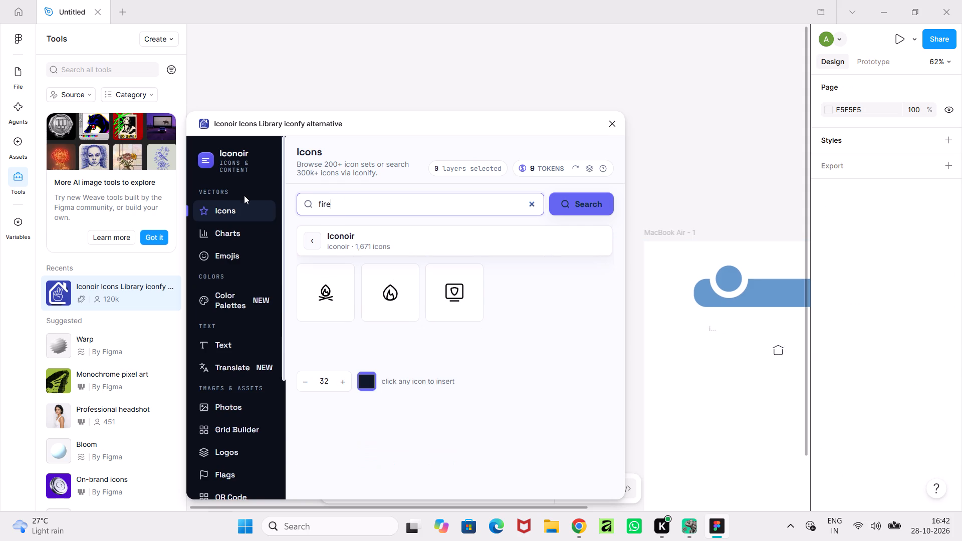
{"action": "left_click", "coordinate": [400, 296]}
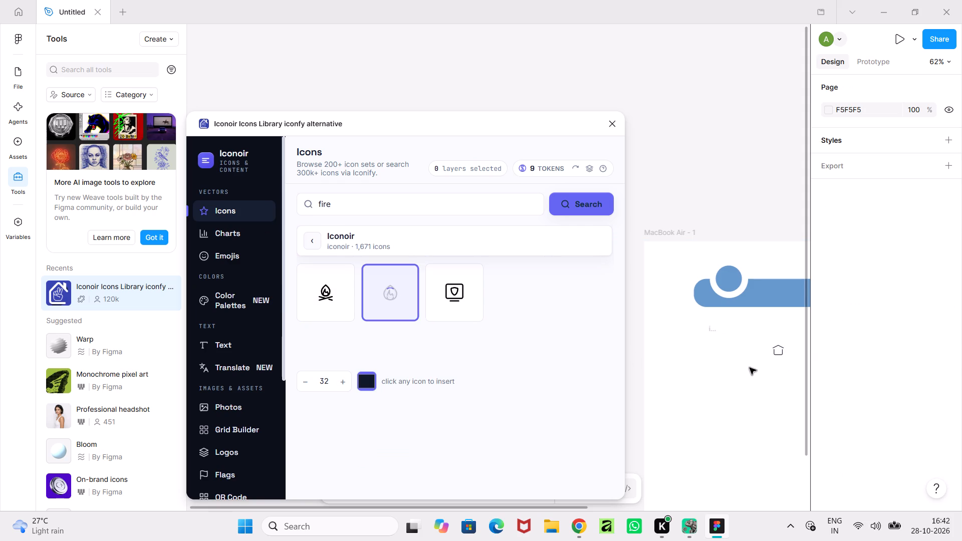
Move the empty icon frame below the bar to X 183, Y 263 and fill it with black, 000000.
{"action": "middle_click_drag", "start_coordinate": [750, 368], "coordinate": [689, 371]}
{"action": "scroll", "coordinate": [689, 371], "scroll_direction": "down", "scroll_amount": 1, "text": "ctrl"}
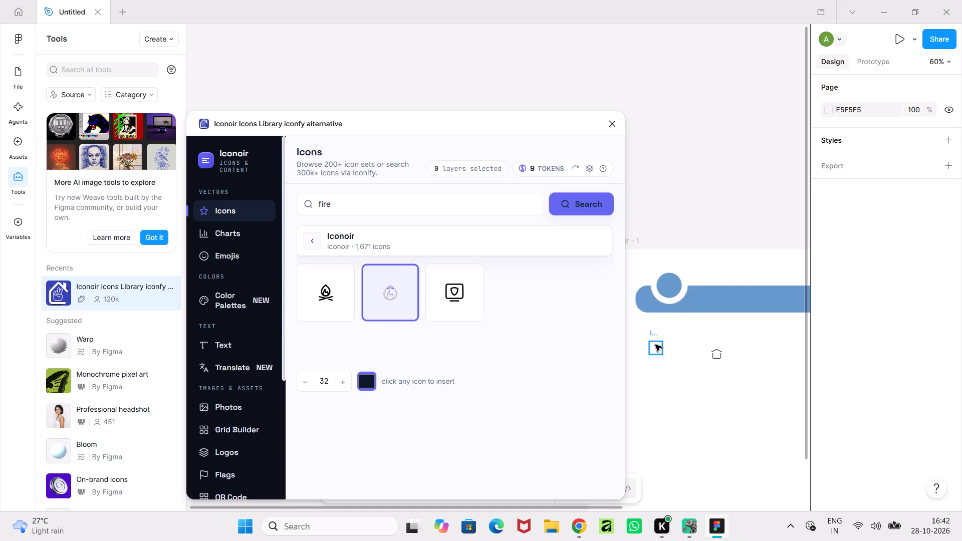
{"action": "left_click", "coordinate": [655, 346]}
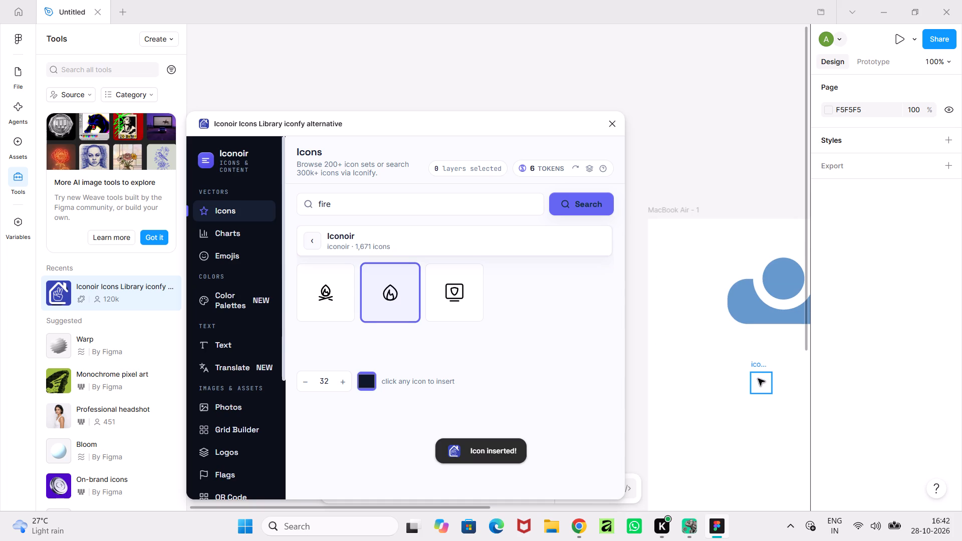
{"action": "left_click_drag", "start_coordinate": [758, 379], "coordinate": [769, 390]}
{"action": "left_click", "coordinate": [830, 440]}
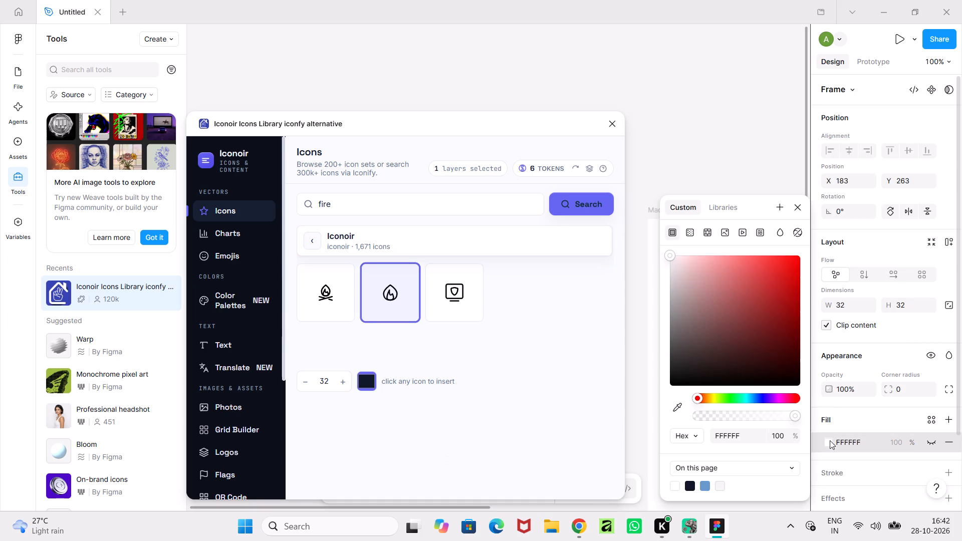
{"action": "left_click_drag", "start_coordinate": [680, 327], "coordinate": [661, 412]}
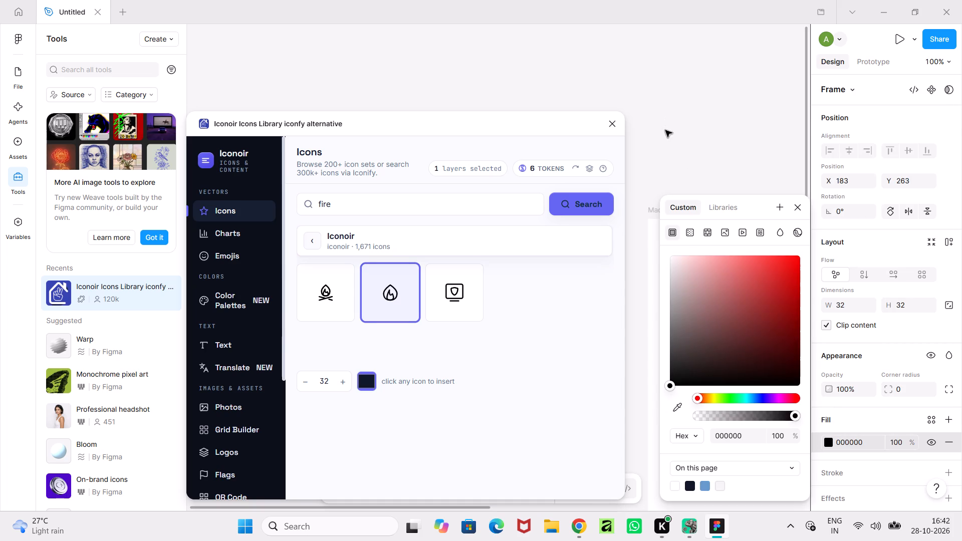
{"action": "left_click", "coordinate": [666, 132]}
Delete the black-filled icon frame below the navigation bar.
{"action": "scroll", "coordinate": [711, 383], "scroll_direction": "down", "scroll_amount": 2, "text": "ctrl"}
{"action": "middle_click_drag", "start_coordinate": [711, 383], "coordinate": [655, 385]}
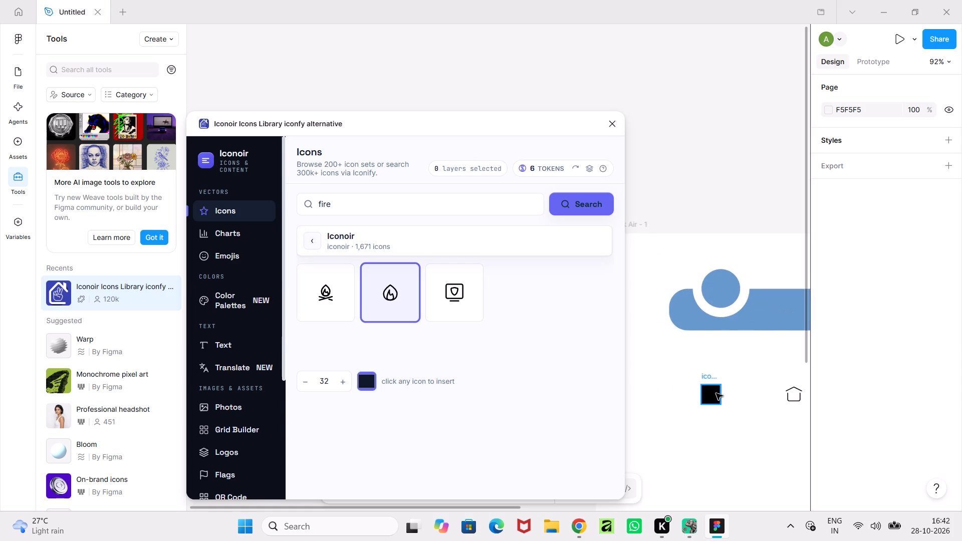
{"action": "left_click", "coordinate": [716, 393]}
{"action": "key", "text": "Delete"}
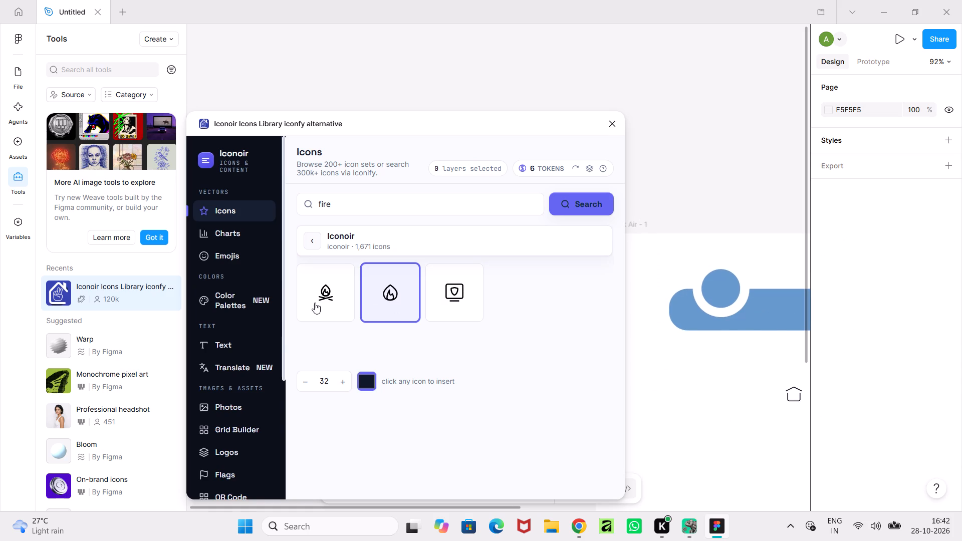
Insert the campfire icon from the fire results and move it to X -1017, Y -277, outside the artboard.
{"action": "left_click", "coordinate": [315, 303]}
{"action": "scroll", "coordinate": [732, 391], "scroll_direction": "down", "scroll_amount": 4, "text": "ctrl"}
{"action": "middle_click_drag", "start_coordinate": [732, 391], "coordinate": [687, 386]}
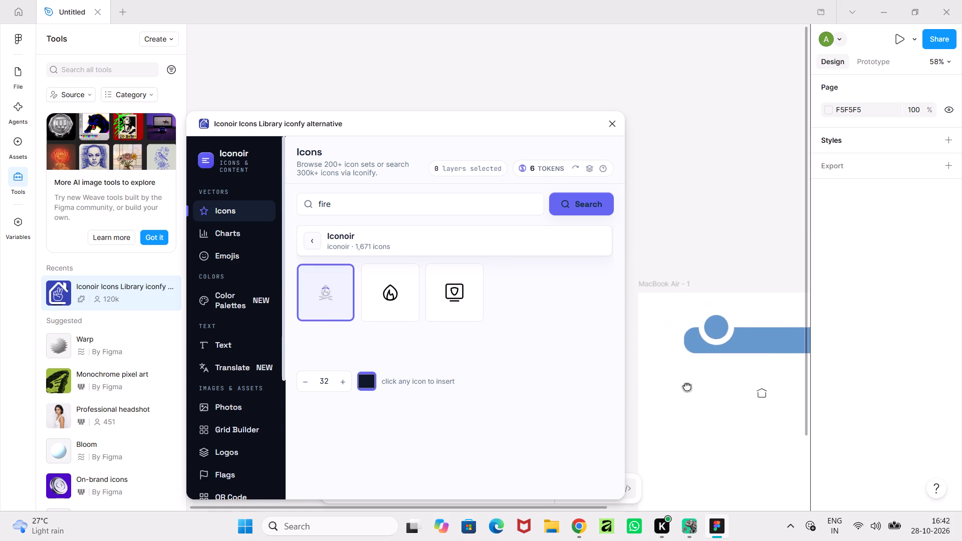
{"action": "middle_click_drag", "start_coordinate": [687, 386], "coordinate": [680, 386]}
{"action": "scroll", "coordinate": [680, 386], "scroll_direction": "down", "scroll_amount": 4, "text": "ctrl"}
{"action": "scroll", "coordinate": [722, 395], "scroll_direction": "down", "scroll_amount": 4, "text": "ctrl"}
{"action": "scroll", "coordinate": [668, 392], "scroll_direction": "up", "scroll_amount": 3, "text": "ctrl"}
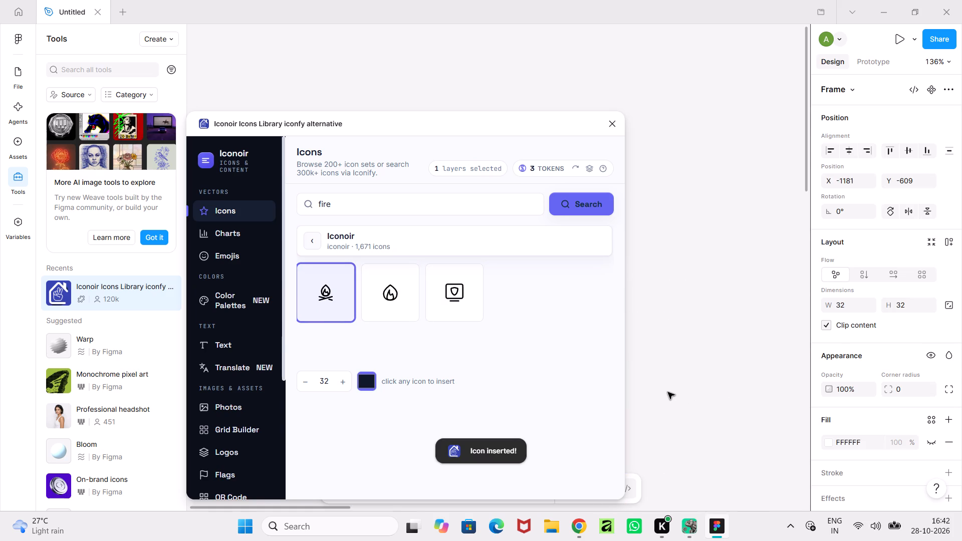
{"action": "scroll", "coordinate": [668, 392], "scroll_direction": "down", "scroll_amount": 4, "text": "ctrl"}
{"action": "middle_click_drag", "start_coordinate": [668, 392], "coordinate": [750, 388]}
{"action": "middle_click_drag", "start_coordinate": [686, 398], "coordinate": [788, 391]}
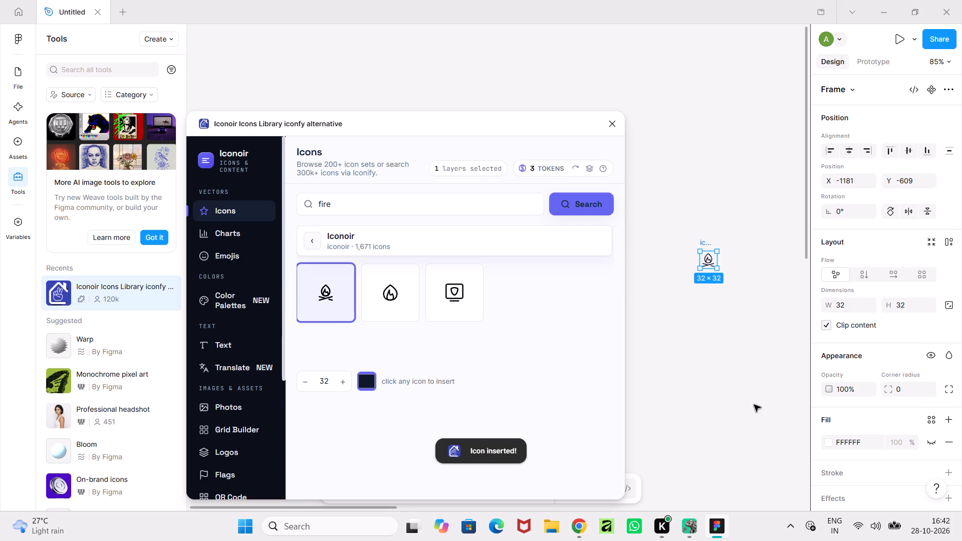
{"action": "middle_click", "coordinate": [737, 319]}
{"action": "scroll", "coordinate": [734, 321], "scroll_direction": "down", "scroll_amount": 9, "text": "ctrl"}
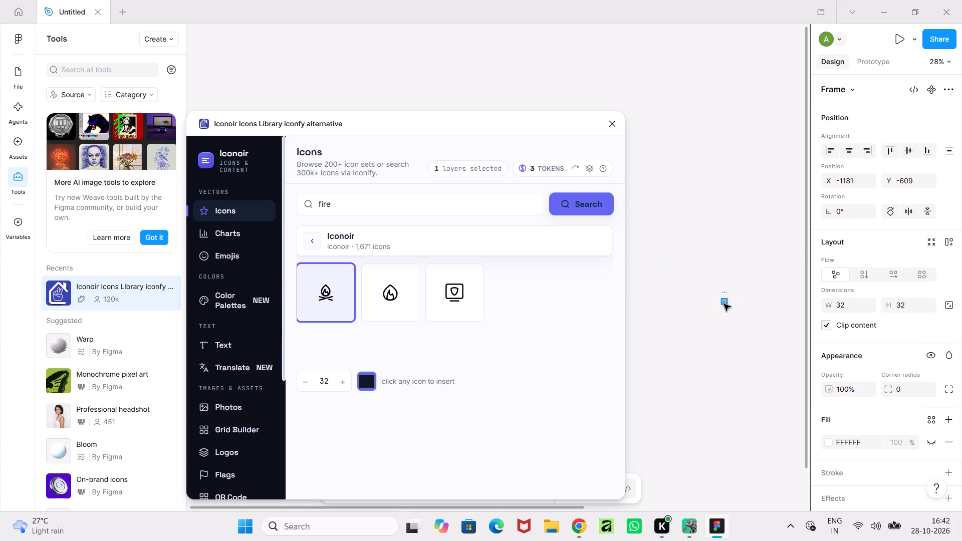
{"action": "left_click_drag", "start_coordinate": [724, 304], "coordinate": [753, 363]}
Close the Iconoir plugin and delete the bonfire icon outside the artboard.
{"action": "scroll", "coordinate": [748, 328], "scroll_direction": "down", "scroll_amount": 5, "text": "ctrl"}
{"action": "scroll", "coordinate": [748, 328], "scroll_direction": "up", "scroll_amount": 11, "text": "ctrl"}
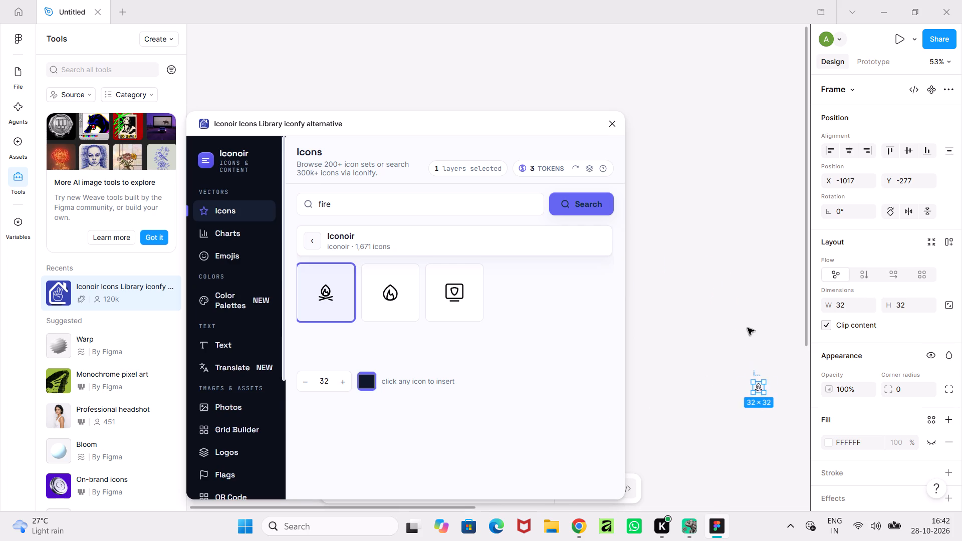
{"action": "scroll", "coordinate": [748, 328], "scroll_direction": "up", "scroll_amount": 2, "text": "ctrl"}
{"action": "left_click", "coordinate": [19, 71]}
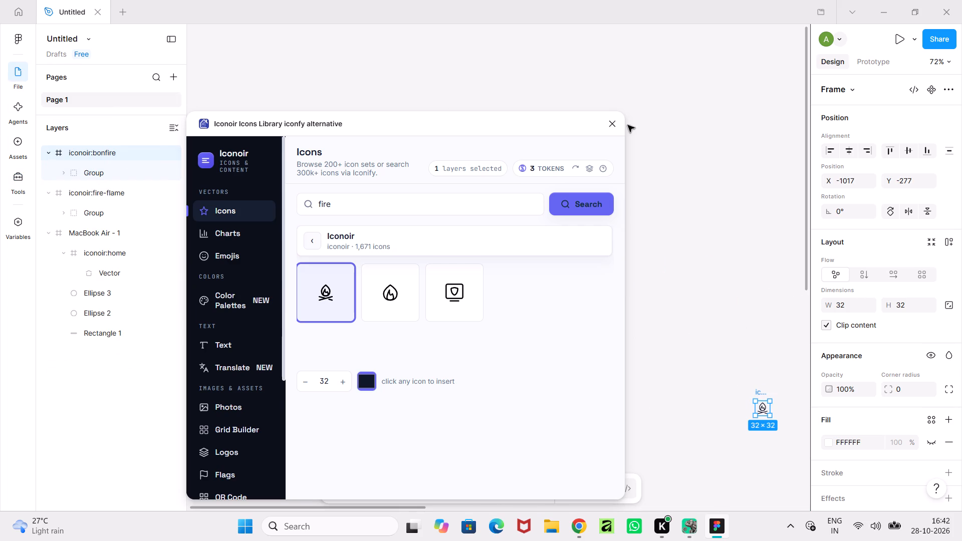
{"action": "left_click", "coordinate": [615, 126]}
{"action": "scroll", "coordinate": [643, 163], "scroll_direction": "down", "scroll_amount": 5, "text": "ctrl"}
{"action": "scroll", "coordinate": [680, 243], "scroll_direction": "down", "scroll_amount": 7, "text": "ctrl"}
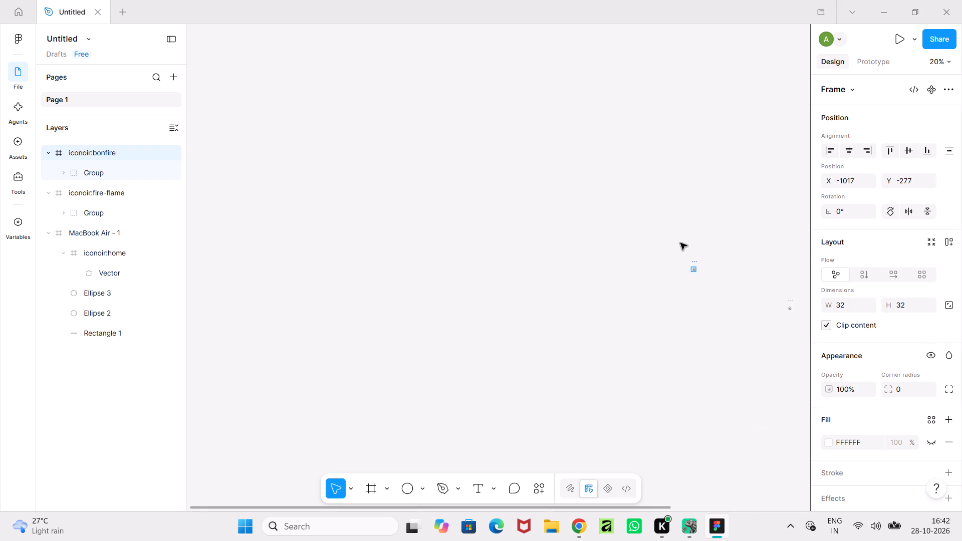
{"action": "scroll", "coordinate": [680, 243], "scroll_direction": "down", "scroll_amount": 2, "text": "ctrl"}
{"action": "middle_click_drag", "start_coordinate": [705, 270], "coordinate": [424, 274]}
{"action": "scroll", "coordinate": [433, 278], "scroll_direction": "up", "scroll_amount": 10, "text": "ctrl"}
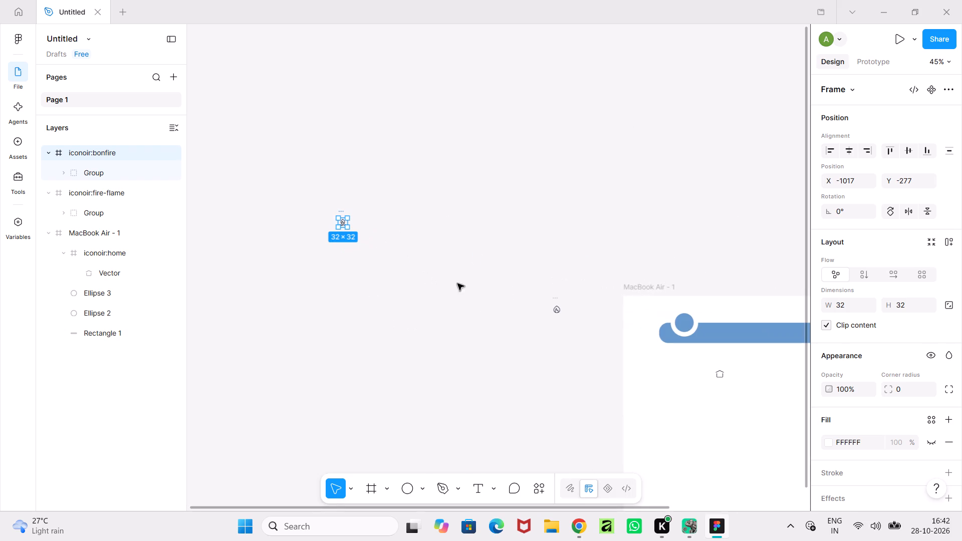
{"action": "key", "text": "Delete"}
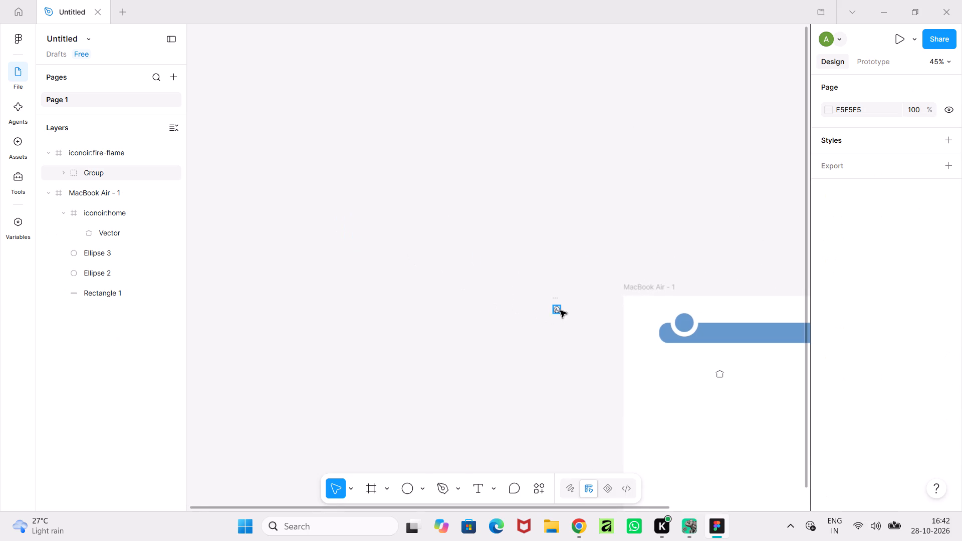
Move the flame artwork out of its frame into the artboard, beside the home icon at X 396, Y 266.
{"action": "left_click", "coordinate": [560, 310]}
{"action": "scroll", "coordinate": [558, 339], "scroll_direction": "up", "scroll_amount": 4, "text": "ctrl"}
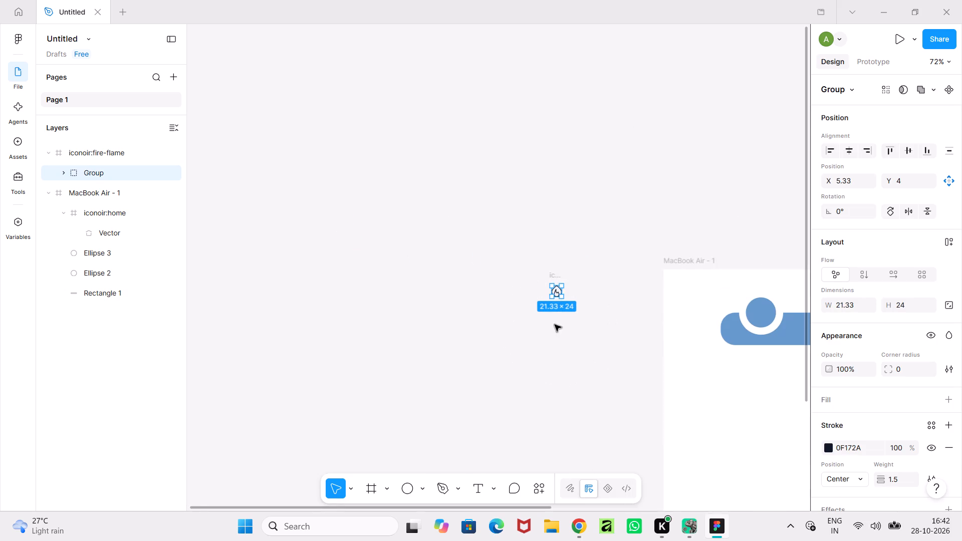
{"action": "left_click_drag", "start_coordinate": [556, 291], "coordinate": [759, 393]}
{"action": "middle_click_drag", "start_coordinate": [659, 384], "coordinate": [653, 383]}
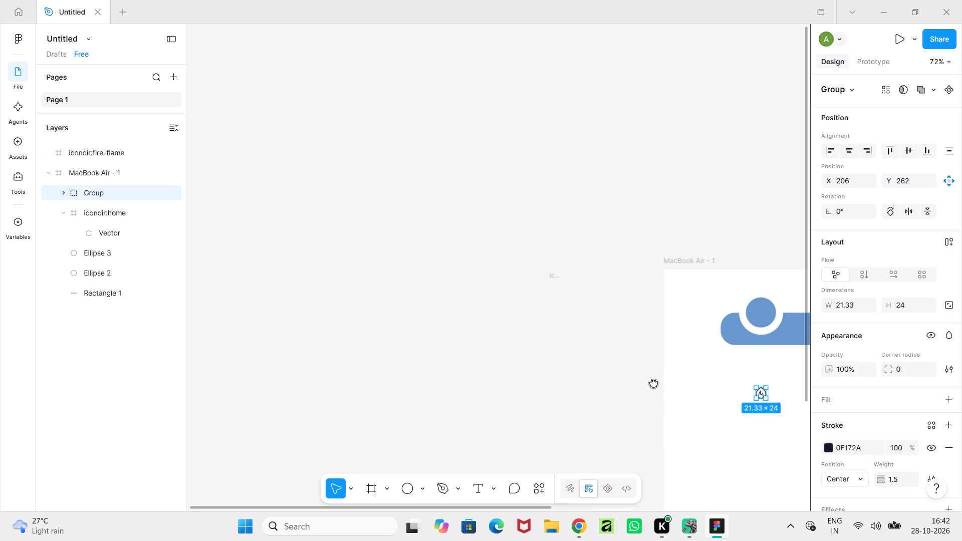
{"action": "middle_click_drag", "start_coordinate": [653, 383], "coordinate": [284, 314]}
{"action": "scroll", "coordinate": [389, 311], "scroll_direction": "up", "scroll_amount": 3, "text": "ctrl"}
{"action": "left_click_drag", "start_coordinate": [384, 325], "coordinate": [500, 329]}
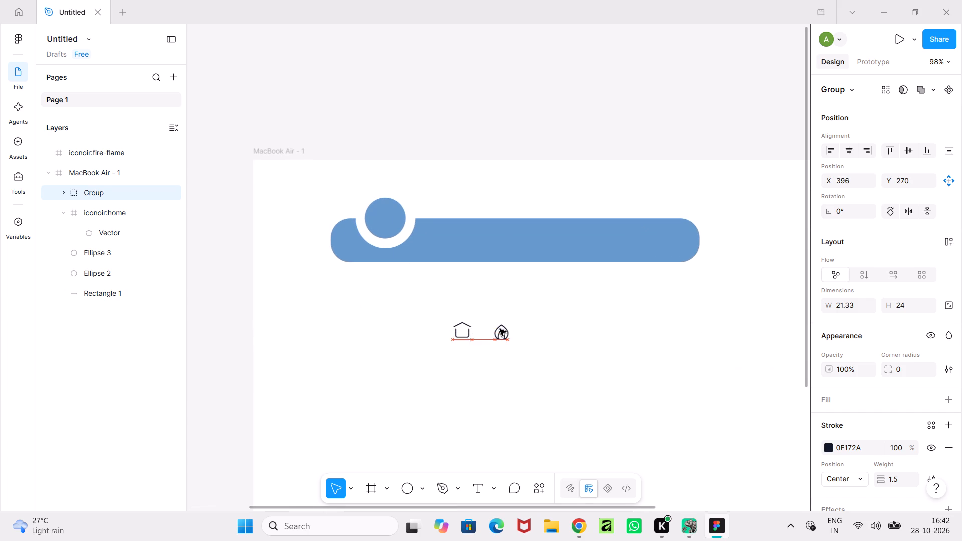
{"action": "left_click_drag", "start_coordinate": [500, 329], "coordinate": [500, 327]}
{"action": "scroll", "coordinate": [557, 347], "scroll_direction": "up", "scroll_amount": 3, "text": "ctrl"}
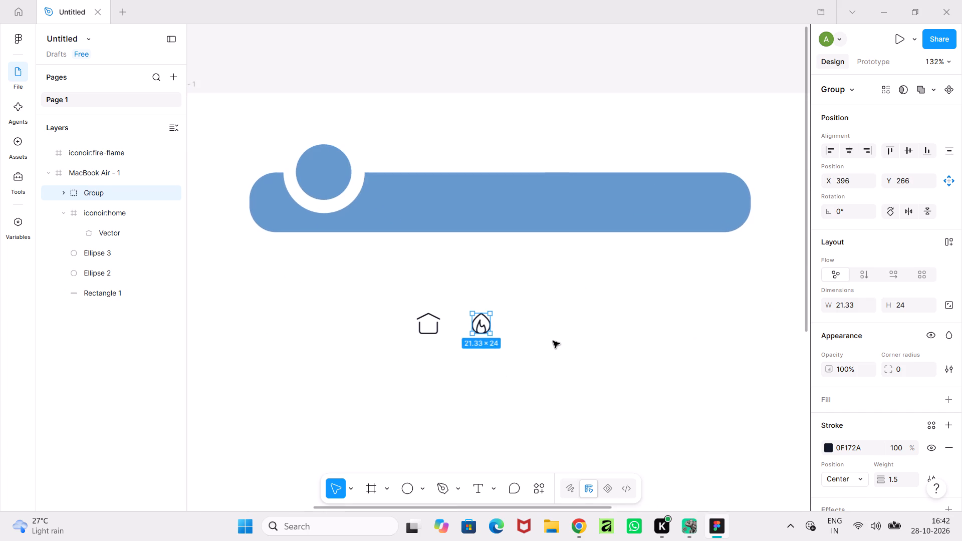
{"action": "left_click", "coordinate": [553, 341]}
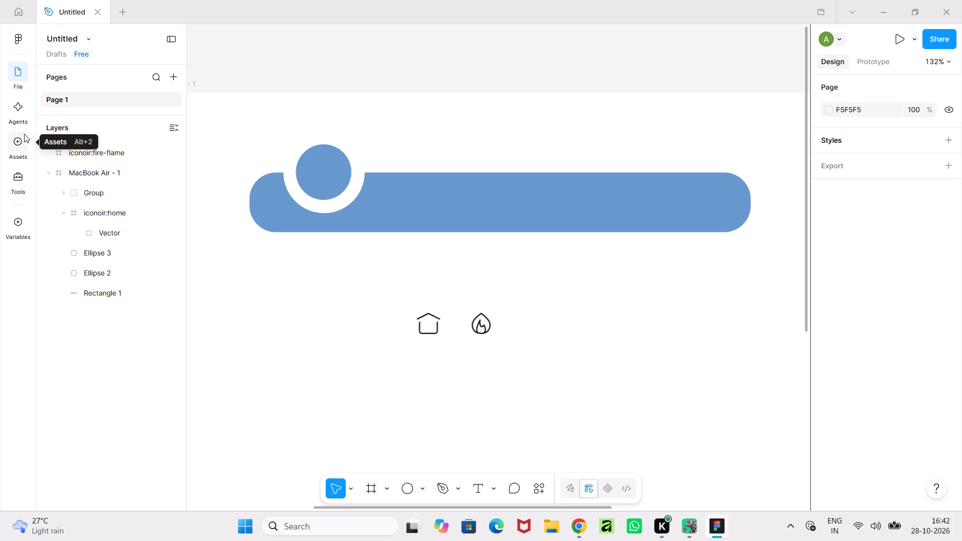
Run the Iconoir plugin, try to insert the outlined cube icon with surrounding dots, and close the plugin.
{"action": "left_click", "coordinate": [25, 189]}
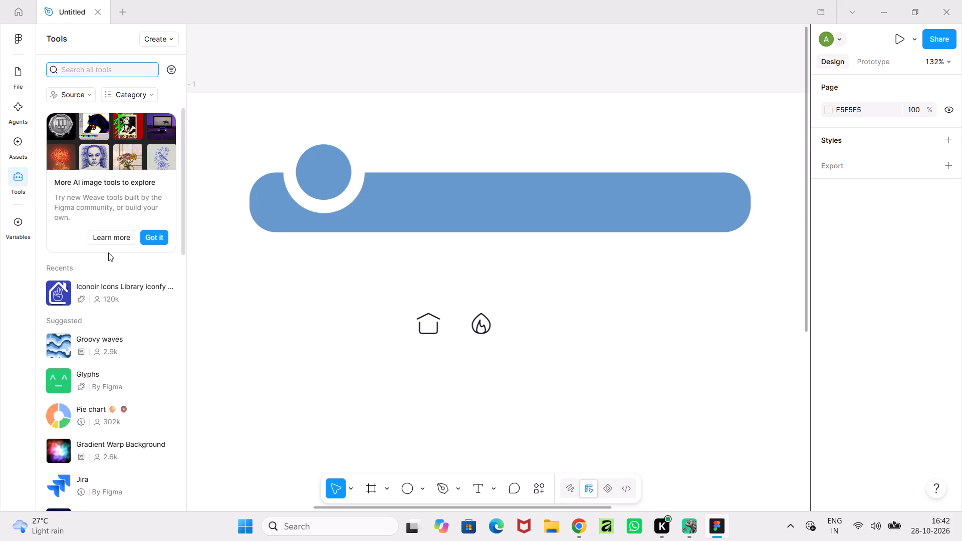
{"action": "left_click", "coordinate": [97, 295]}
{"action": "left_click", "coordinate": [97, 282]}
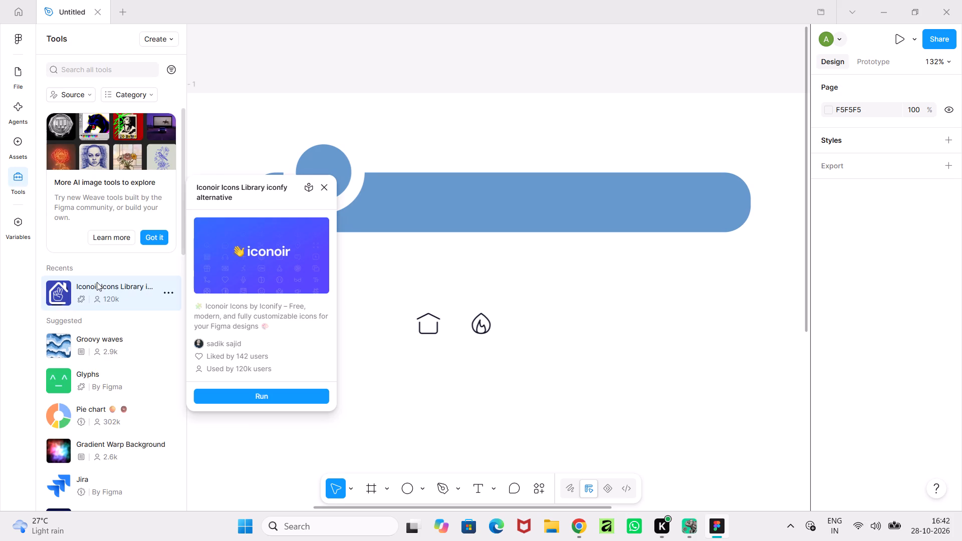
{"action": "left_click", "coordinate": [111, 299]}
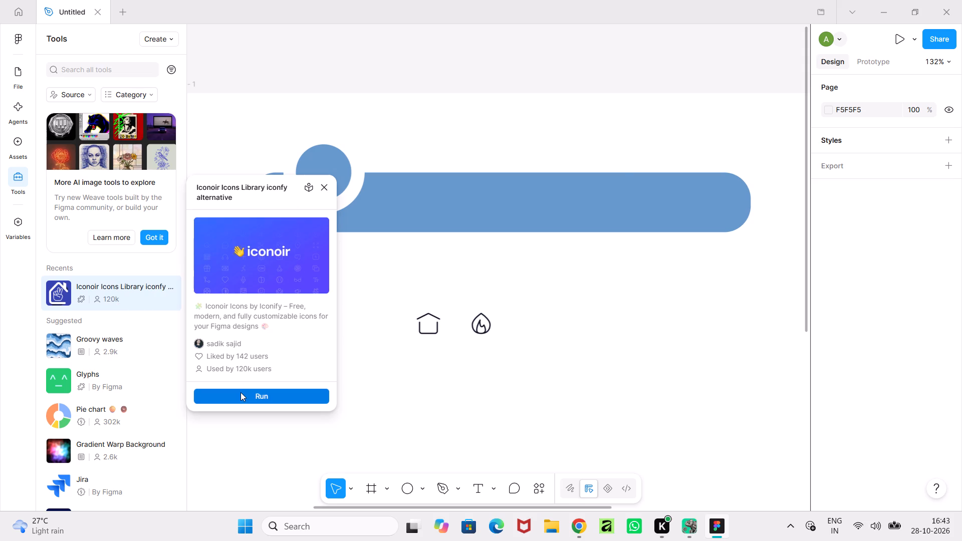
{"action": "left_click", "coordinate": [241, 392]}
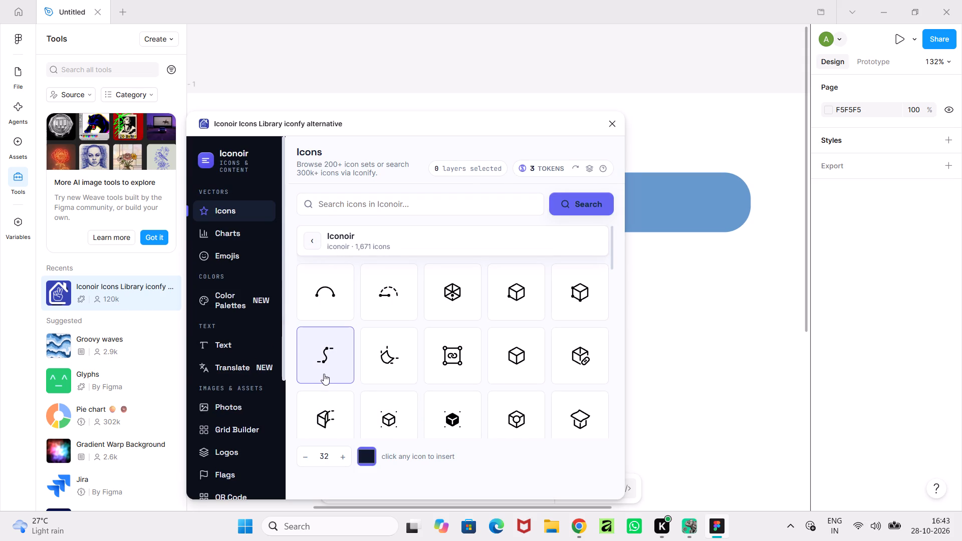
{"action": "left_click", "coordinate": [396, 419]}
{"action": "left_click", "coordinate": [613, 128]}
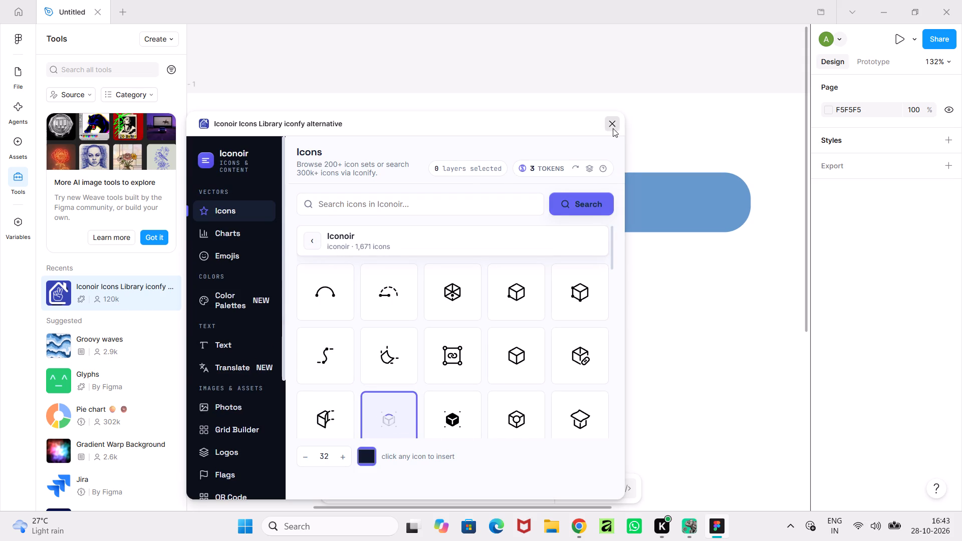
Move the leftover empty 32 × 32 icon frame from outside the artboard to beside the flame icon and delete it.
{"action": "scroll", "coordinate": [542, 291], "scroll_direction": "down", "scroll_amount": 14, "text": "ctrl"}
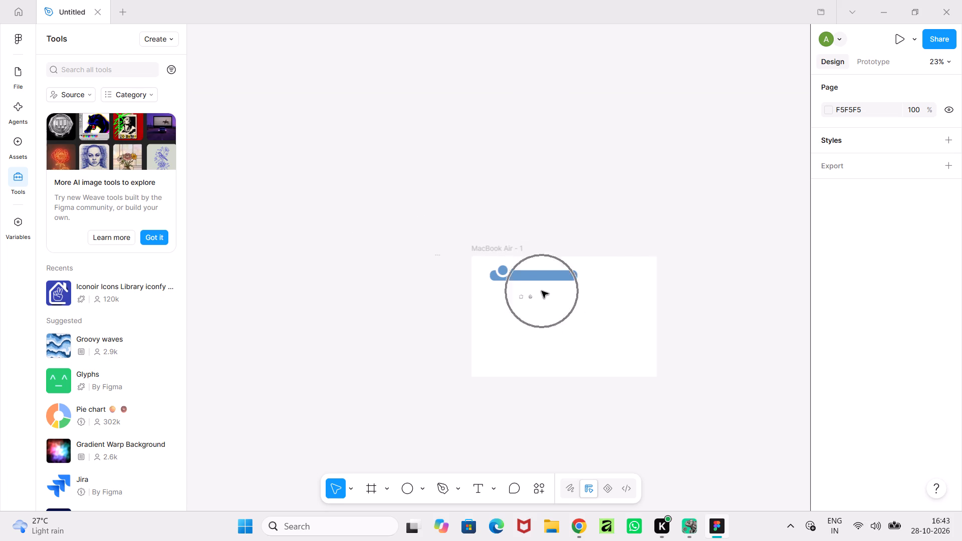
{"action": "left_click_drag", "start_coordinate": [363, 198], "coordinate": [439, 280]}
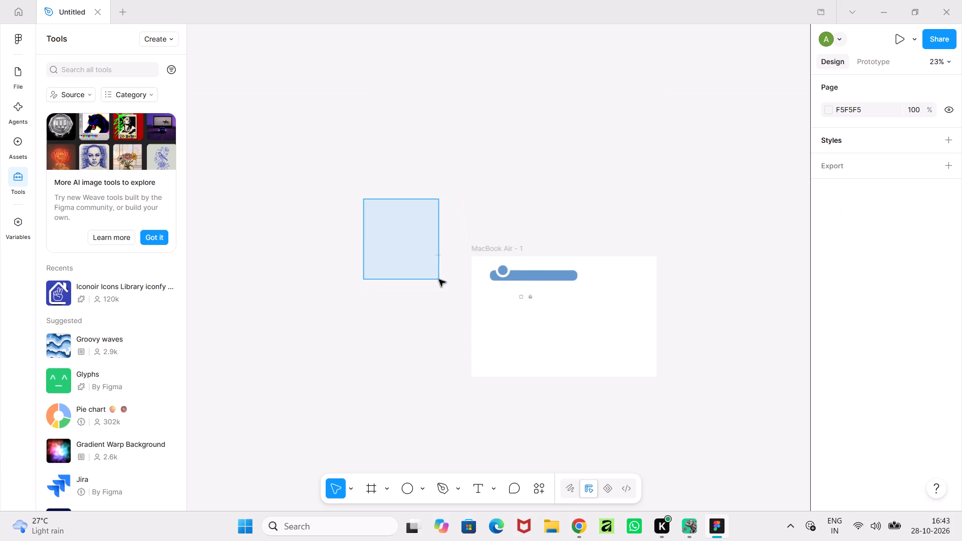
{"action": "scroll", "coordinate": [439, 280], "scroll_direction": "up", "scroll_amount": 9, "text": "ctrl"}
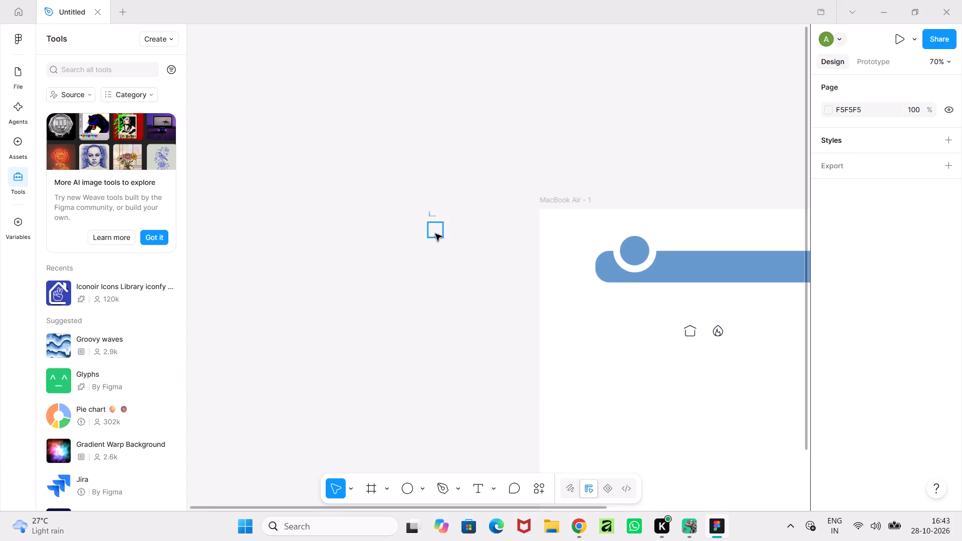
{"action": "left_click_drag", "start_coordinate": [435, 229], "coordinate": [625, 356]}
{"action": "scroll", "coordinate": [397, 303], "scroll_direction": "up", "scroll_amount": 5, "text": "ctrl"}
{"action": "middle_click_drag", "start_coordinate": [400, 303], "coordinate": [104, 219]}
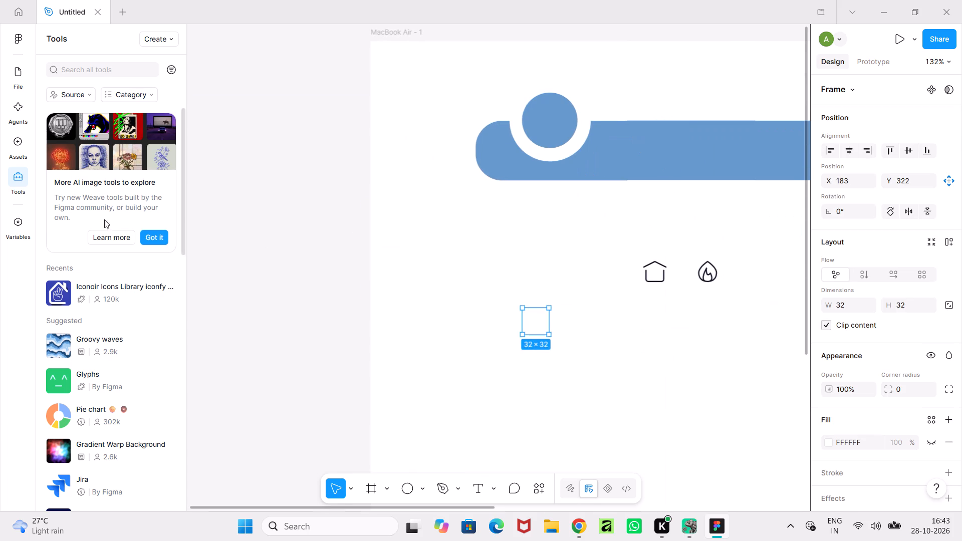
{"action": "triple_click", "coordinate": [542, 322]}
{"action": "triple_click", "coordinate": [541, 322]}
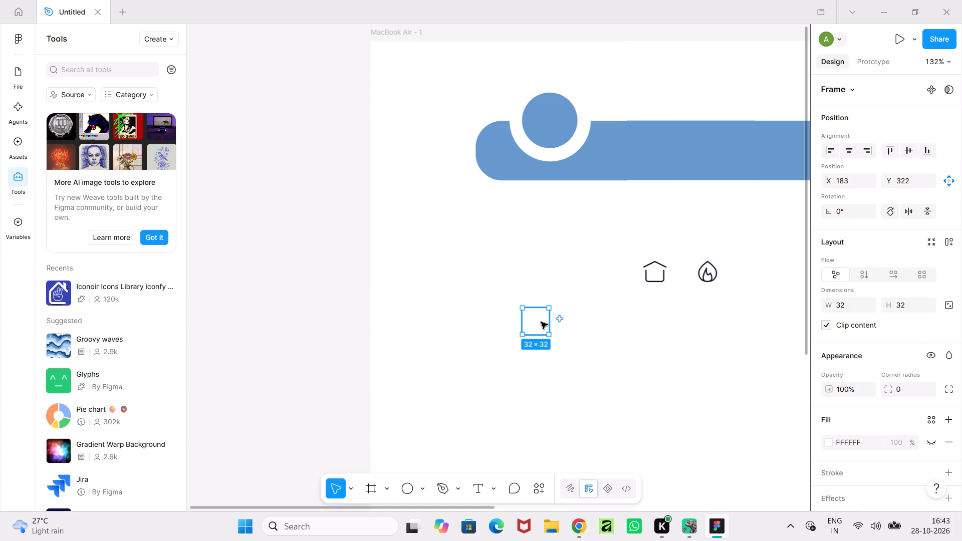
{"action": "right_click", "coordinate": [541, 322]}
{"action": "left_click", "coordinate": [538, 324]}
{"action": "left_click_drag", "start_coordinate": [536, 324], "coordinate": [746, 281]}
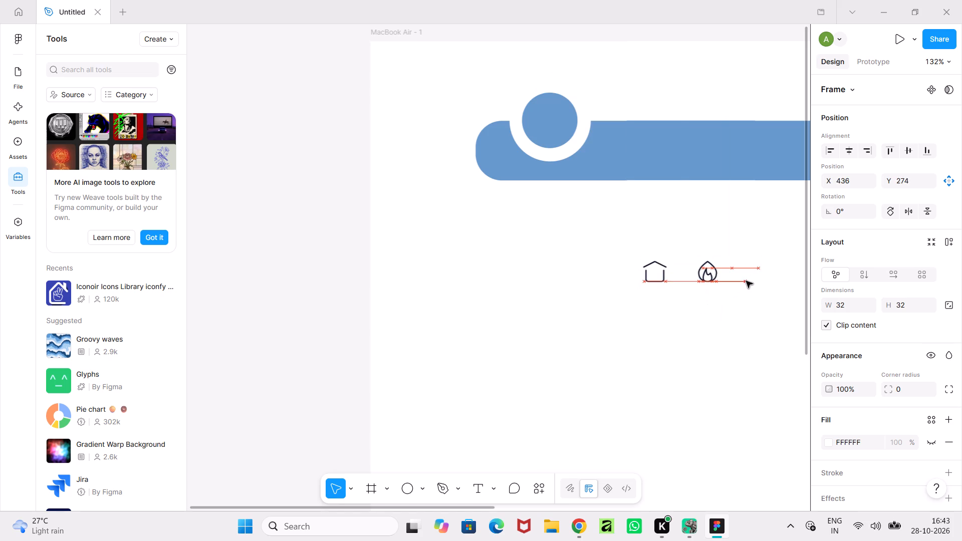
{"action": "left_click_drag", "start_coordinate": [746, 281], "coordinate": [746, 280]}
{"action": "key", "text": "Delete"}
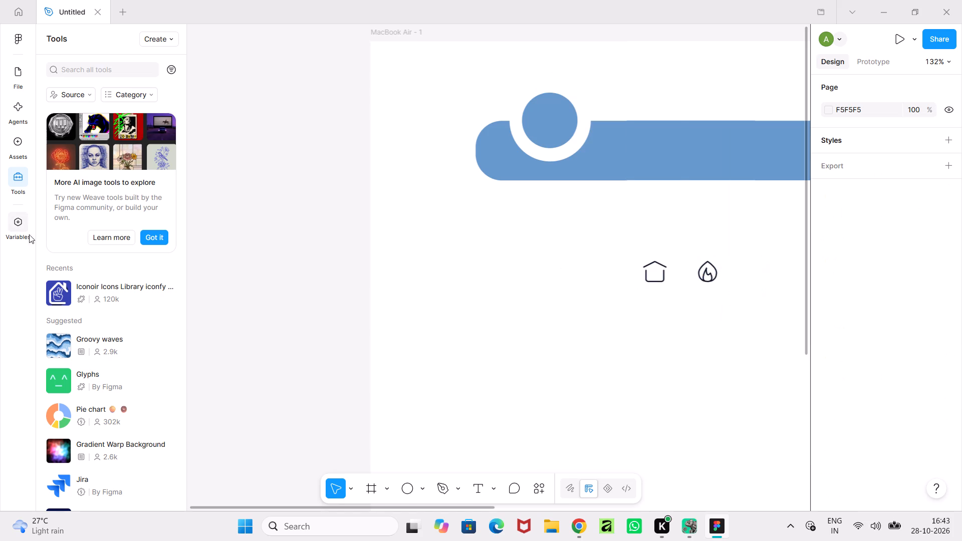
Run the Iconoir plugin, insert the outlined cube icon from the first row's fourth tile, and close the plugin.
{"action": "left_click", "coordinate": [153, 294]}
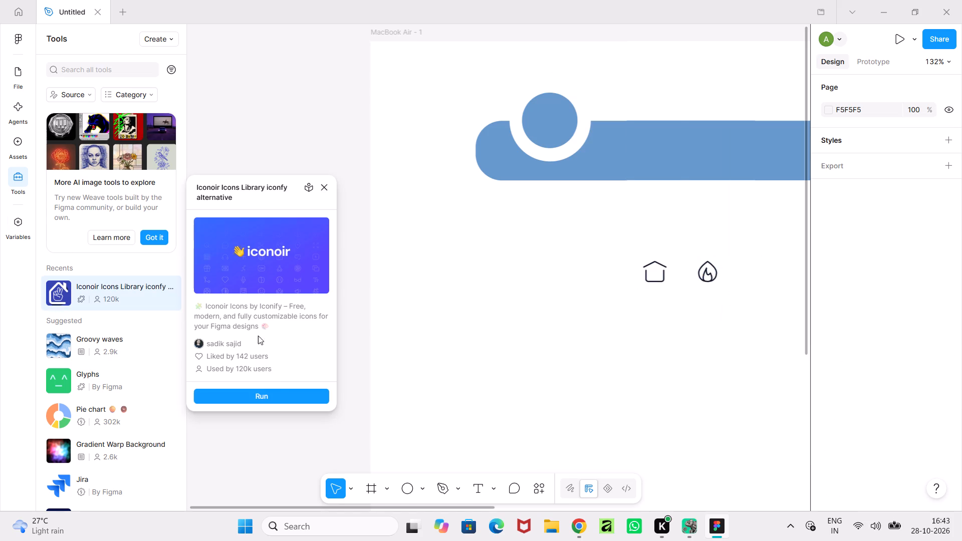
{"action": "left_click", "coordinate": [272, 393]}
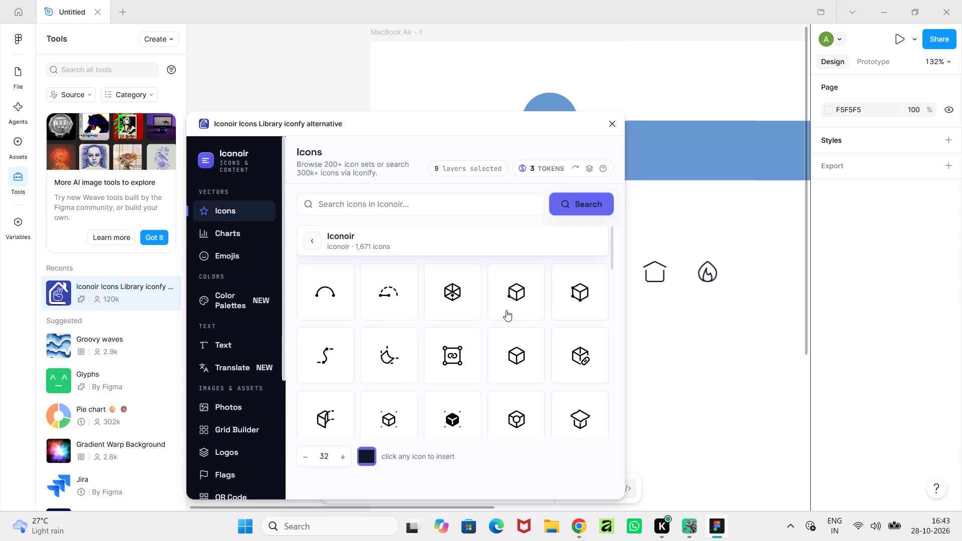
{"action": "left_click", "coordinate": [524, 302]}
{"action": "scroll", "coordinate": [524, 302], "scroll_direction": "down", "scroll_amount": 3, "text": "ctrl"}
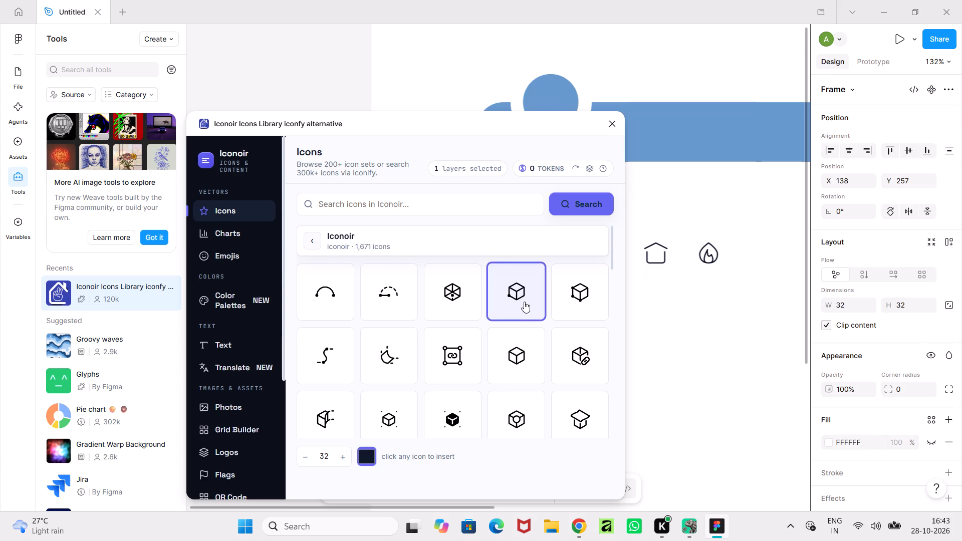
{"action": "left_click", "coordinate": [609, 124]}
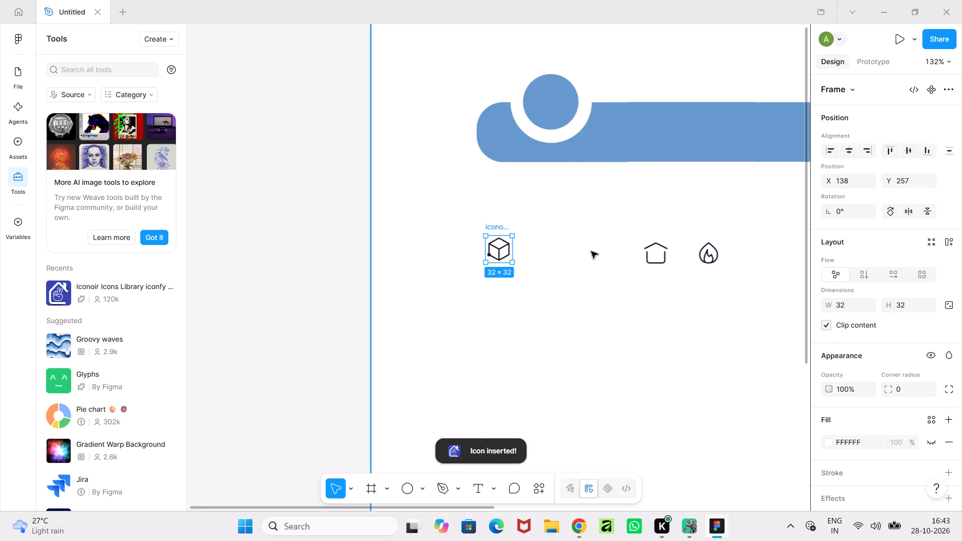
Move the cube icon frame to the other side of the flame icon from the home icon, at X 446, Y 260.
{"action": "scroll", "coordinate": [554, 255], "scroll_direction": "down", "scroll_amount": 1, "text": "ctrl"}
{"action": "middle_click_drag", "start_coordinate": [553, 256], "coordinate": [425, 262]}
{"action": "left_click_drag", "start_coordinate": [371, 257], "coordinate": [446, 257]}
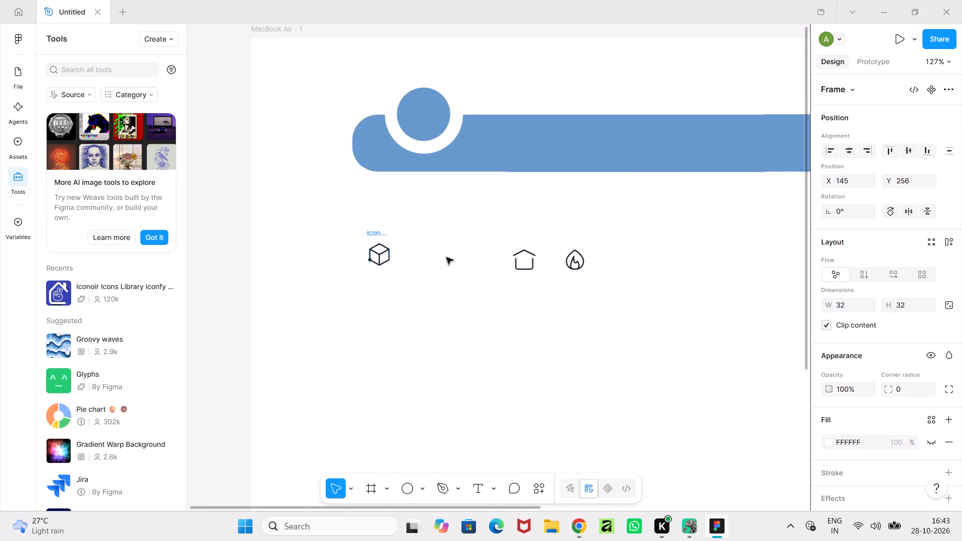
{"action": "left_click_drag", "start_coordinate": [446, 257], "coordinate": [617, 260]}
{"action": "scroll", "coordinate": [609, 288], "scroll_direction": "up", "scroll_amount": 3, "text": "ctrl"}
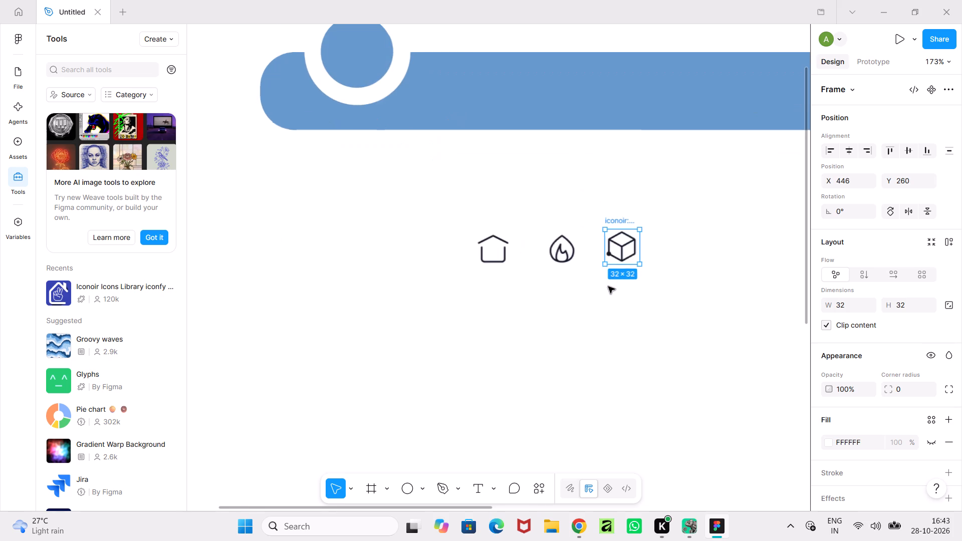
Shift the cube artwork inside its icon frame to X 0, Y 6.
{"action": "left_click", "coordinate": [573, 291]}
{"action": "middle_click_drag", "start_coordinate": [578, 288], "coordinate": [542, 313]}
{"action": "left_click", "coordinate": [592, 270]}
{"action": "left_click", "coordinate": [586, 274]}
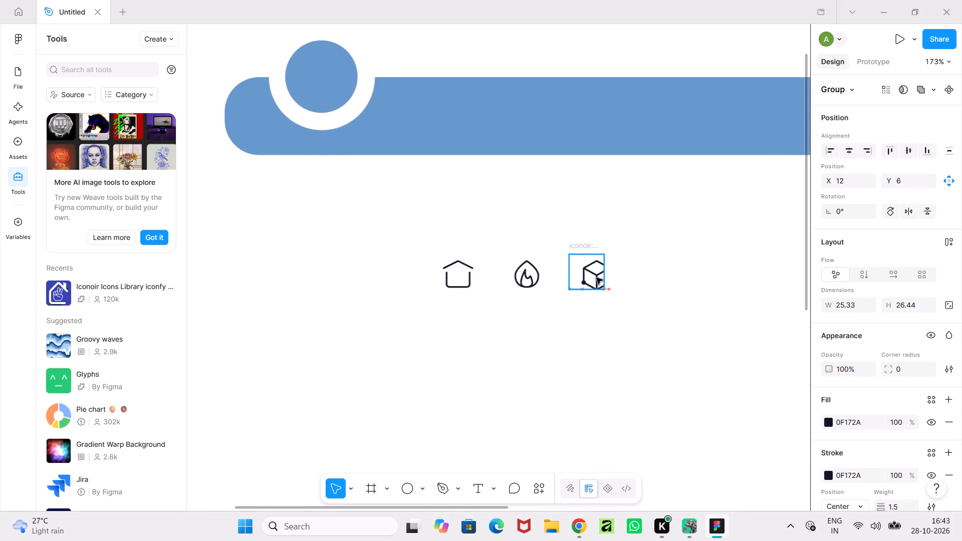
{"action": "left_click", "coordinate": [614, 299]}
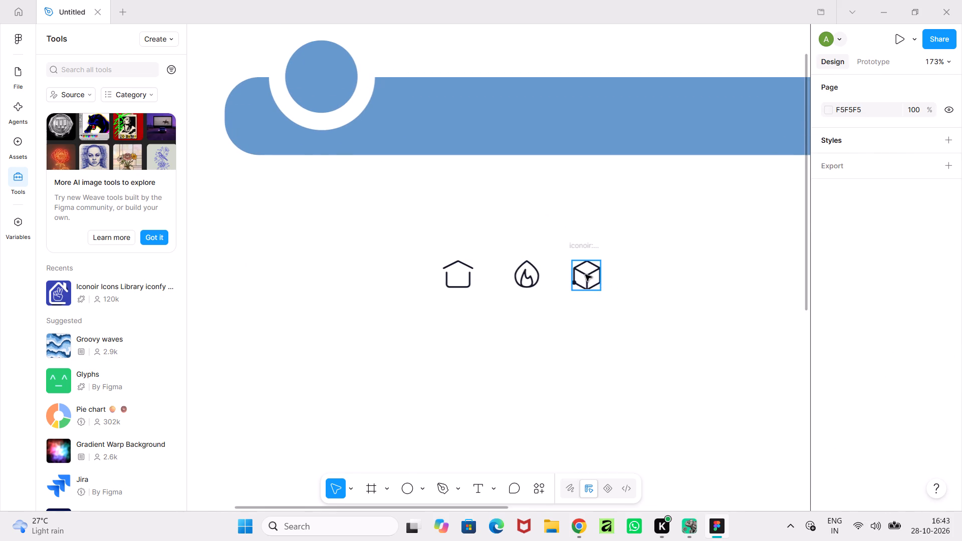
{"action": "left_click", "coordinate": [585, 275]}
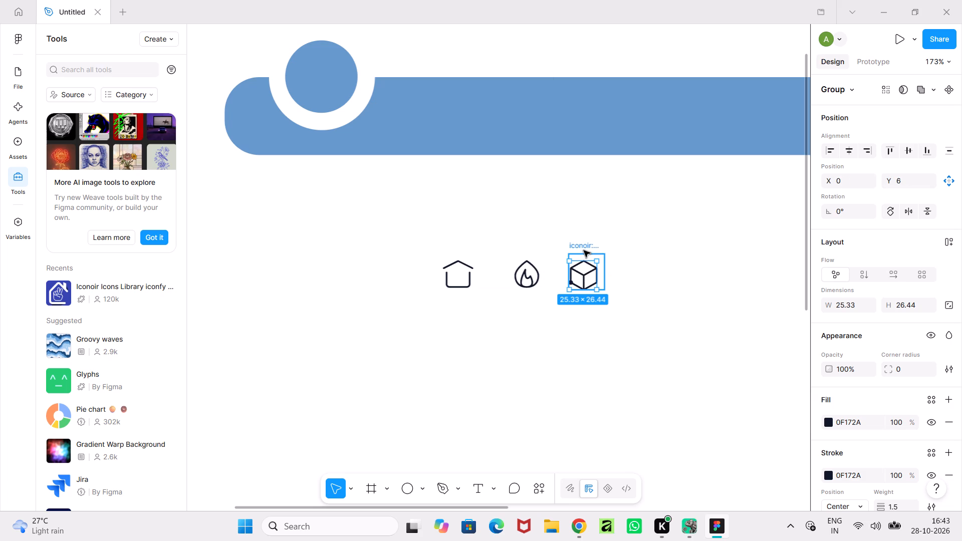
Reposition the cube artwork inside its icon frame at X 3, Y 3, and place the frame at X 445, Y 260.
{"action": "left_click_drag", "start_coordinate": [584, 246], "coordinate": [613, 249]}
{"action": "left_click", "coordinate": [611, 272]}
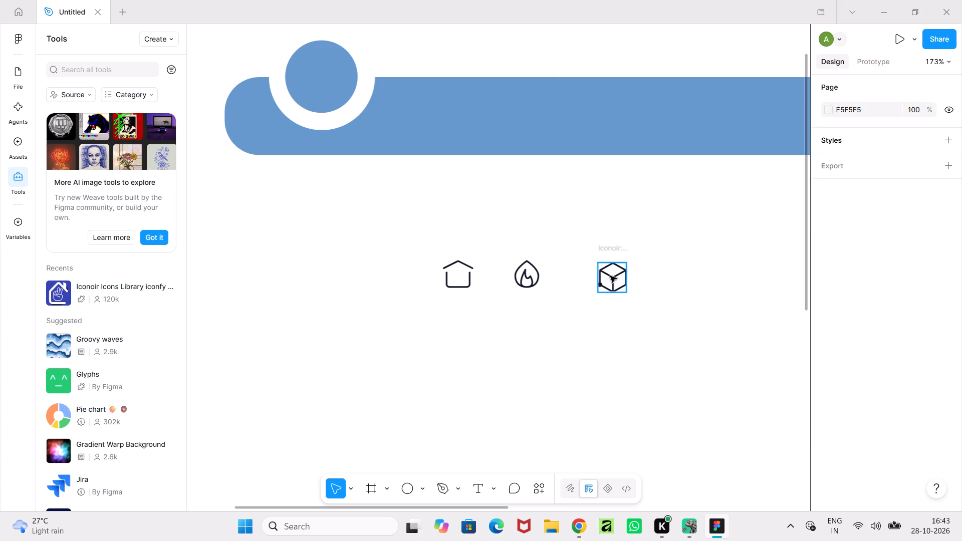
{"action": "left_click_drag", "start_coordinate": [610, 276], "coordinate": [614, 272]}
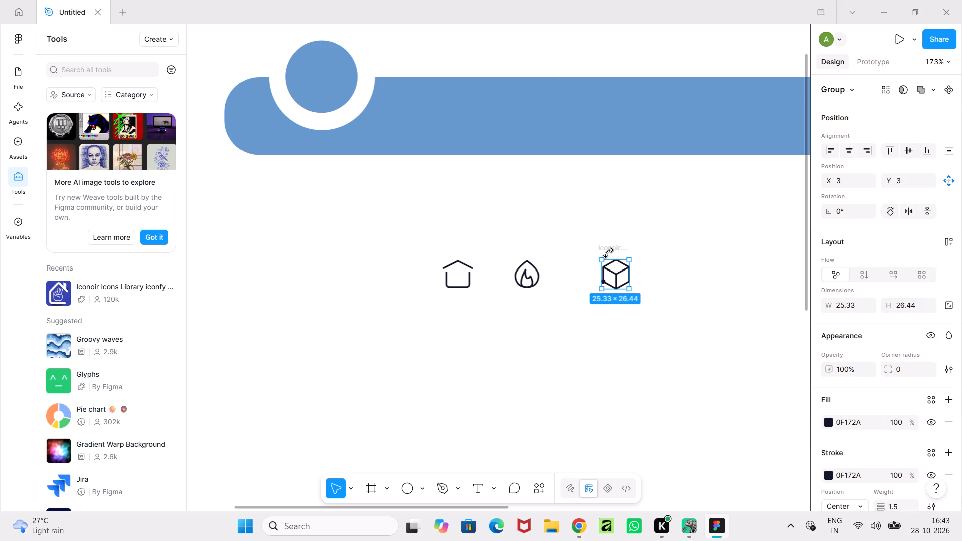
{"action": "left_click_drag", "start_coordinate": [613, 247], "coordinate": [583, 244]}
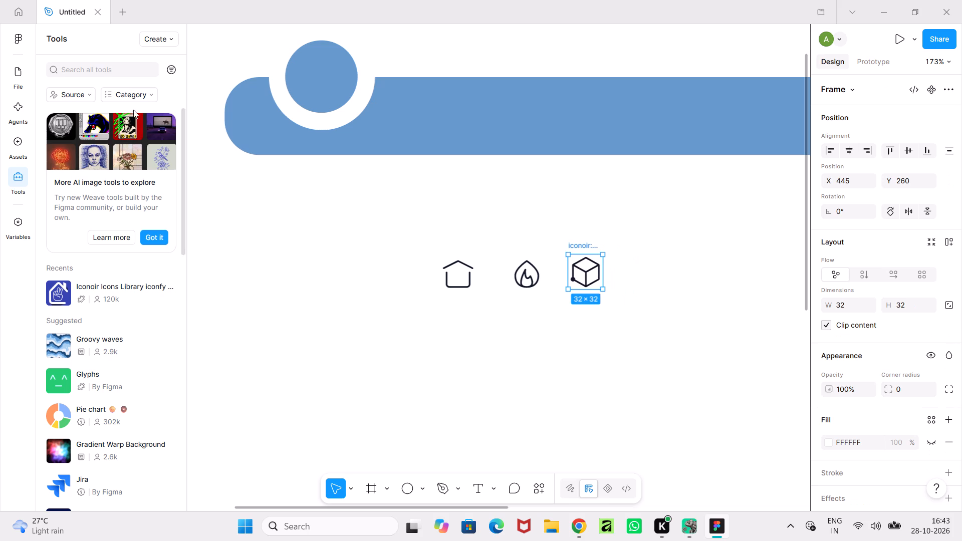
Take the cube artwork group out of the iconoir:box-3d-point frame in the layer list and delete the emptied frame.
{"action": "left_click", "coordinate": [21, 79]}
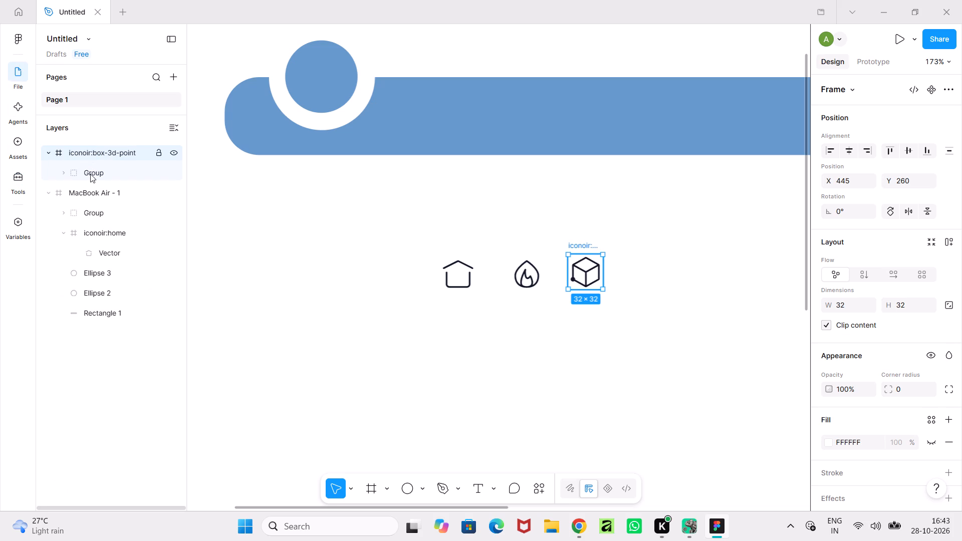
{"action": "left_click_drag", "start_coordinate": [90, 174], "coordinate": [86, 159]}
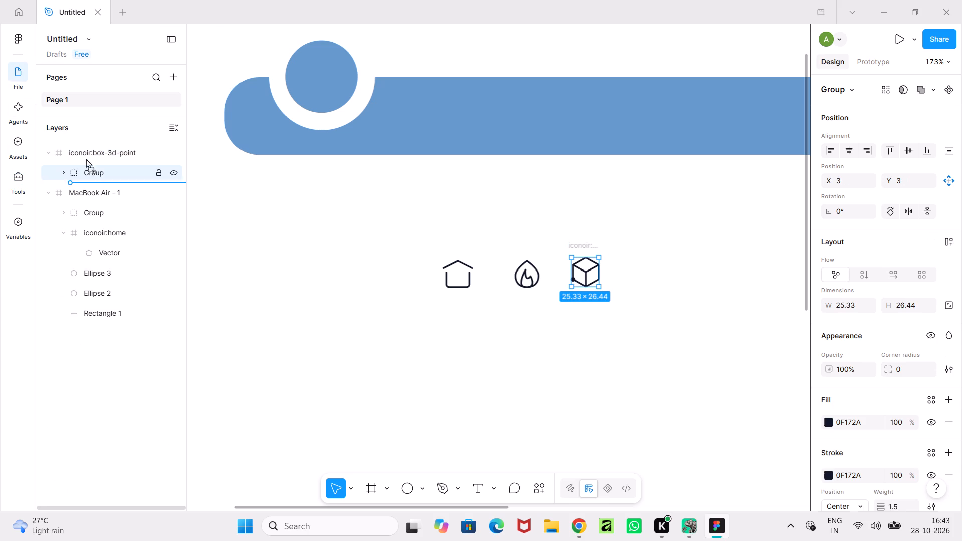
{"action": "left_click_drag", "start_coordinate": [86, 159], "coordinate": [86, 143]}
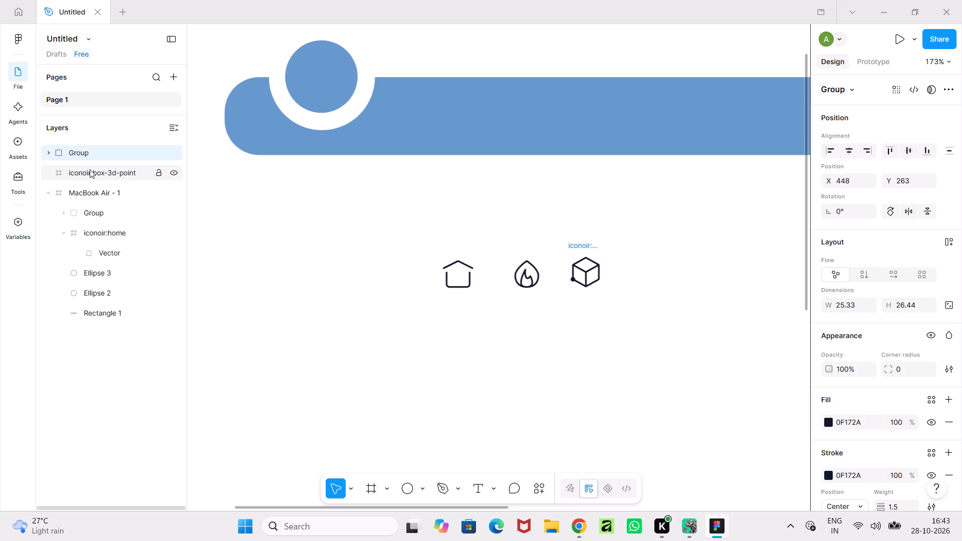
{"action": "left_click", "coordinate": [90, 169]}
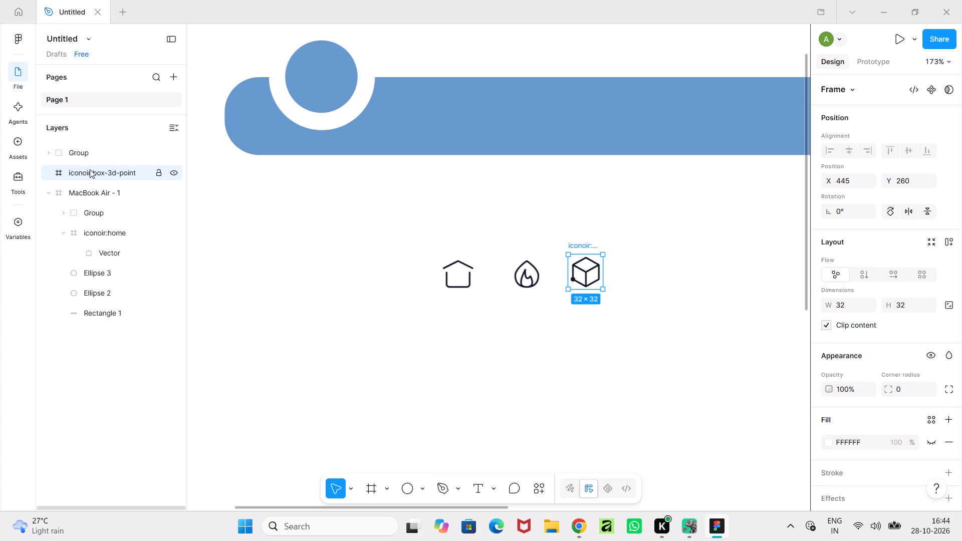
{"action": "key", "text": "Delete"}
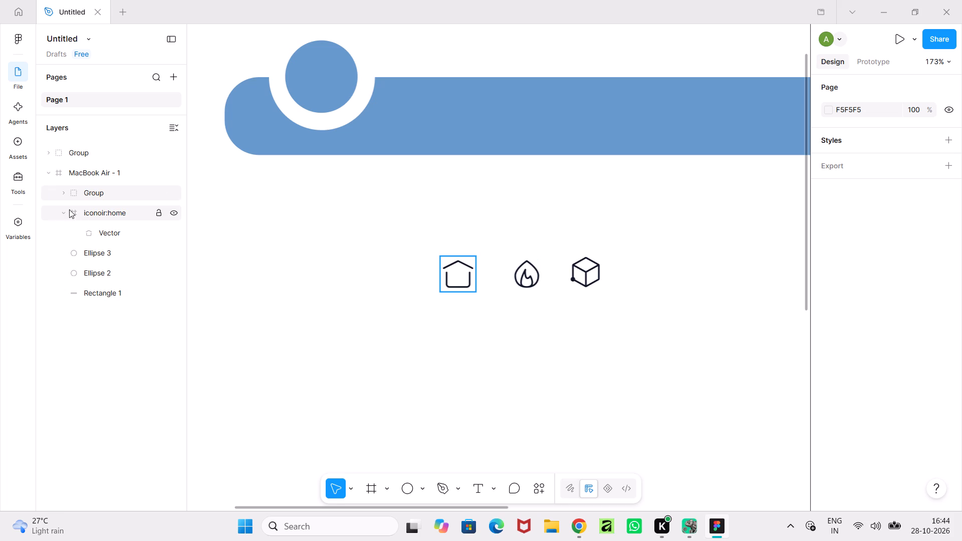
Take the home icon's vector out of the artboard to the top layer level and delete the emptied iconoir:home frame.
{"action": "left_click_drag", "start_coordinate": [99, 232], "coordinate": [89, 163]}
{"action": "left_click", "coordinate": [91, 231]}
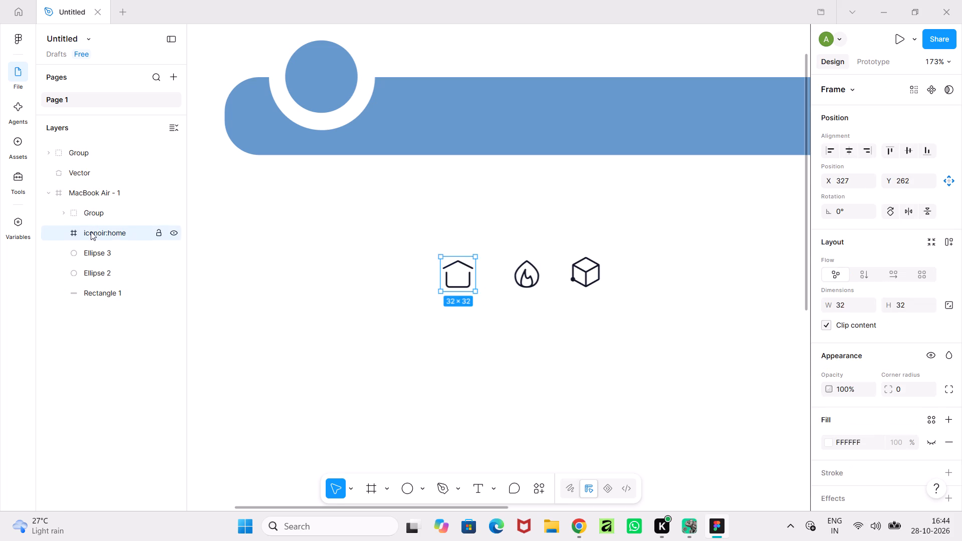
{"action": "key", "text": "Delete"}
Take the flame icon's group out of the MacBook Air - 1 frame, placing it below the home vector in the layers.
{"action": "left_click", "coordinate": [63, 210]}
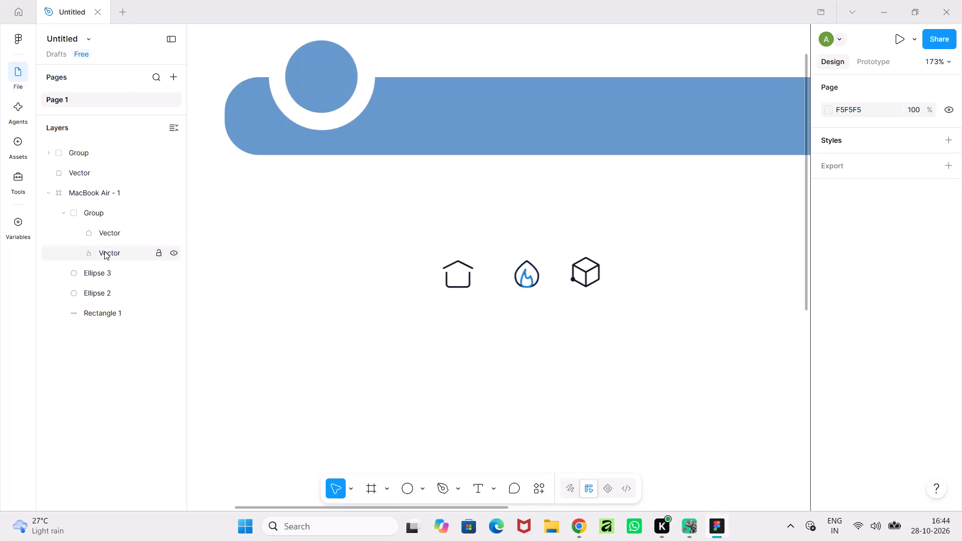
{"action": "left_click", "coordinate": [63, 213]}
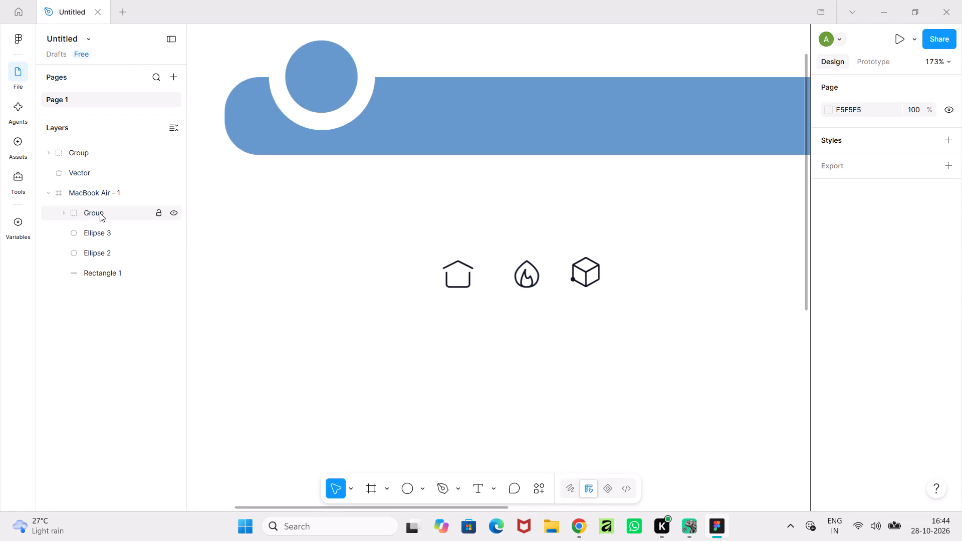
{"action": "left_click_drag", "start_coordinate": [100, 213], "coordinate": [90, 183]}
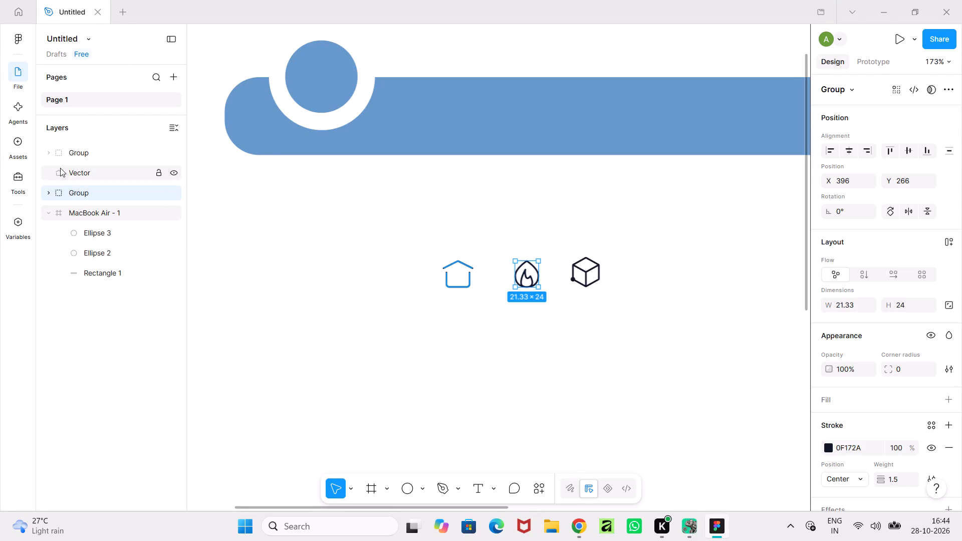
{"action": "left_click", "coordinate": [50, 153]}
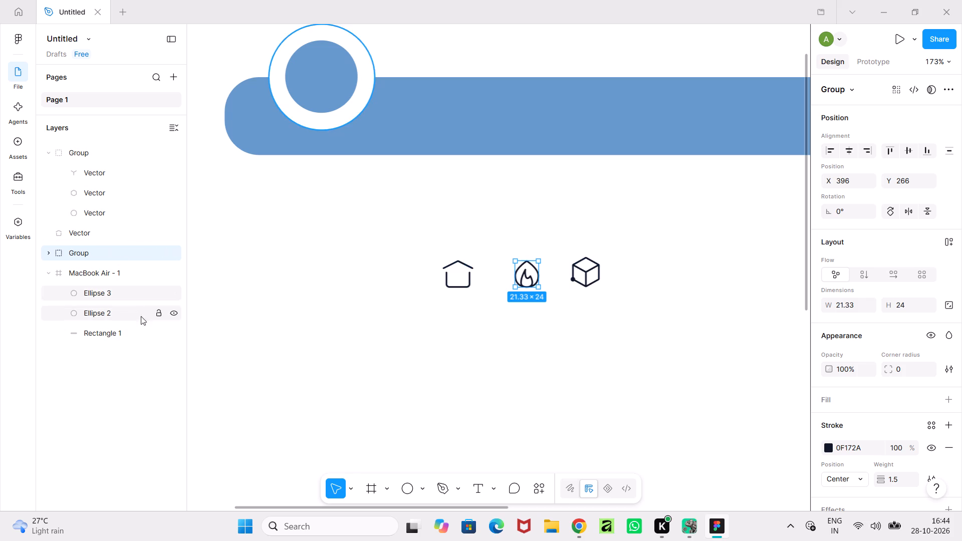
{"action": "left_click", "coordinate": [48, 153]}
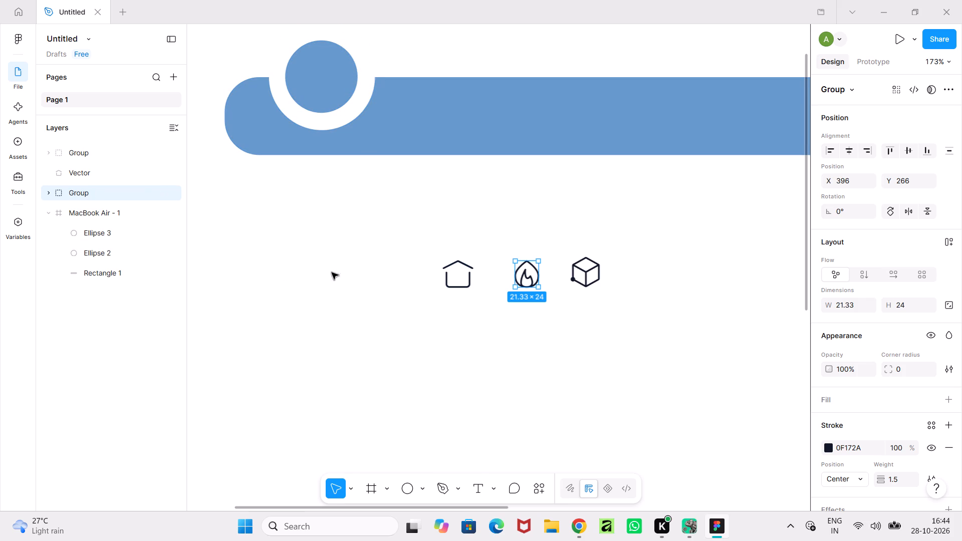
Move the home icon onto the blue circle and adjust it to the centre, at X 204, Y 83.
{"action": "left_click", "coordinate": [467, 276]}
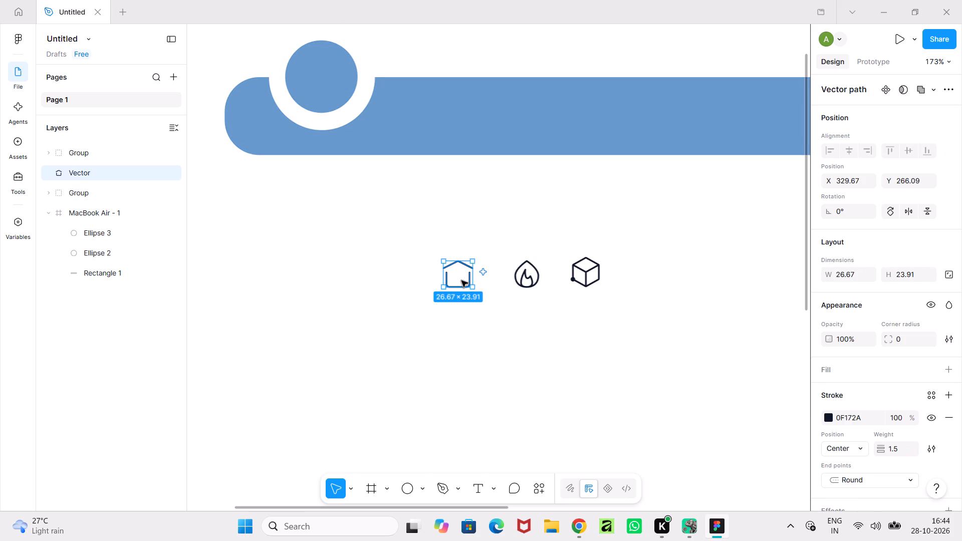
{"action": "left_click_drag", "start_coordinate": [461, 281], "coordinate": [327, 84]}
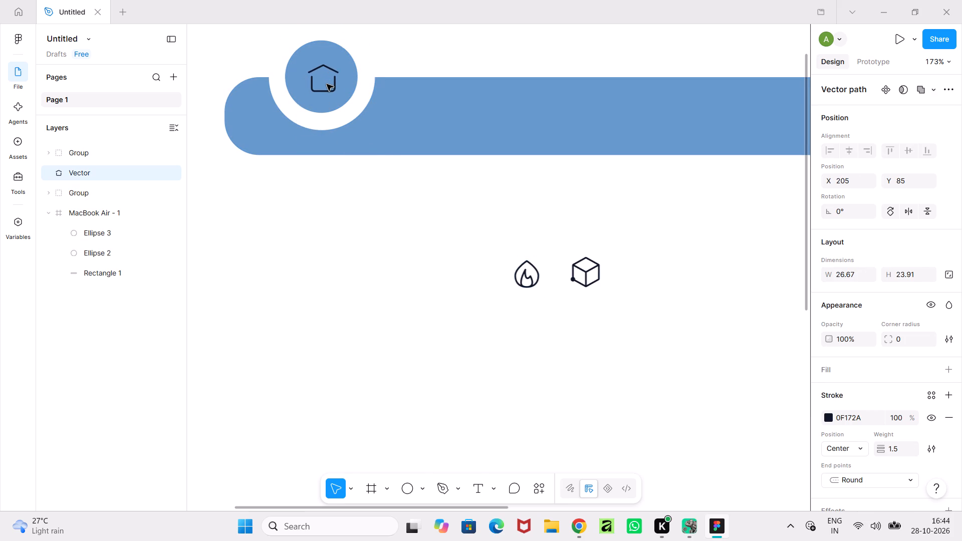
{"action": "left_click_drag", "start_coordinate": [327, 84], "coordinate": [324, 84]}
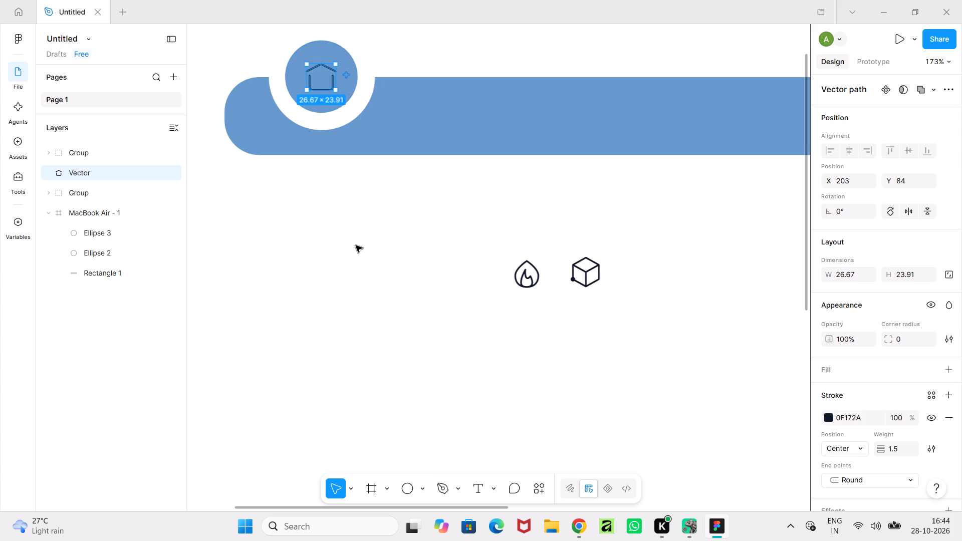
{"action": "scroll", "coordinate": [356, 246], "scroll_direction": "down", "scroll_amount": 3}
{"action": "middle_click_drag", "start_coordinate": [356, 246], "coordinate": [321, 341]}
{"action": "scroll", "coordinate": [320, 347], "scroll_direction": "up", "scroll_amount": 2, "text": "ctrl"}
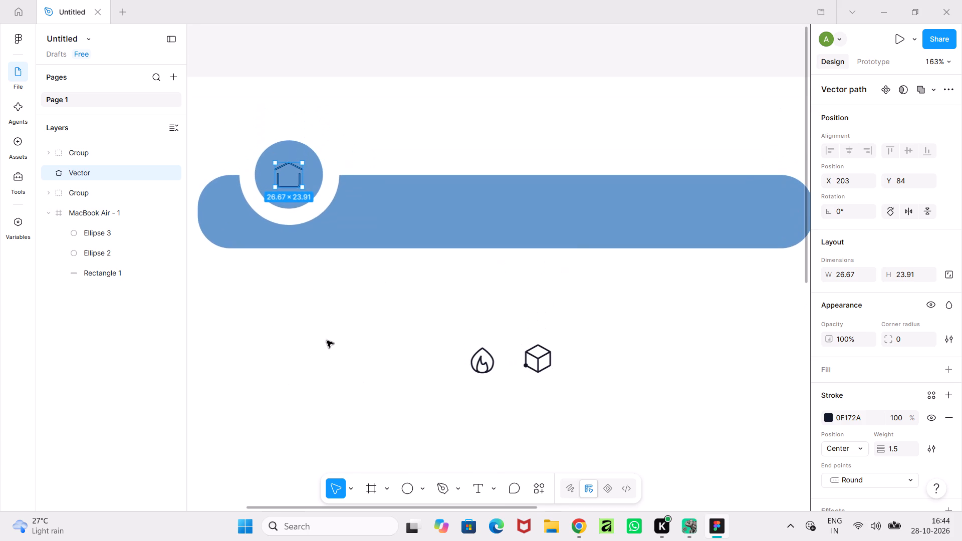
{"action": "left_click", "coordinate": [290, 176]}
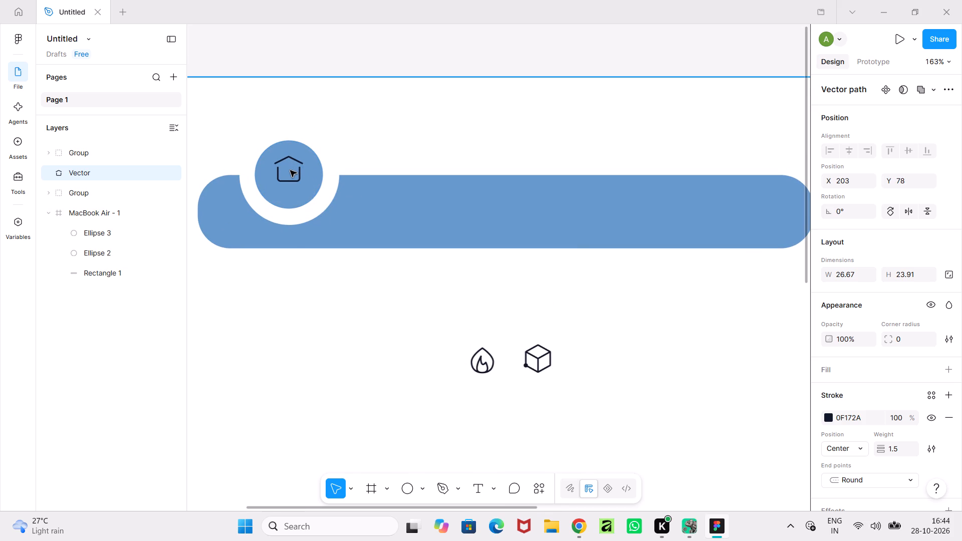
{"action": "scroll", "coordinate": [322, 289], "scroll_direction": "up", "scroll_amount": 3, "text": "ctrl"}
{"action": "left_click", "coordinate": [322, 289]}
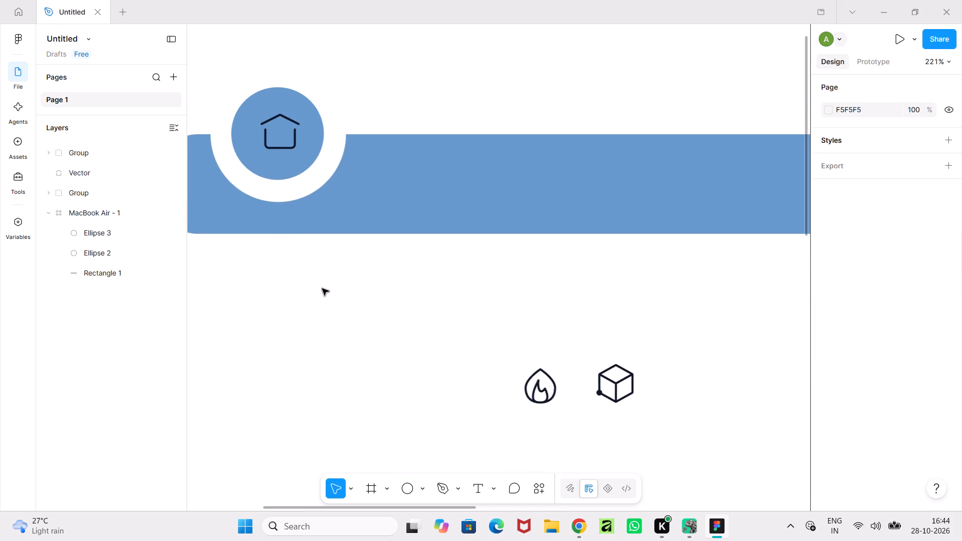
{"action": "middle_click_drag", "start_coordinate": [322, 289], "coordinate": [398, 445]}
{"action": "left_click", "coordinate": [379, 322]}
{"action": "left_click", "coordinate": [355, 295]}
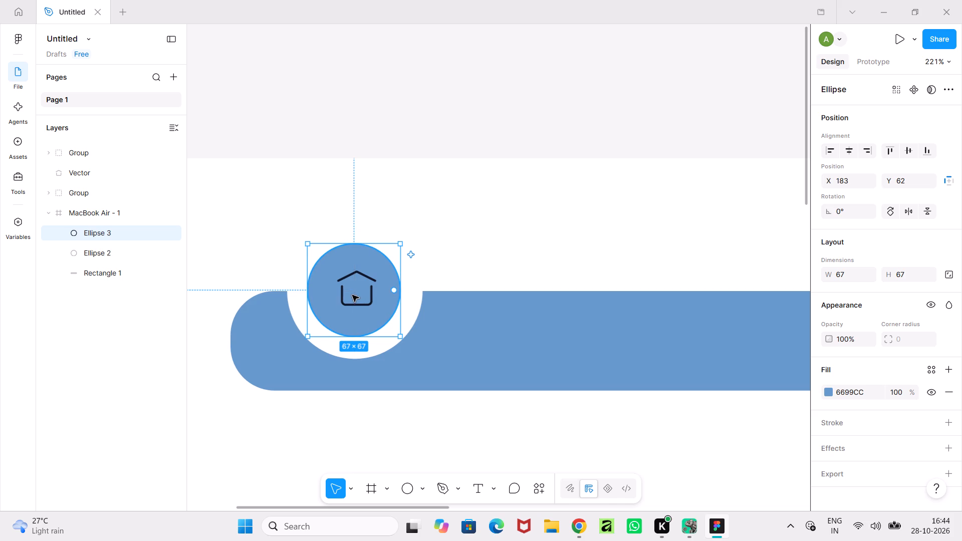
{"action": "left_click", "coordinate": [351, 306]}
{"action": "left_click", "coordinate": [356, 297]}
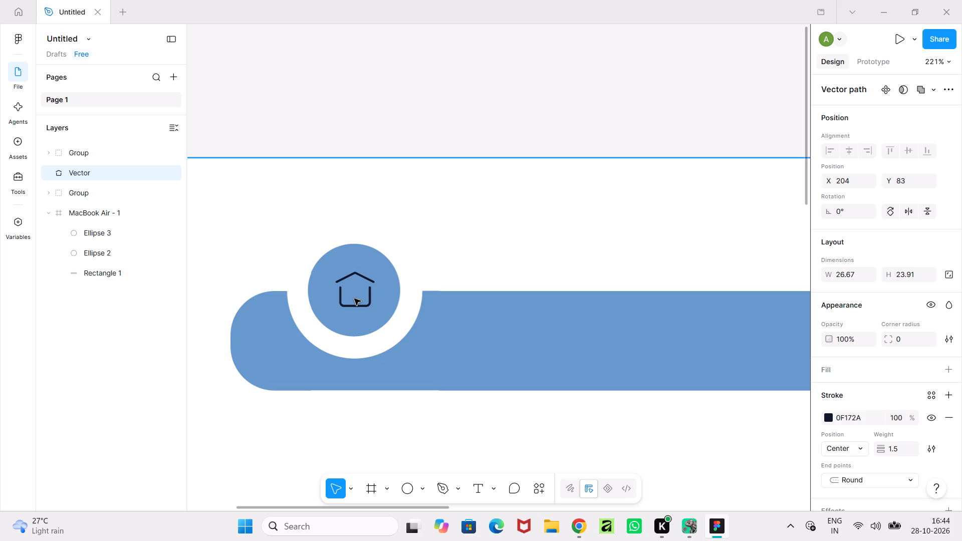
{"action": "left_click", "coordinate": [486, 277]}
Move the home icon off the blue circle to beside the flame icon, level with it at about X 356.
{"action": "scroll", "coordinate": [486, 277], "scroll_direction": "down", "scroll_amount": 7, "text": "ctrl"}
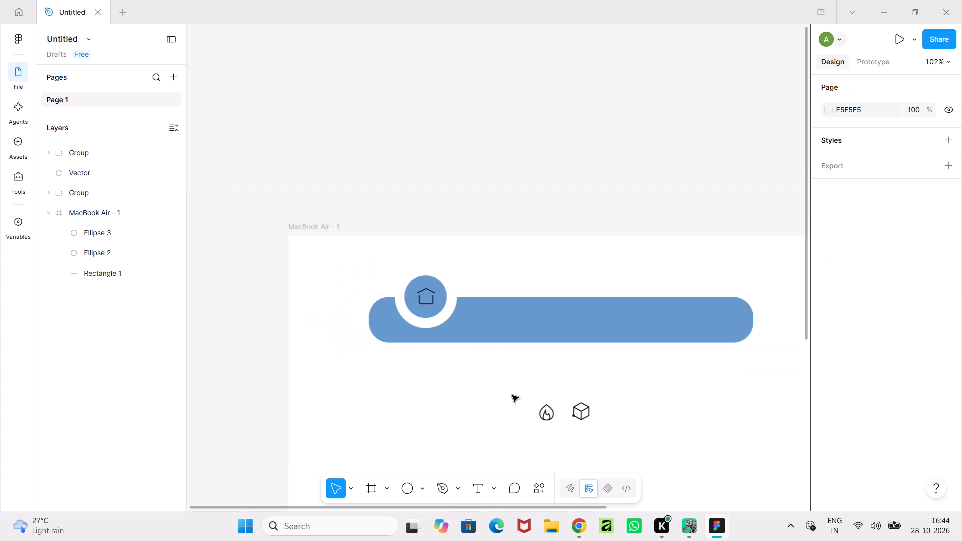
{"action": "middle_click_drag", "start_coordinate": [512, 395], "coordinate": [466, 410]}
{"action": "left_click", "coordinate": [382, 308]}
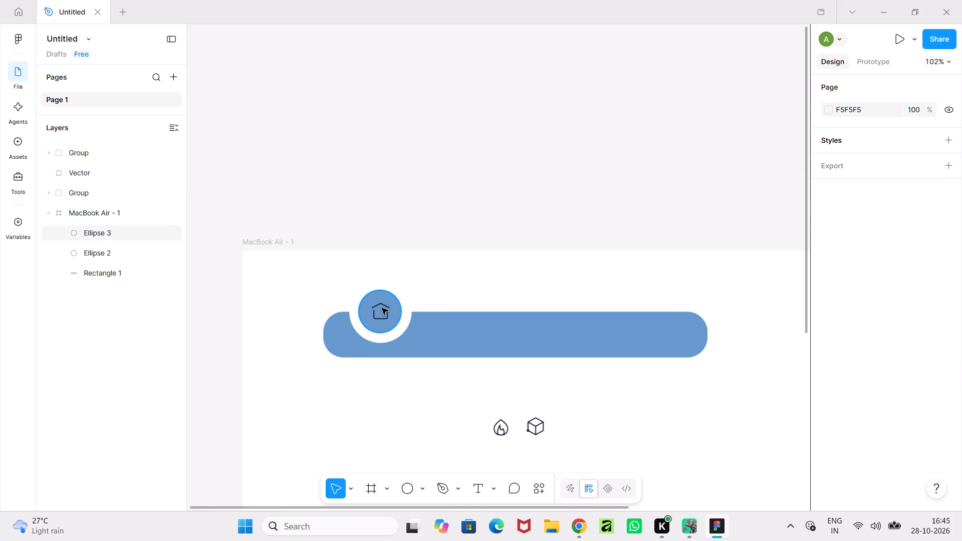
{"action": "left_click", "coordinate": [387, 316]}
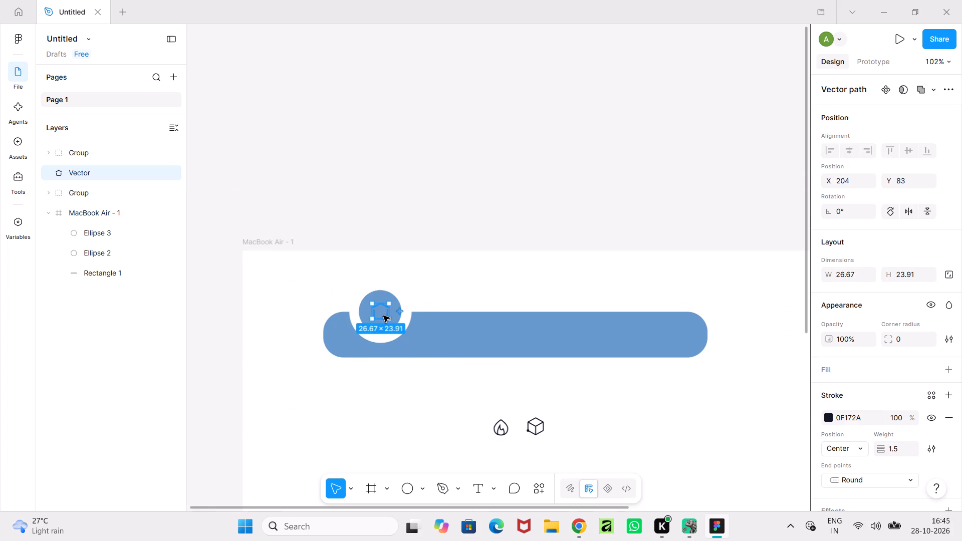
{"action": "left_click_drag", "start_coordinate": [383, 315], "coordinate": [477, 430]}
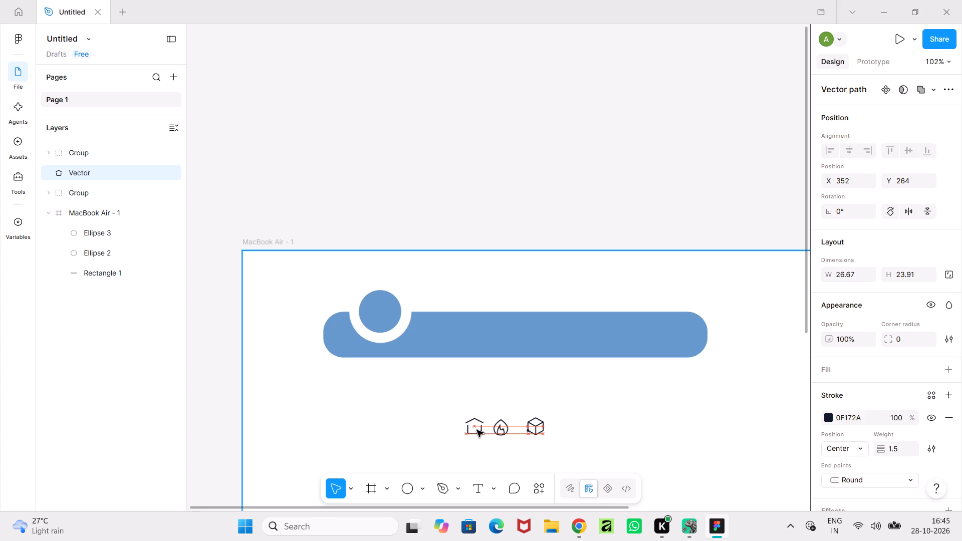
{"action": "left_click_drag", "start_coordinate": [477, 430], "coordinate": [476, 431]}
{"action": "scroll", "coordinate": [476, 431], "scroll_direction": "up", "scroll_amount": 7, "text": "ctrl"}
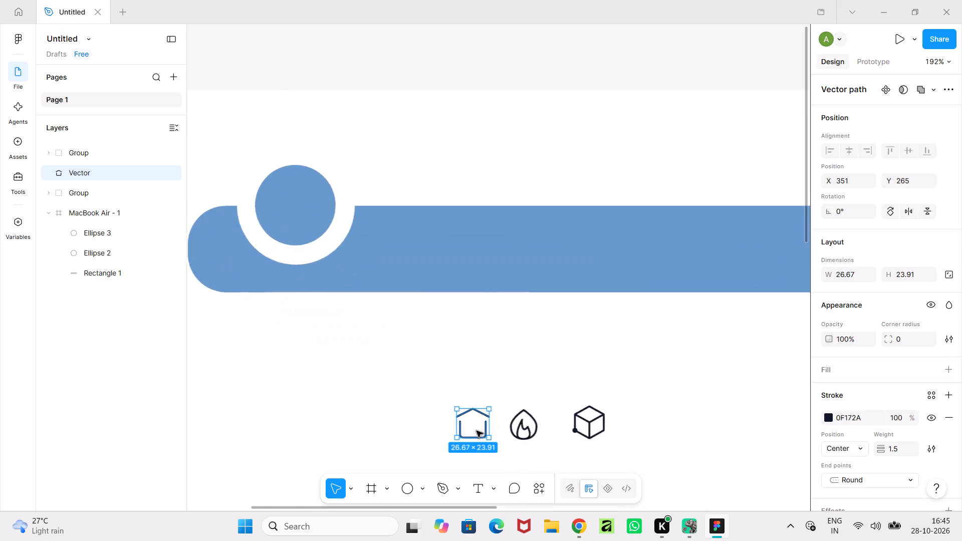
{"action": "scroll", "coordinate": [476, 431], "scroll_direction": "up", "scroll_amount": 2, "text": "ctrl"}
{"action": "left_click_drag", "start_coordinate": [480, 429], "coordinate": [491, 426]}
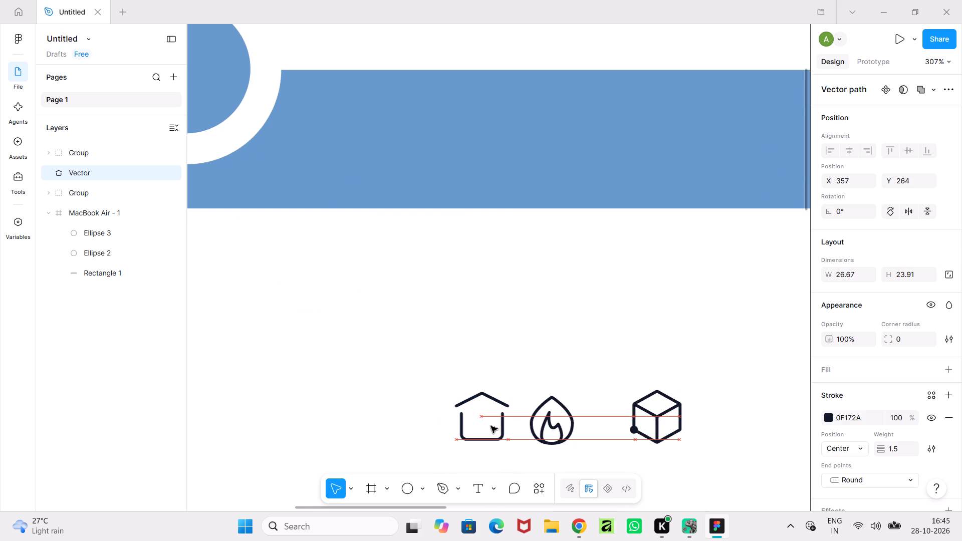
{"action": "left_click_drag", "start_coordinate": [491, 426], "coordinate": [490, 432]}
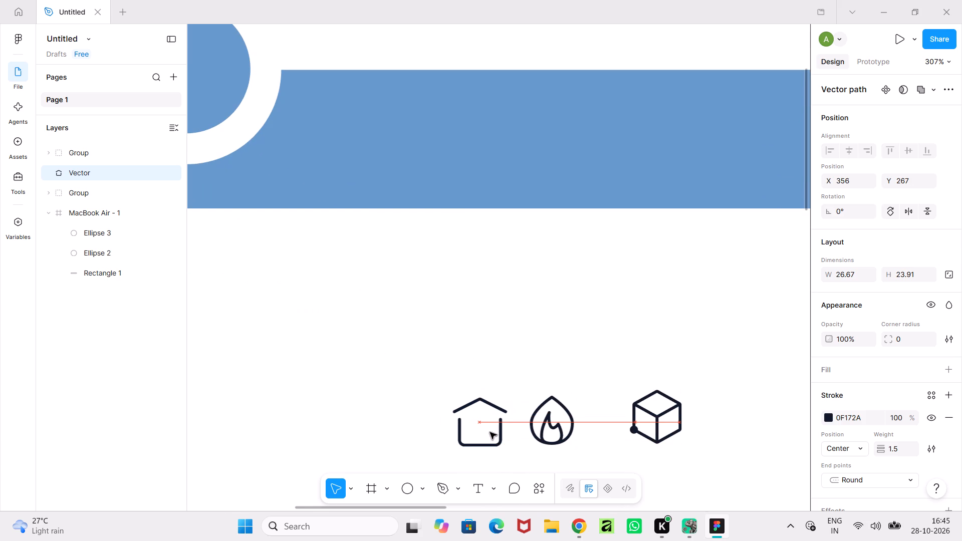
{"action": "left_click_drag", "start_coordinate": [490, 432], "coordinate": [490, 431]}
Move the cube icon closer to the flame icon, at about X 425, Y 264, with the icons' bottoms aligned.
{"action": "left_click", "coordinate": [642, 417]}
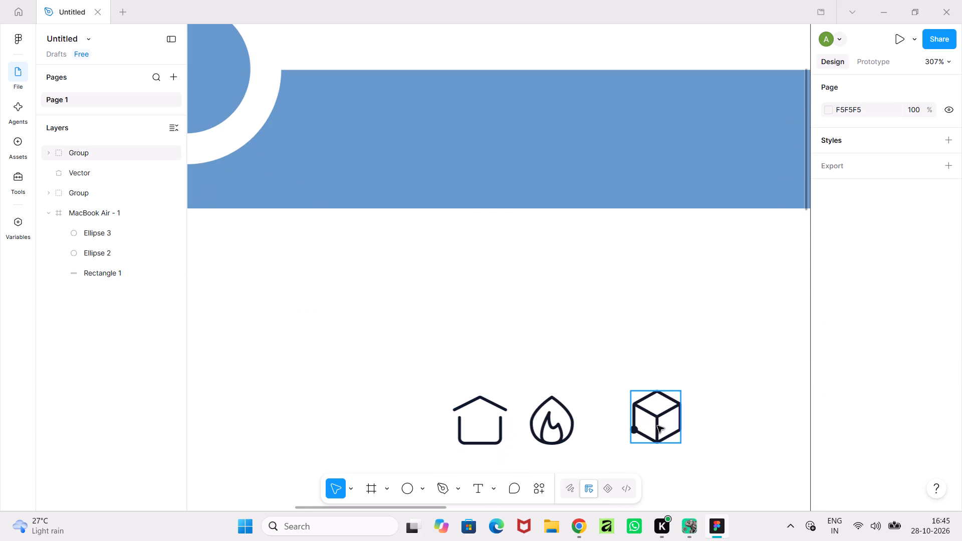
{"action": "left_click", "coordinate": [657, 426]}
{"action": "left_click_drag", "start_coordinate": [664, 429], "coordinate": [632, 430]}
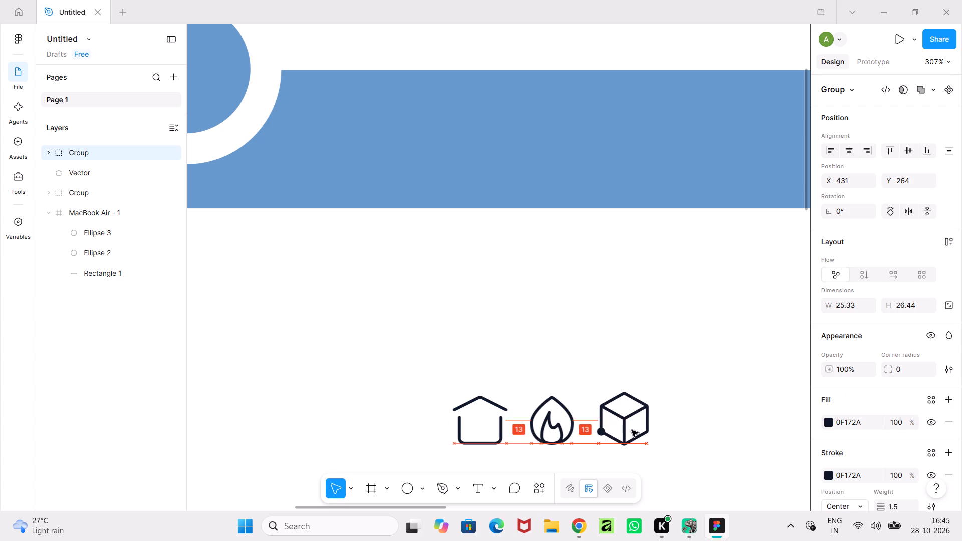
{"action": "left_click_drag", "start_coordinate": [632, 430], "coordinate": [619, 431]}
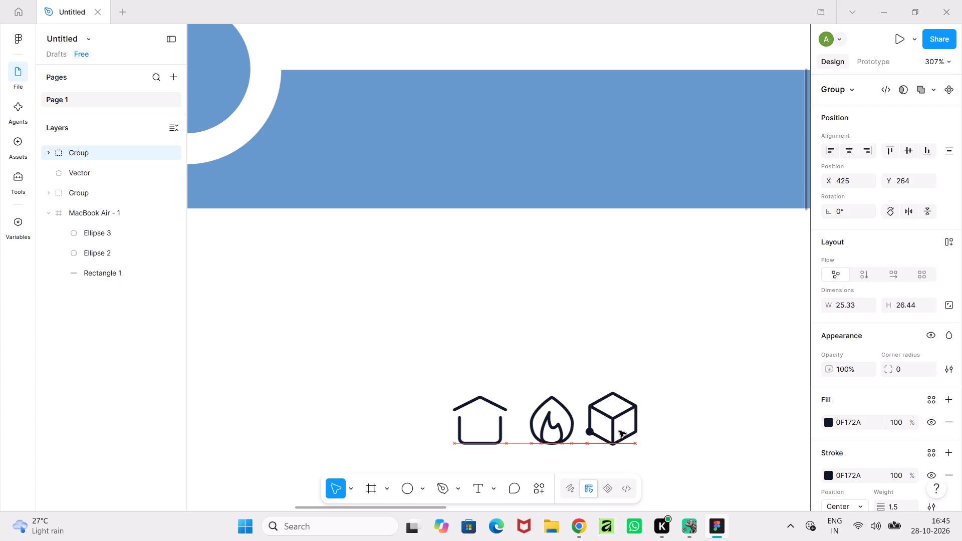
{"action": "left_click_drag", "start_coordinate": [619, 431], "coordinate": [619, 429]}
Resize the cube icon to 23 × 24 to match the height of the home and flame icons.
{"action": "left_click_drag", "start_coordinate": [635, 390], "coordinate": [634, 395]}
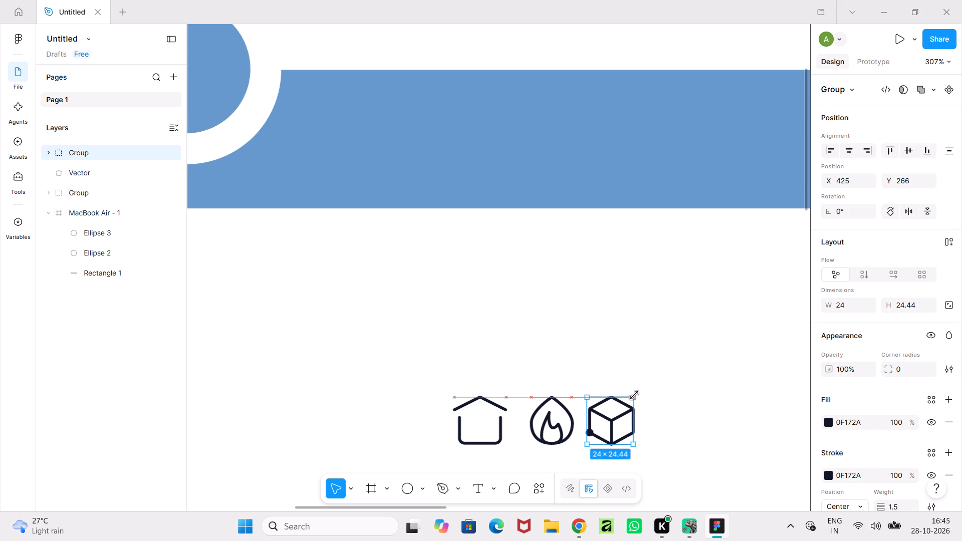
{"action": "left_click_drag", "start_coordinate": [634, 395], "coordinate": [630, 400]}
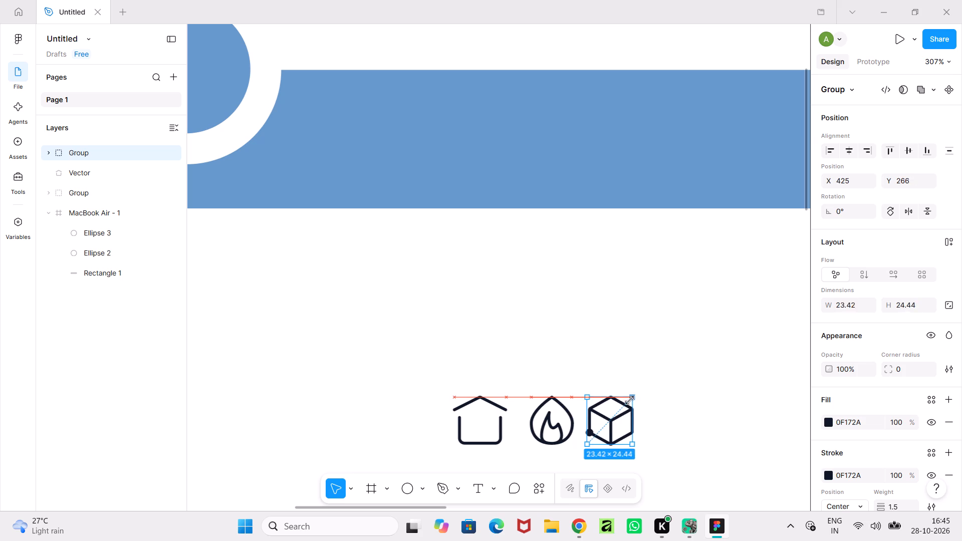
{"action": "left_click_drag", "start_coordinate": [630, 400], "coordinate": [631, 401]}
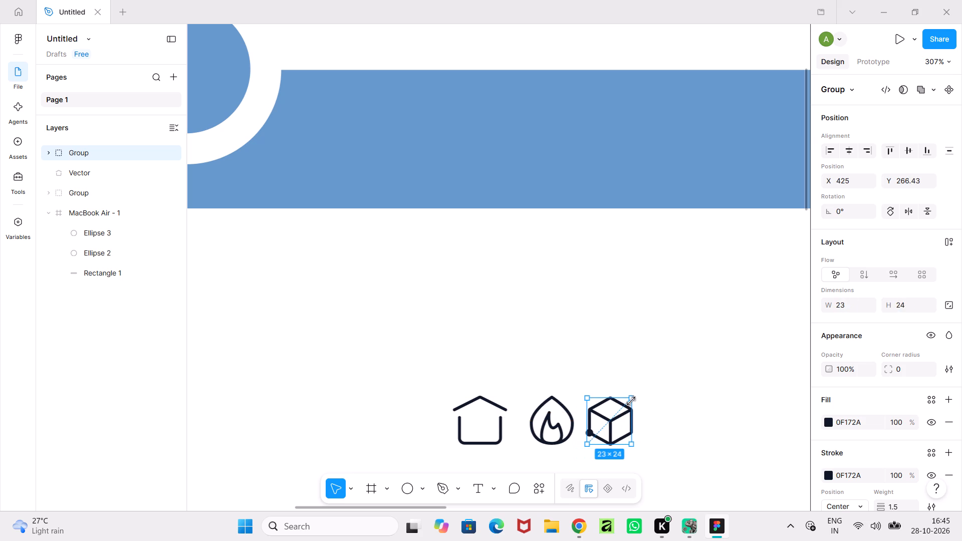
Move the cube icon further from the flame icon, to X 431, and resize it to about 23 × 24, level with the others.
{"action": "left_click_drag", "start_coordinate": [631, 401], "coordinate": [633, 400]}
{"action": "left_click", "coordinate": [690, 421]}
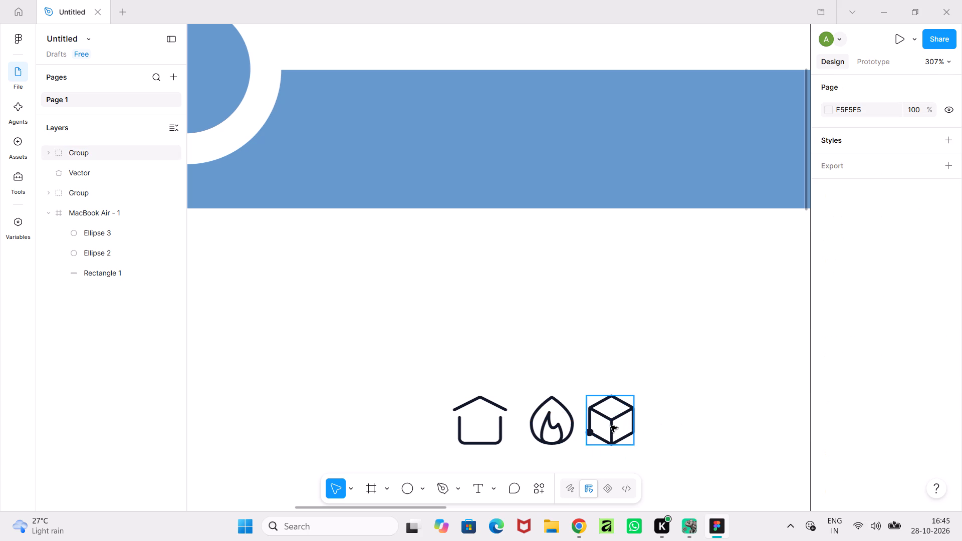
{"action": "left_click_drag", "start_coordinate": [611, 425], "coordinate": [619, 424]}
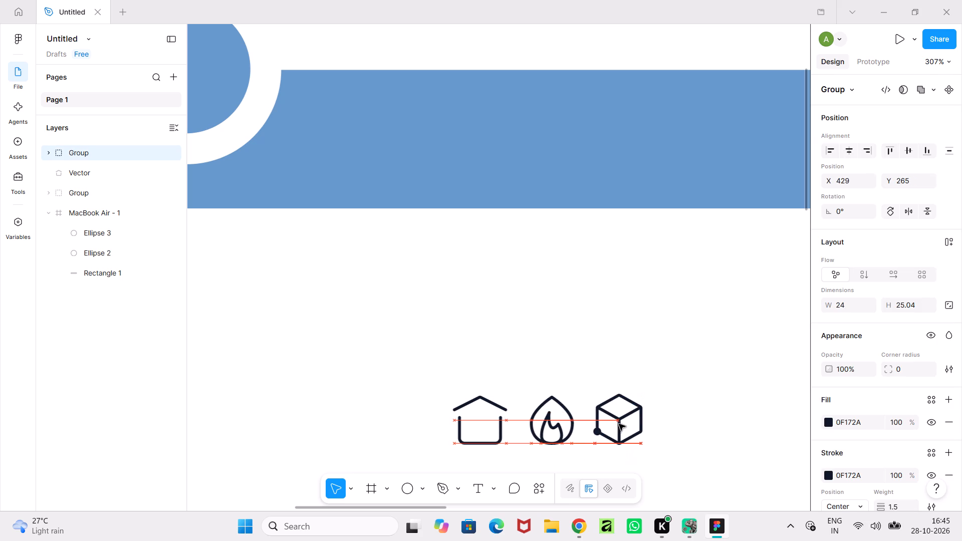
{"action": "left_click_drag", "start_coordinate": [619, 424], "coordinate": [619, 424]}
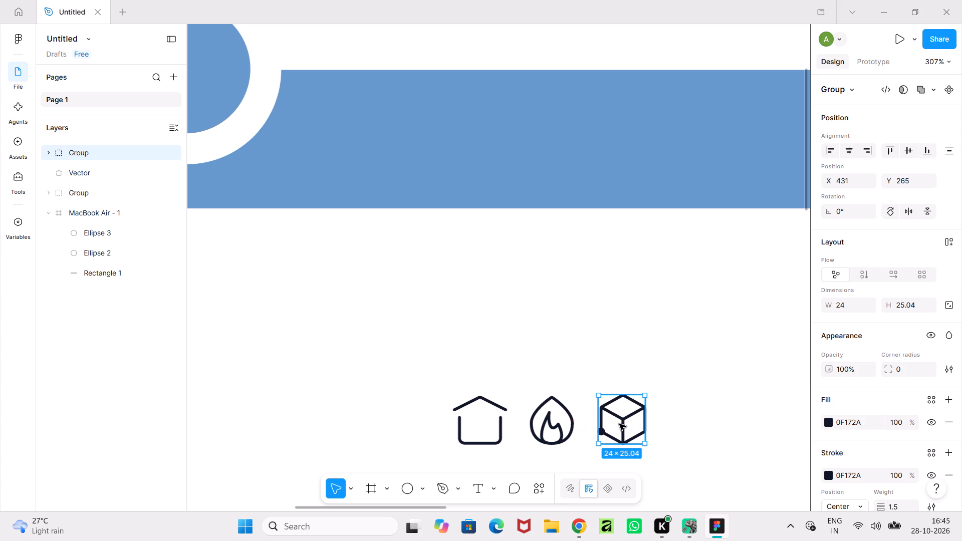
{"action": "left_click", "coordinate": [643, 397], "text": "shift"}
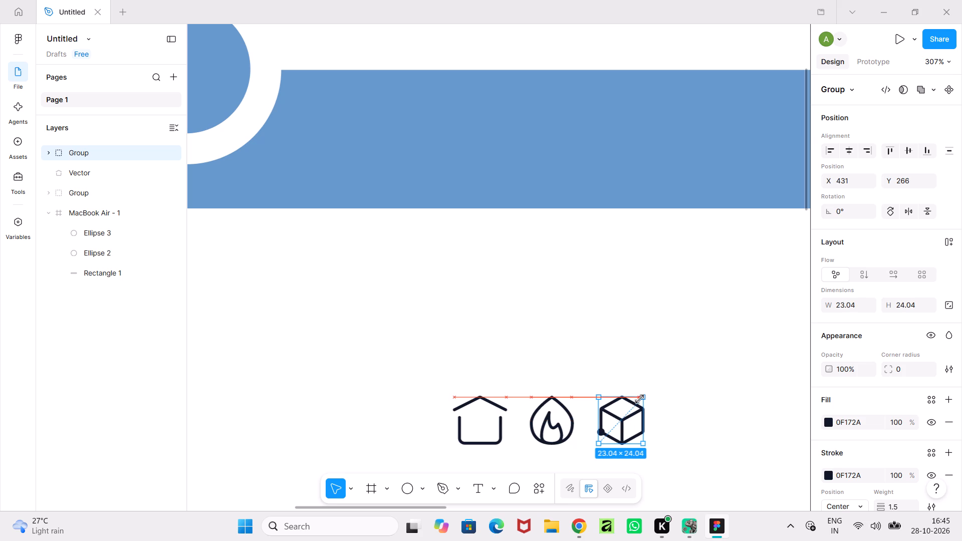
{"action": "left_click", "coordinate": [688, 411]}
Shorten the blue bar from its far end to a little over half its width, keeping its height.
{"action": "scroll", "coordinate": [688, 411], "scroll_direction": "down", "scroll_amount": 3, "text": "ctrl"}
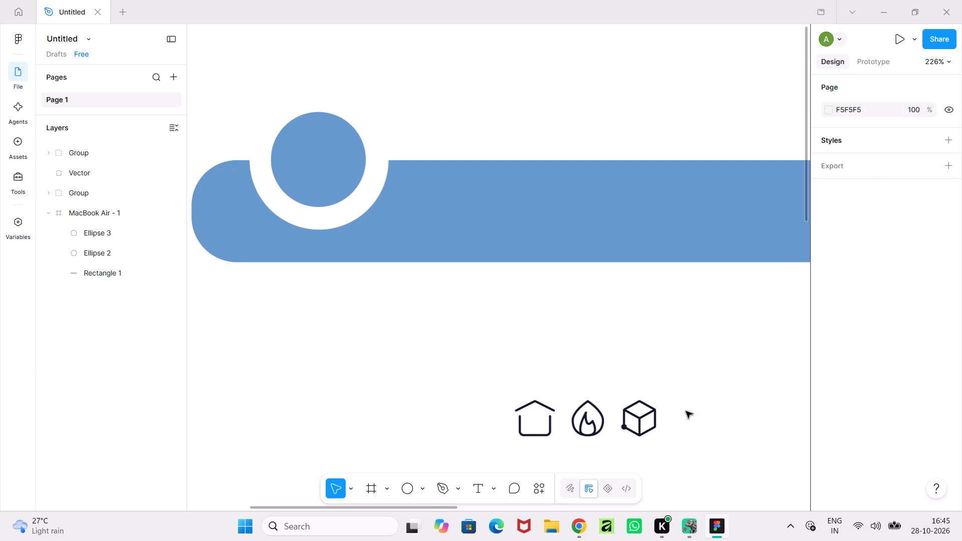
{"action": "middle_click_drag", "start_coordinate": [686, 411], "coordinate": [488, 351]}
{"action": "scroll", "coordinate": [492, 352], "scroll_direction": "down", "scroll_amount": 5, "text": "ctrl"}
{"action": "left_click", "coordinate": [540, 255]}
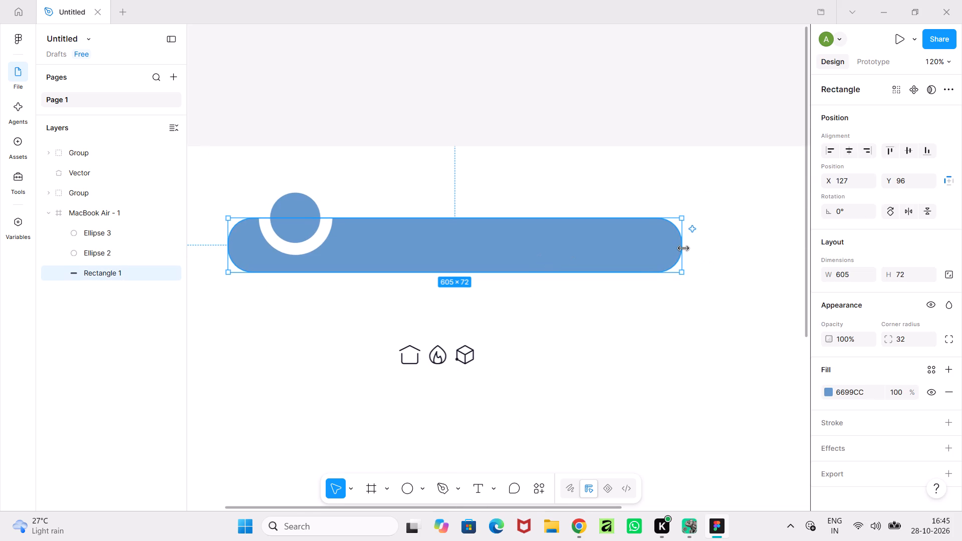
{"action": "left_click_drag", "start_coordinate": [683, 248], "coordinate": [488, 265]}
{"action": "left_click", "coordinate": [567, 379]}
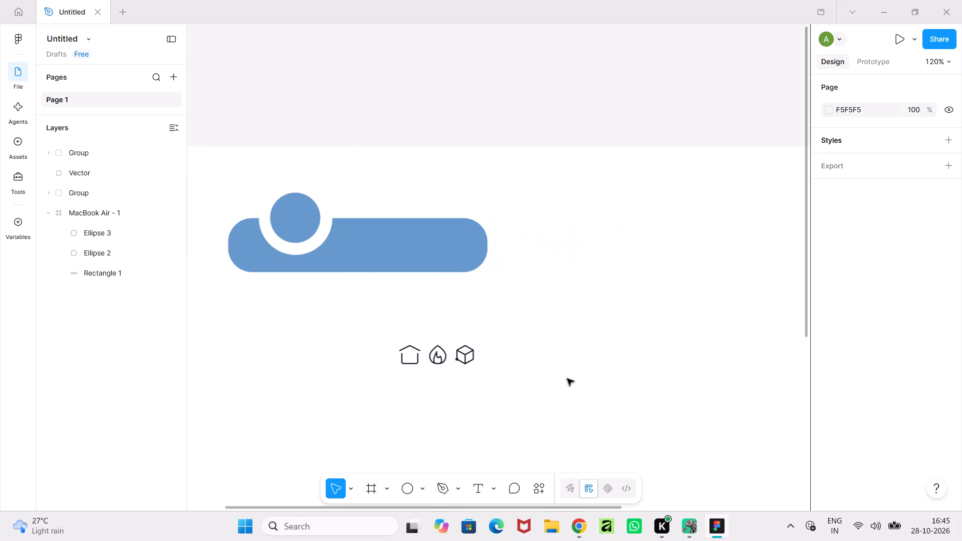
Place the home, flame and cube icons together on the blue bar and set their spacing to 62.
{"action": "middle_click_drag", "start_coordinate": [567, 379], "coordinate": [743, 454], "text": "ctrl"}
{"action": "scroll", "coordinate": [662, 419], "scroll_direction": "up", "scroll_amount": 2, "text": "ctrl"}
{"action": "middle_click_drag", "start_coordinate": [662, 418], "coordinate": [619, 380]}
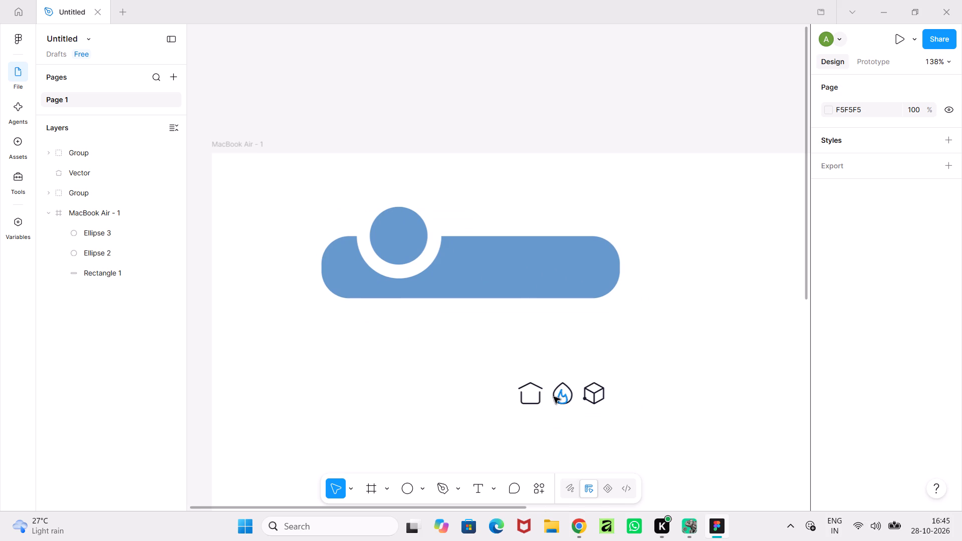
{"action": "left_click", "coordinate": [535, 401]}
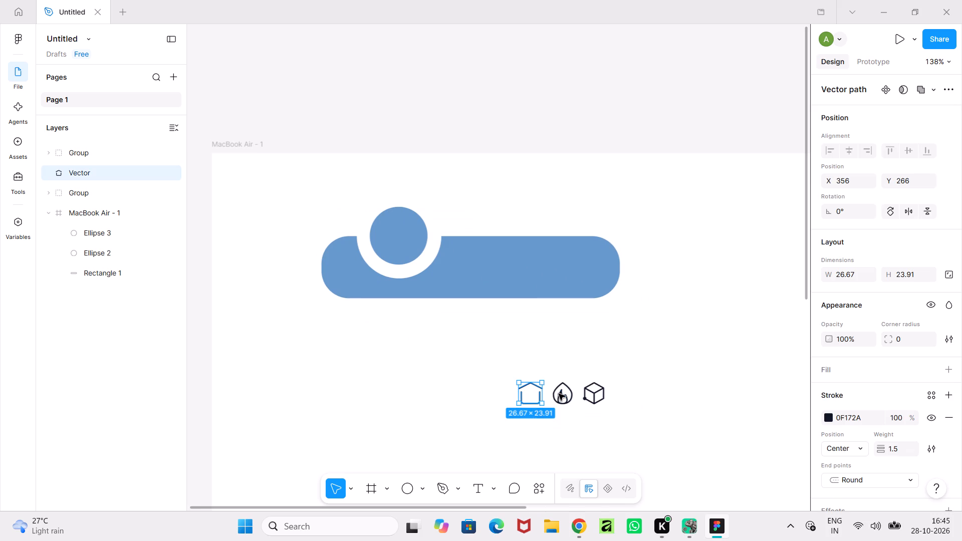
{"action": "left_click", "coordinate": [559, 394], "text": "shift"}
{"action": "left_click", "coordinate": [591, 397], "text": "shift"}
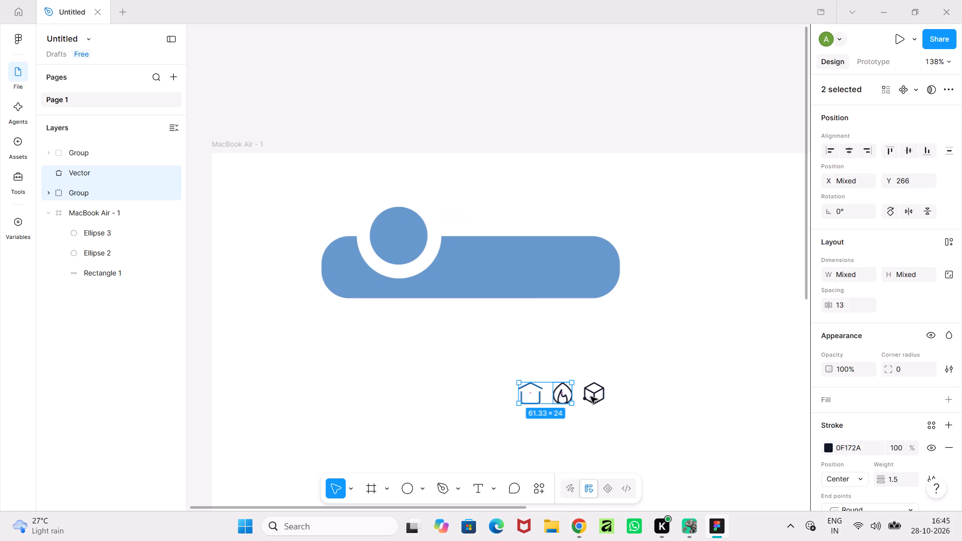
{"action": "left_click", "coordinate": [593, 397], "text": "shift"}
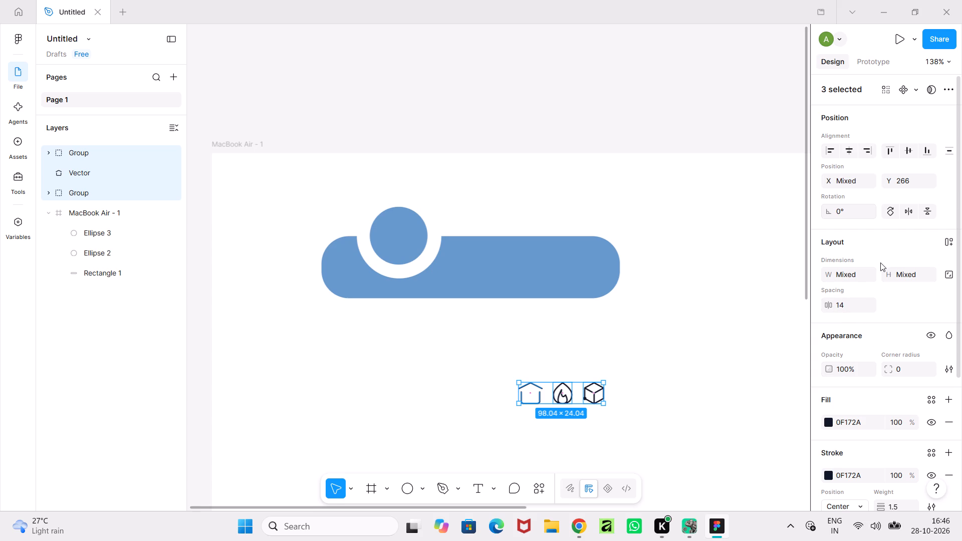
{"action": "scroll", "coordinate": [843, 419], "scroll_direction": "down", "scroll_amount": 3}
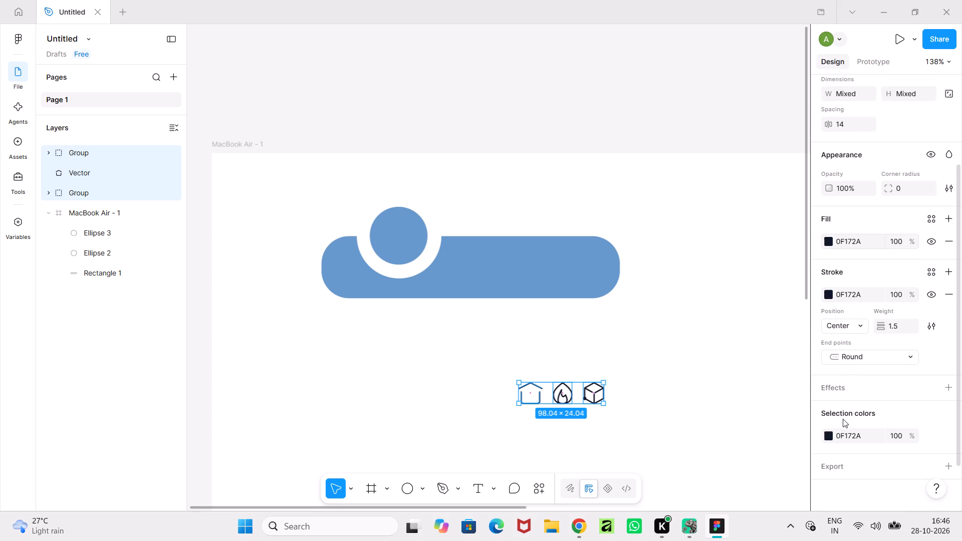
{"action": "scroll", "coordinate": [843, 419], "scroll_direction": "up", "scroll_amount": 2}
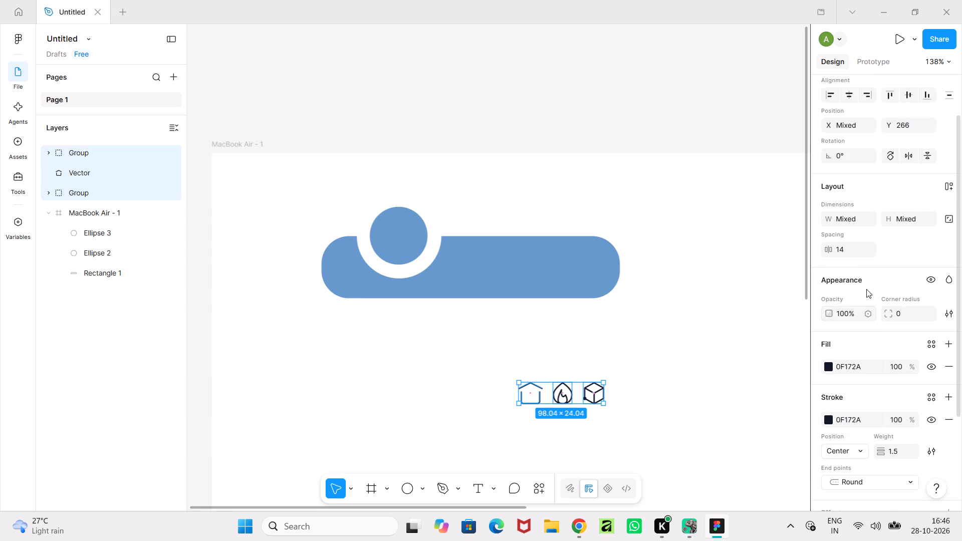
{"action": "left_click_drag", "start_coordinate": [830, 248], "coordinate": [526, 268]}
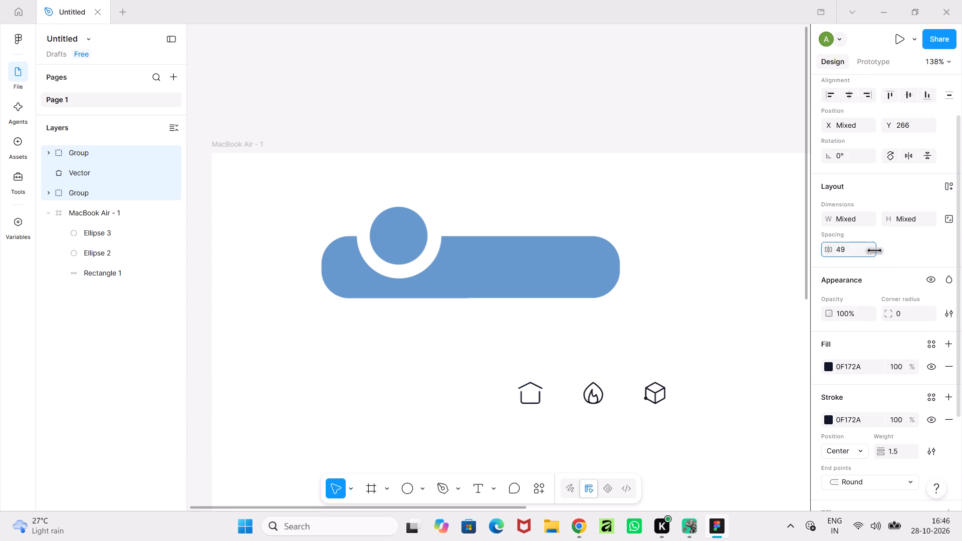
{"action": "left_click_drag", "start_coordinate": [526, 268], "coordinate": [567, 269]}
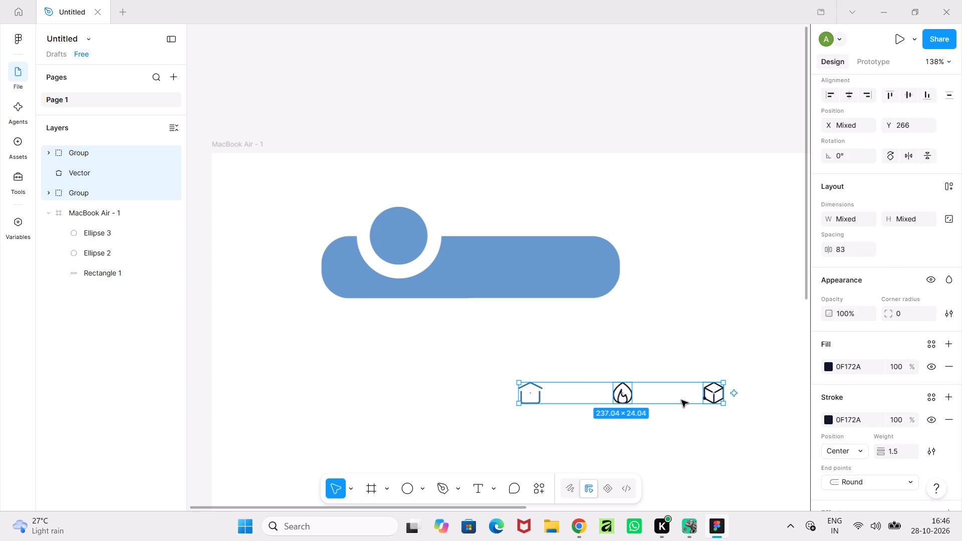
{"action": "left_click_drag", "start_coordinate": [688, 393], "coordinate": [539, 270]}
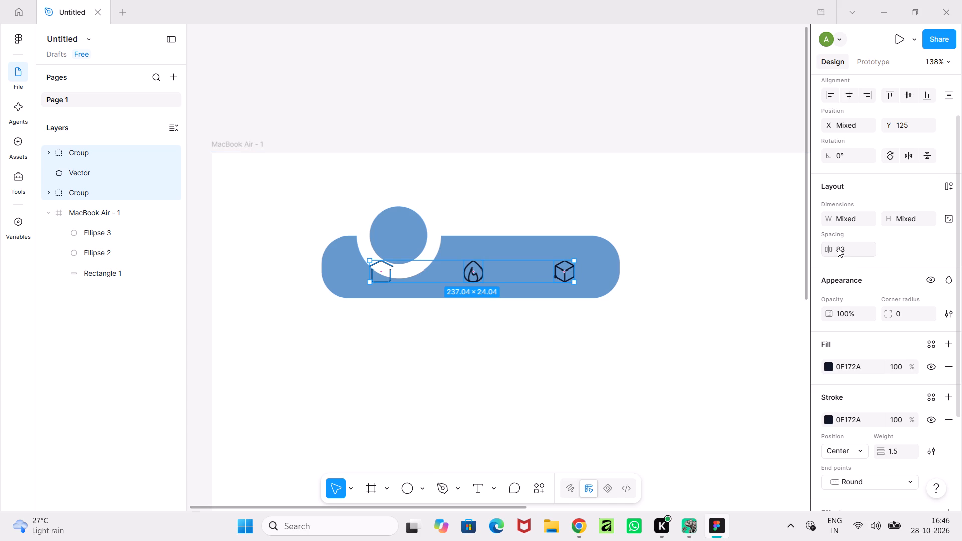
{"action": "left_click_drag", "start_coordinate": [827, 249], "coordinate": [454, 274]}
Position the row of three icons at Y 119, with the home icon centred directly below the blue circle.
{"action": "left_click_drag", "start_coordinate": [498, 272], "coordinate": [518, 269]}
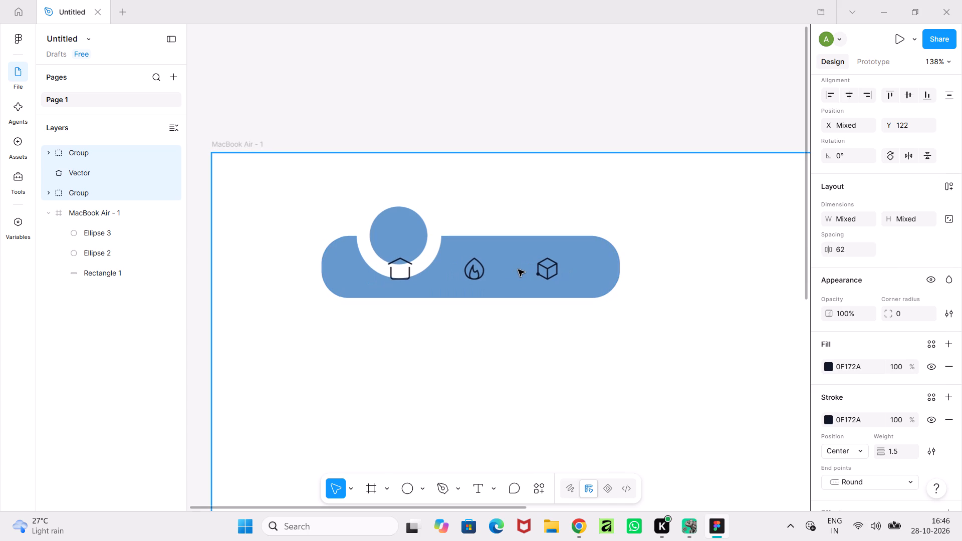
{"action": "left_click_drag", "start_coordinate": [518, 269], "coordinate": [518, 273]}
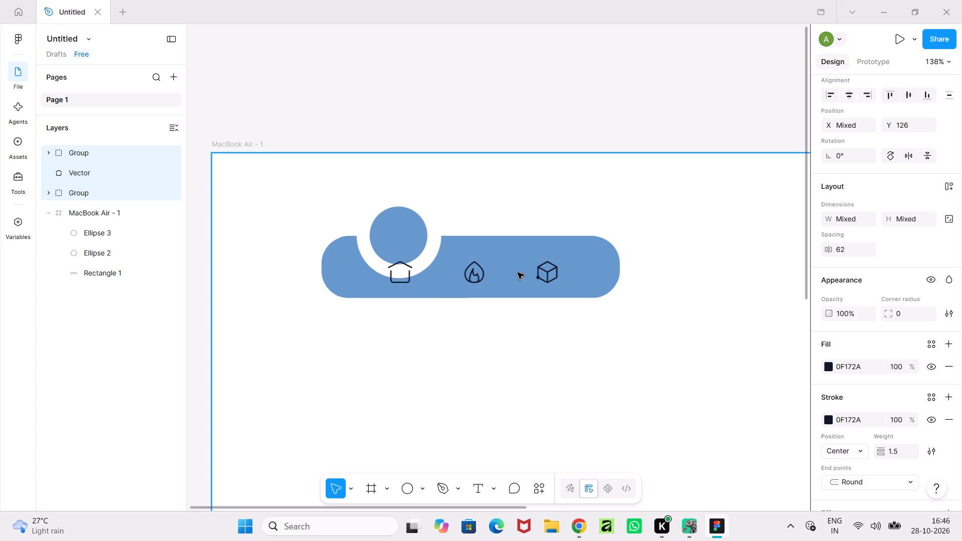
{"action": "left_click_drag", "start_coordinate": [518, 273], "coordinate": [515, 274]}
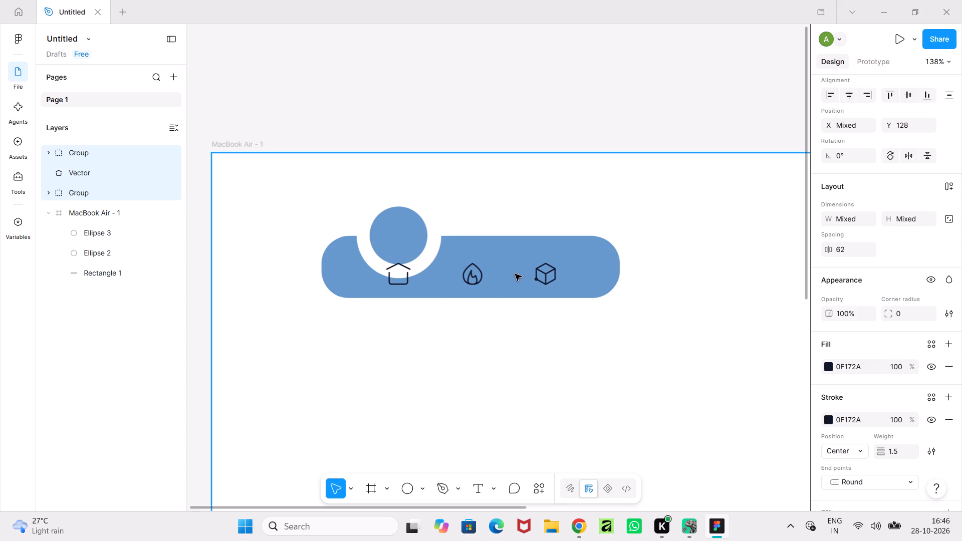
{"action": "left_click_drag", "start_coordinate": [515, 274], "coordinate": [515, 266]}
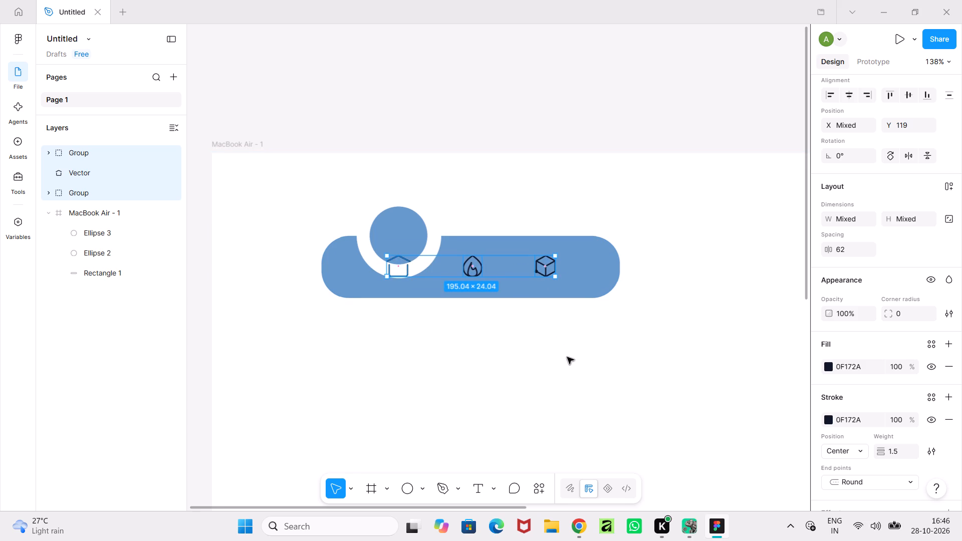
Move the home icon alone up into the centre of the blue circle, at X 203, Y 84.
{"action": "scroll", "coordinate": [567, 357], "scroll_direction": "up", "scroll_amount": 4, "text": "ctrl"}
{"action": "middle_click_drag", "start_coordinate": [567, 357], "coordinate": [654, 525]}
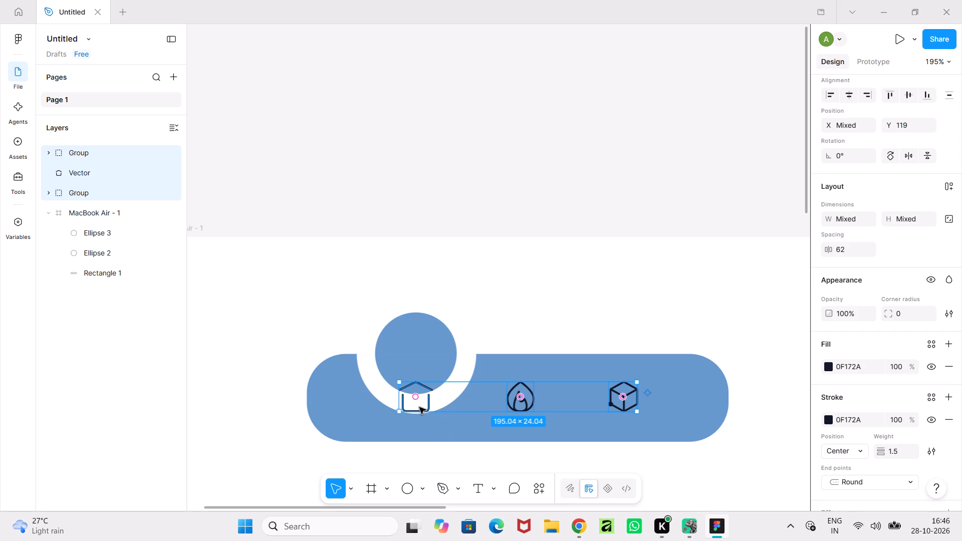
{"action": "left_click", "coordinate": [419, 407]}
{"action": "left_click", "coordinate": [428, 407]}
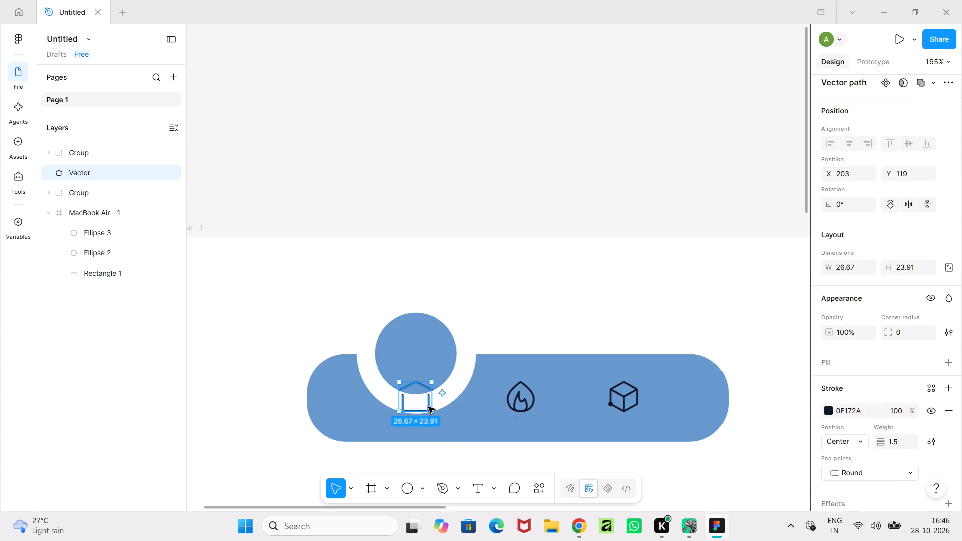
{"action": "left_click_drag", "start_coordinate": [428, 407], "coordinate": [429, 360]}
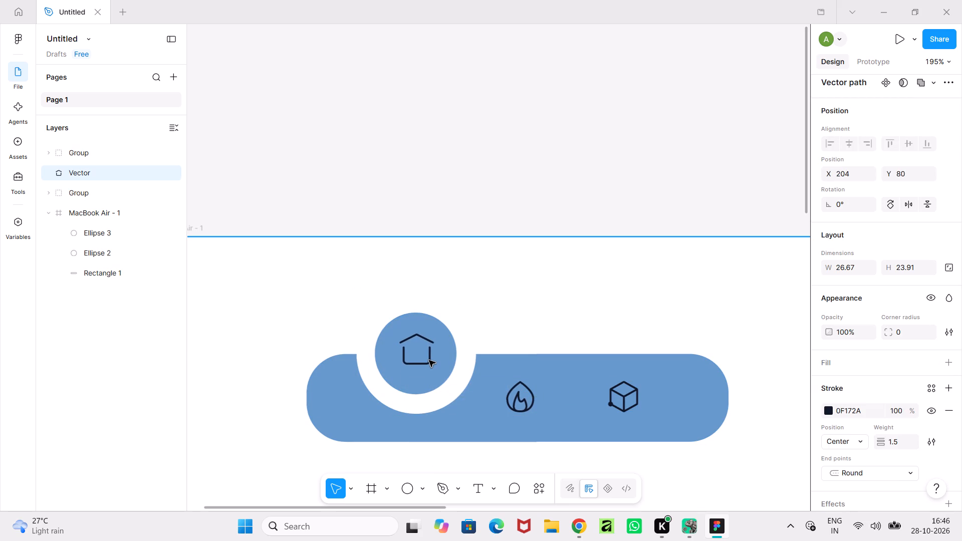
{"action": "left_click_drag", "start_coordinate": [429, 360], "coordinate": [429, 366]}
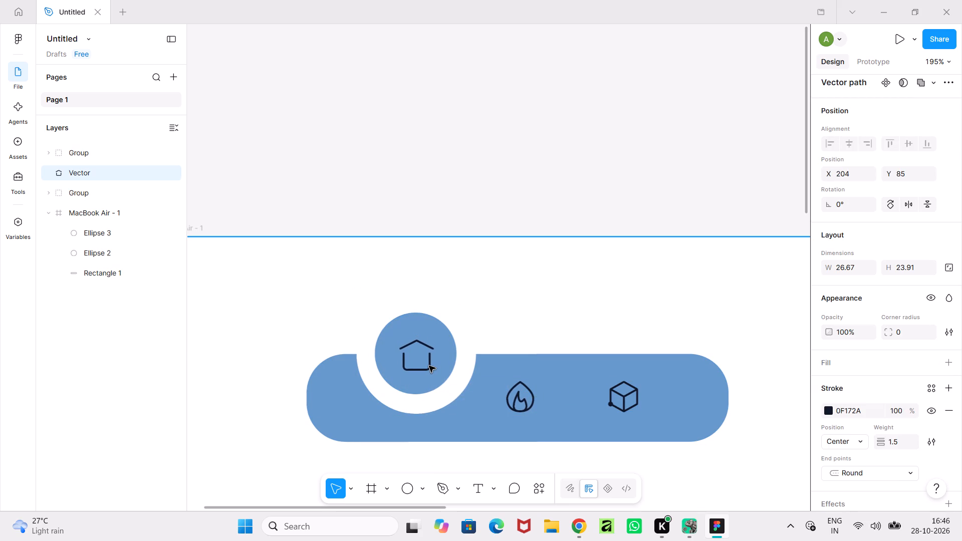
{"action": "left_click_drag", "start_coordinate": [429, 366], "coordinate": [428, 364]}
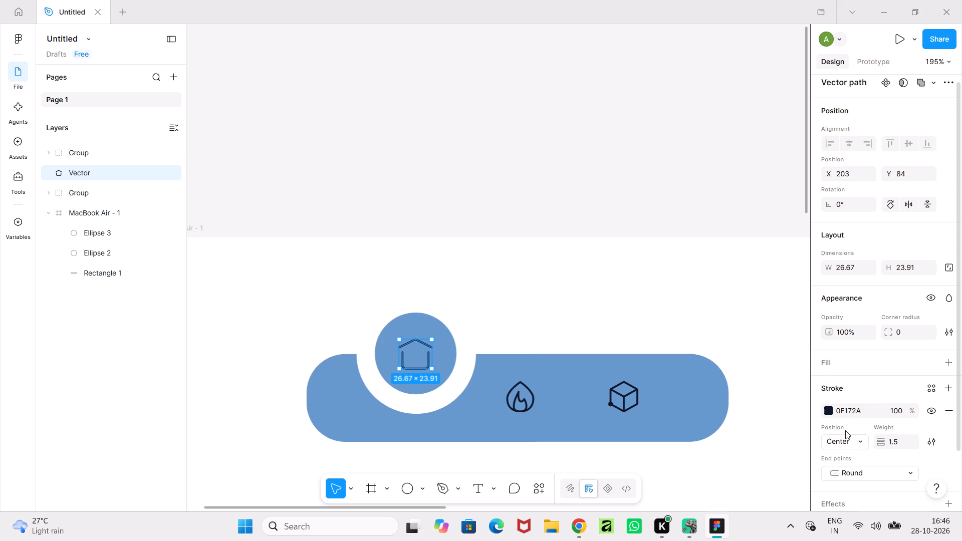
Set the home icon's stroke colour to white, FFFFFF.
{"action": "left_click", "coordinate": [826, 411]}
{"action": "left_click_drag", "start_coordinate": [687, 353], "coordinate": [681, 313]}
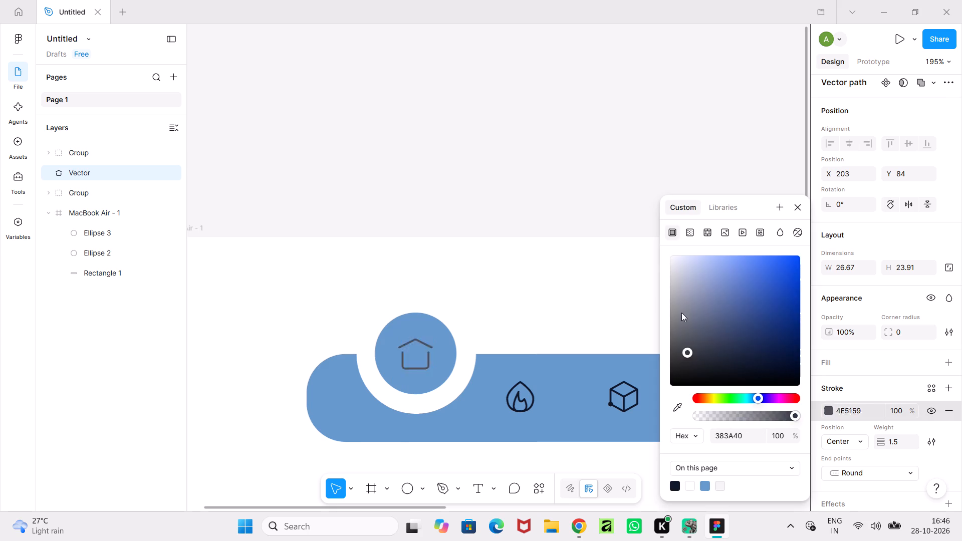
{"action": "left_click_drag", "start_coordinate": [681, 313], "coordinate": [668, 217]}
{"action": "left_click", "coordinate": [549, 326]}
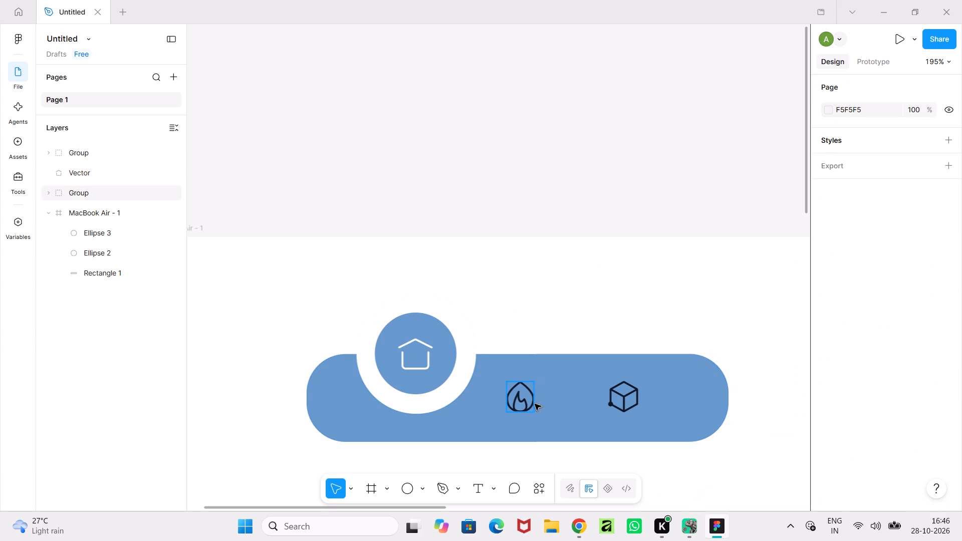
Raise the flame icon straight up to Y 84, level with the home icon, keeping it at X 291.67.
{"action": "left_click", "coordinate": [530, 406]}
{"action": "left_click_drag", "start_coordinate": [525, 406], "coordinate": [530, 363]}
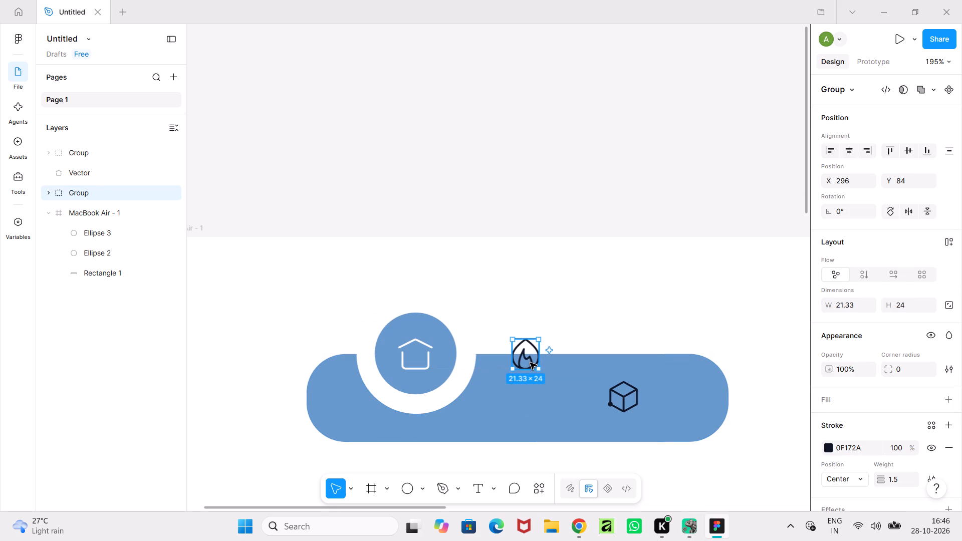
{"action": "key", "text": "ctrl+z"}
{"action": "left_click_drag", "start_coordinate": [518, 399], "coordinate": [519, 375], "text": "shift"}
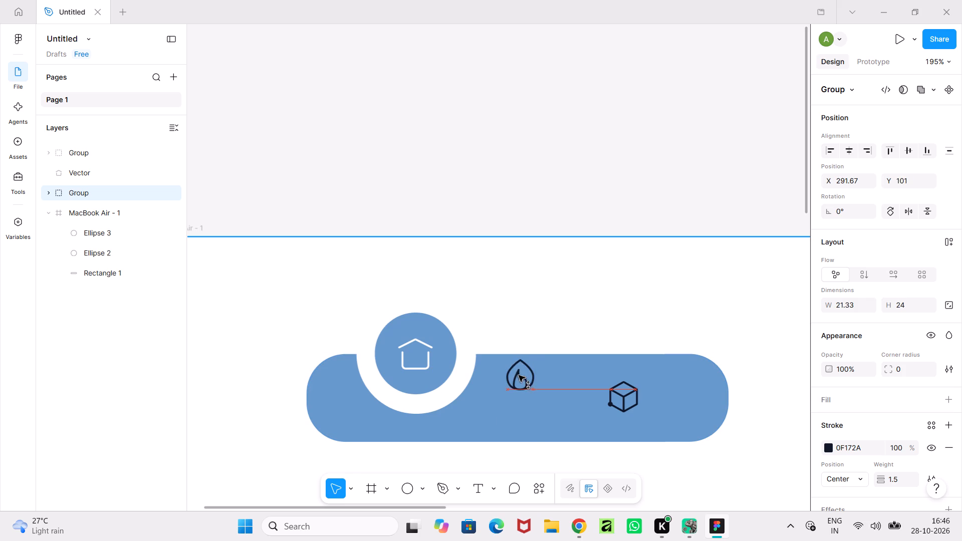
{"action": "left_click_drag", "start_coordinate": [519, 375], "coordinate": [519, 356], "text": "shift"}
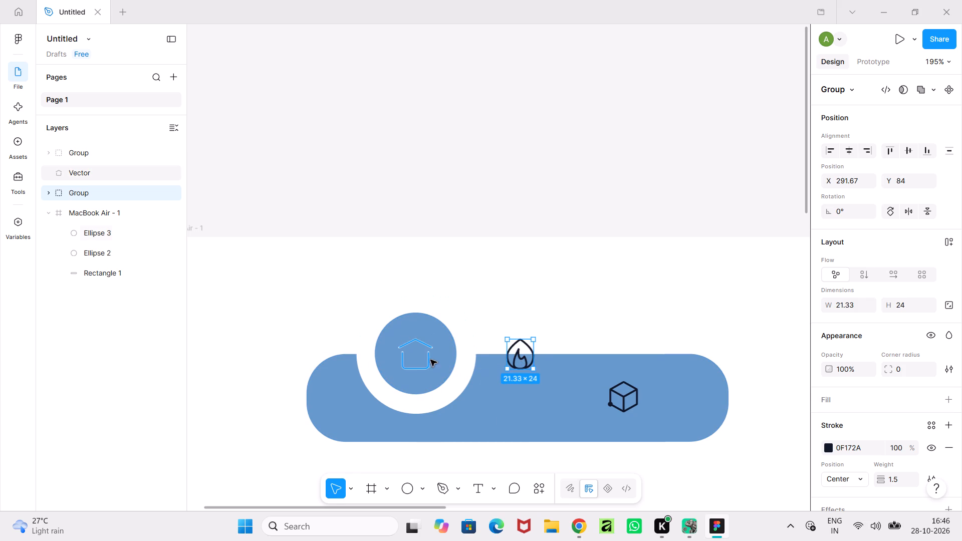
Move the home icon straight down out of the circle to Y 119, level with the cube icon.
{"action": "left_click", "coordinate": [430, 360]}
{"action": "left_click_drag", "start_coordinate": [428, 365], "coordinate": [426, 369], "text": "shift"}
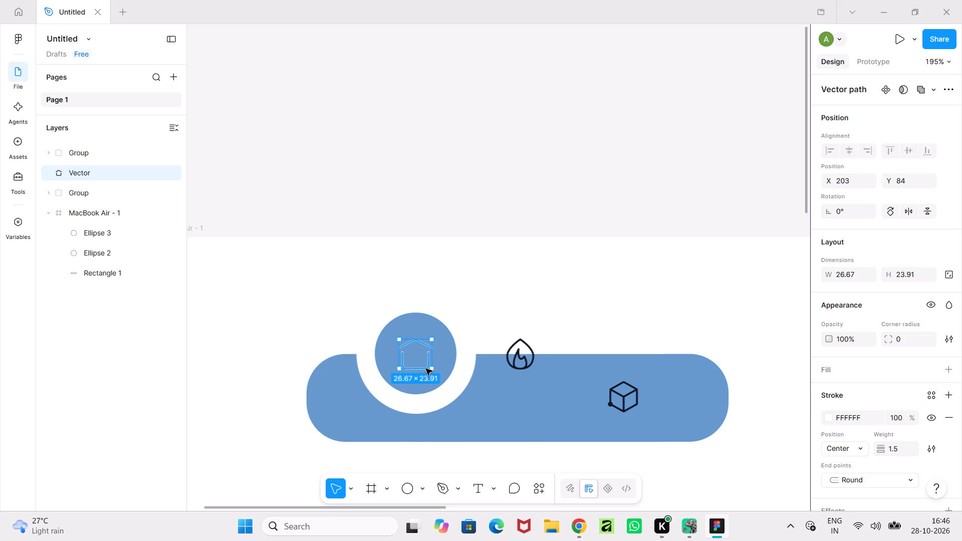
{"action": "left_click_drag", "start_coordinate": [426, 369], "coordinate": [424, 405], "text": "shift"}
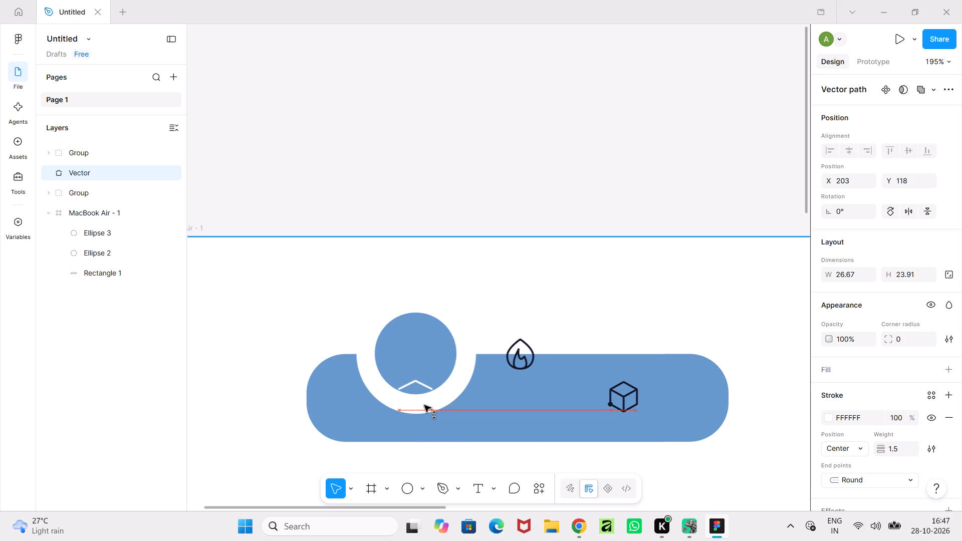
{"action": "left_click_drag", "start_coordinate": [424, 405], "coordinate": [424, 408], "text": "shift"}
Set the home icon's stroke colour to black, 000000.
{"action": "left_click", "coordinate": [828, 418]}
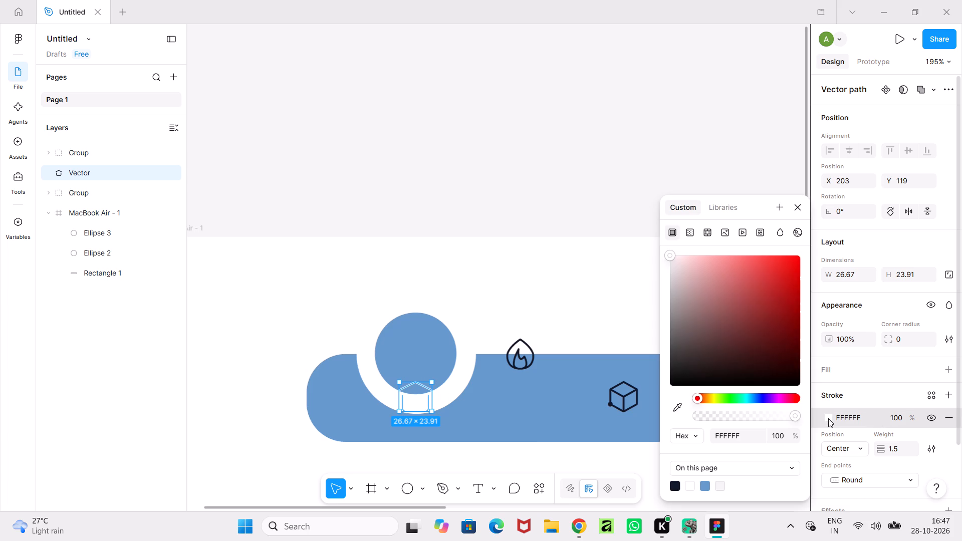
{"action": "left_click_drag", "start_coordinate": [678, 341], "coordinate": [644, 422]}
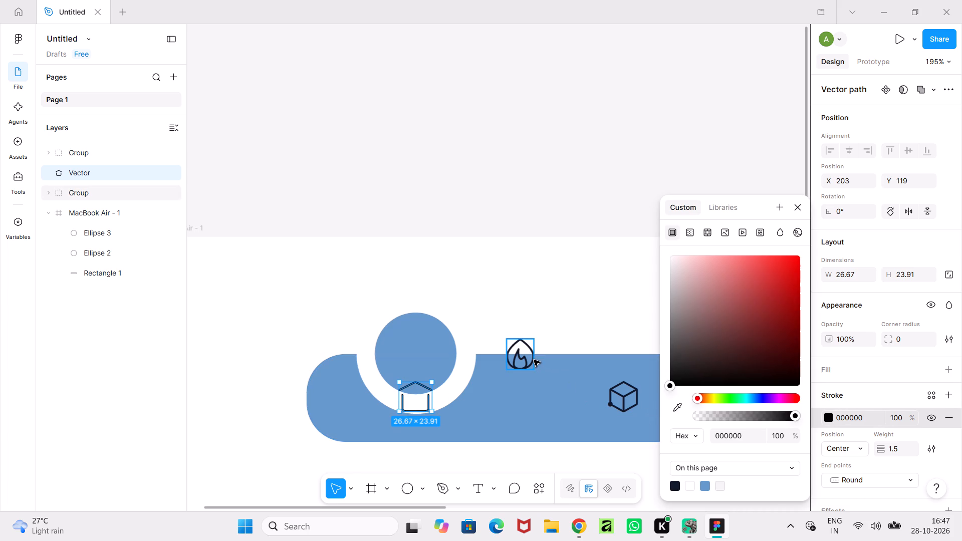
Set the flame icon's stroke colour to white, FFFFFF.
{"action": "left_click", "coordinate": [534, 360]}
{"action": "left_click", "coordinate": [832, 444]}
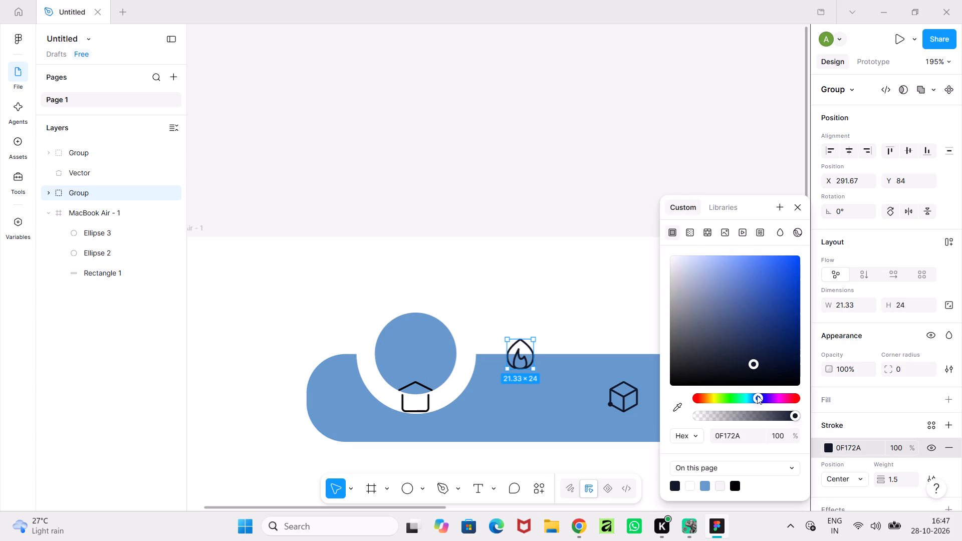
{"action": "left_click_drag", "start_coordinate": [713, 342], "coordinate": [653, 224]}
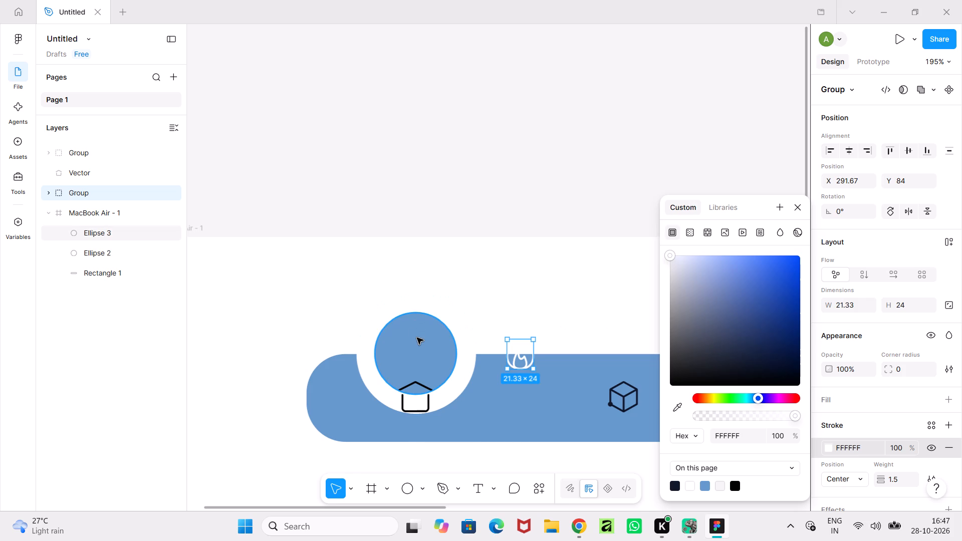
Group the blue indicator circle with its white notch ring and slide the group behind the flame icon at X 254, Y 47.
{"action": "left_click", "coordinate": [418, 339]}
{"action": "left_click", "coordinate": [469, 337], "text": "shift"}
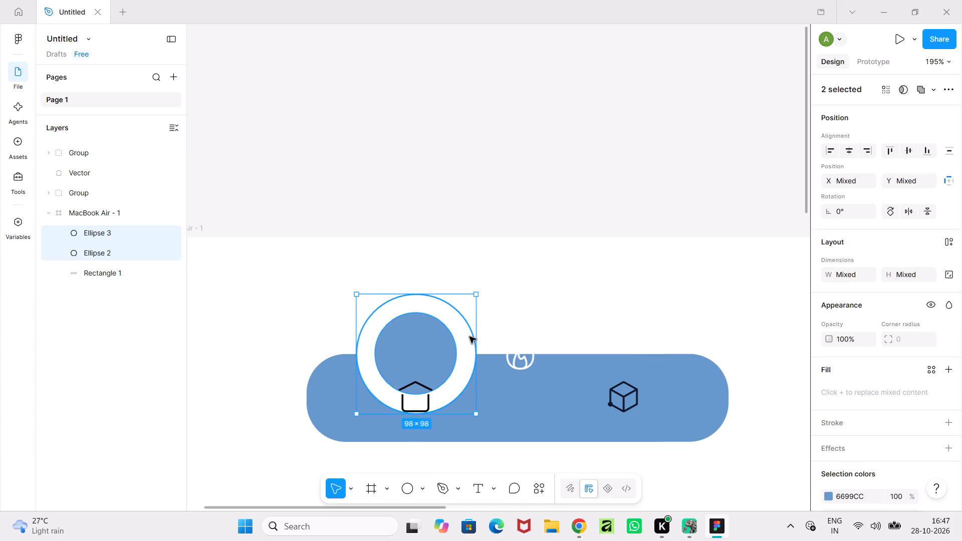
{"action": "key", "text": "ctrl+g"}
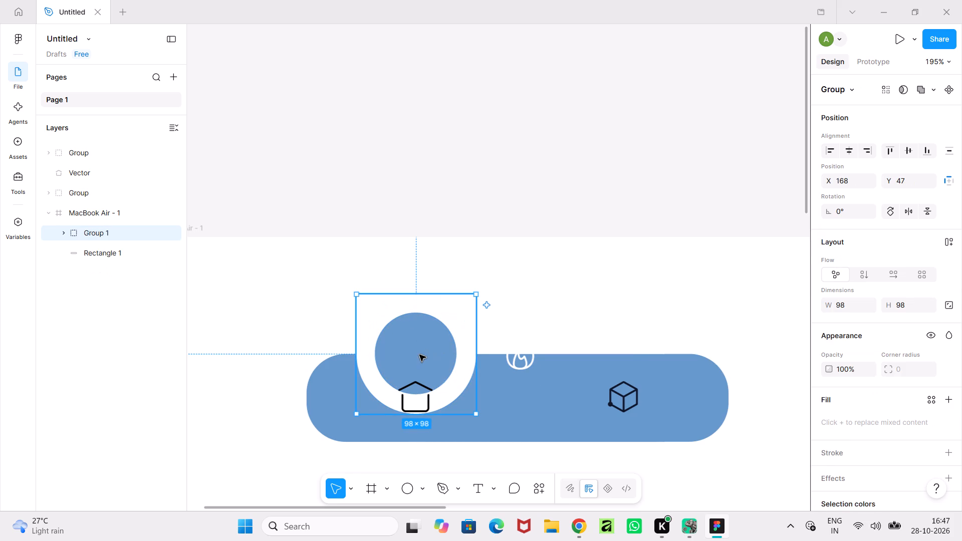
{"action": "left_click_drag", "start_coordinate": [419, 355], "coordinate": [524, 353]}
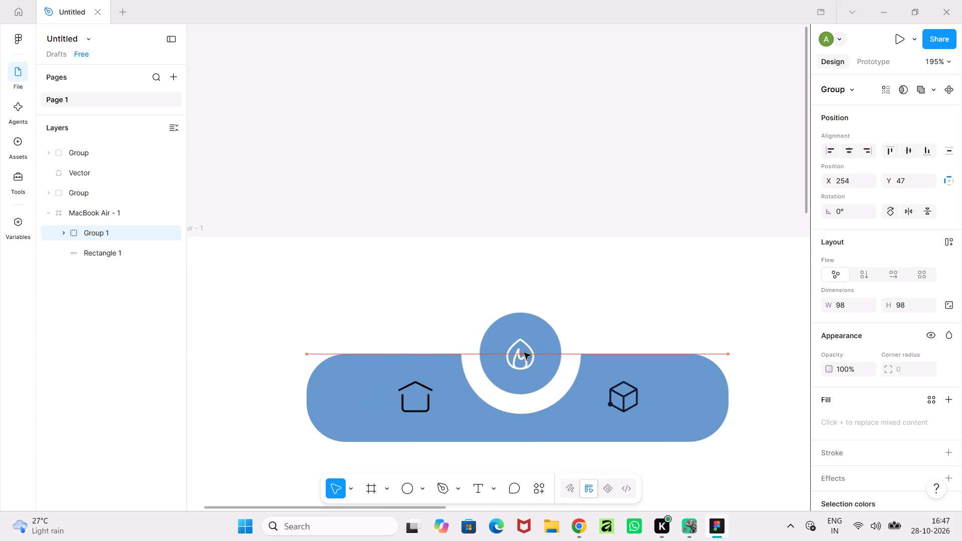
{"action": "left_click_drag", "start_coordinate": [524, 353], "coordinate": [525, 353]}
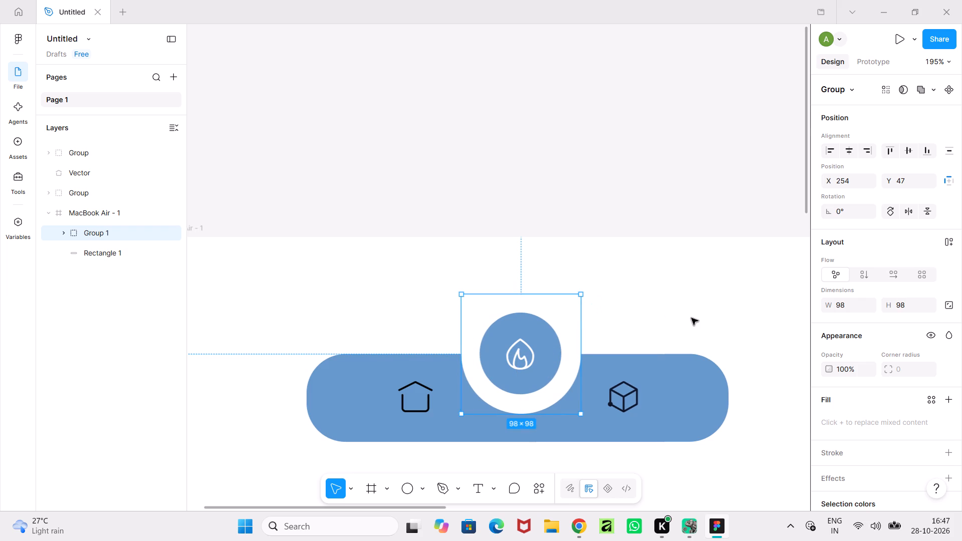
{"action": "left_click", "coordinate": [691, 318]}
Undo the recent edits back to the white home icon in the indicator circle and the black flame icon at Y 119.
{"action": "scroll", "coordinate": [691, 318], "scroll_direction": "down", "scroll_amount": 2, "text": "ctrl"}
{"action": "middle_click_drag", "start_coordinate": [691, 318], "coordinate": [426, 301]}
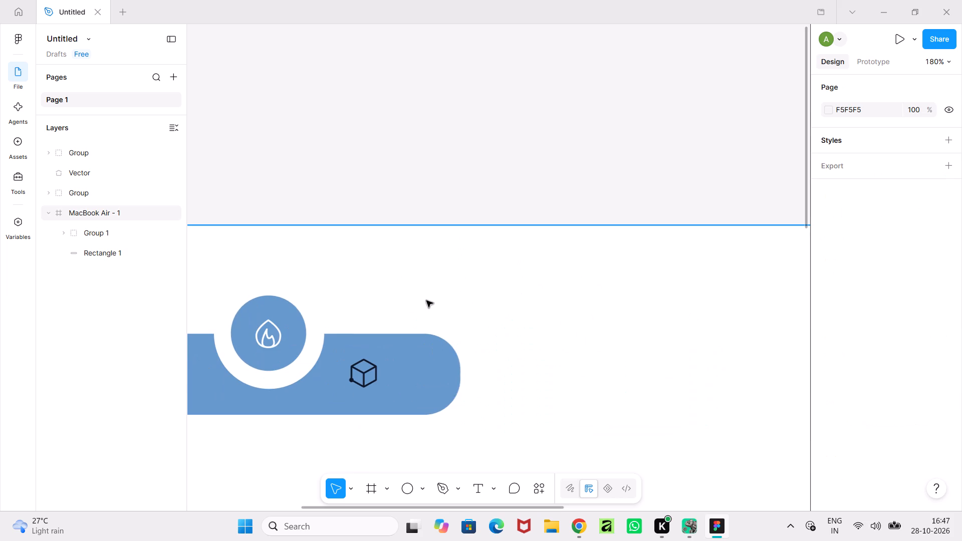
{"action": "key", "text": "ctrl+z"}
{"action": "key", "text": "ctrl+z"}
{"action": "key", "text": "ctrl+z"}
{"action": "key", "text": "ctrl+z"}
{"action": "key", "text": "ctrl+z"}
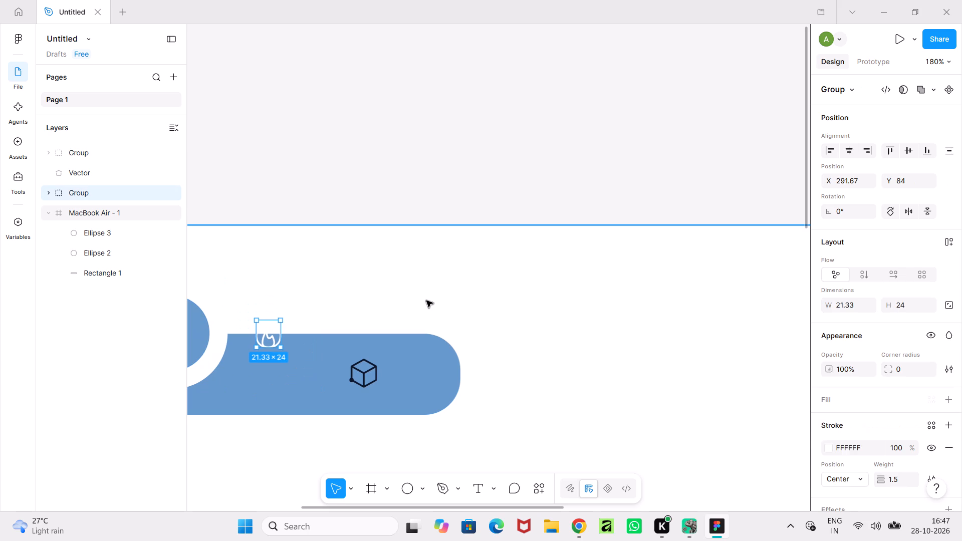
{"action": "key", "text": "ctrl+z"}
{"action": "key", "text": "ctrl+z"}
{"action": "middle_click_drag", "start_coordinate": [426, 301], "coordinate": [586, 324]}
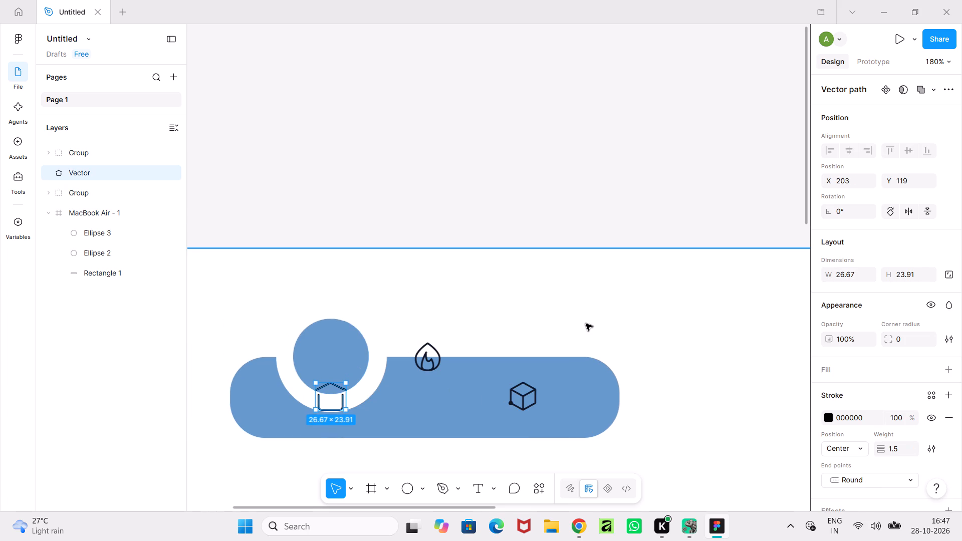
{"action": "key", "text": "ctrl+z"}
{"action": "key", "text": "ctrl+z"}
{"action": "key", "text": "ctrl+z"}
{"action": "key", "text": "ctrl+z"}
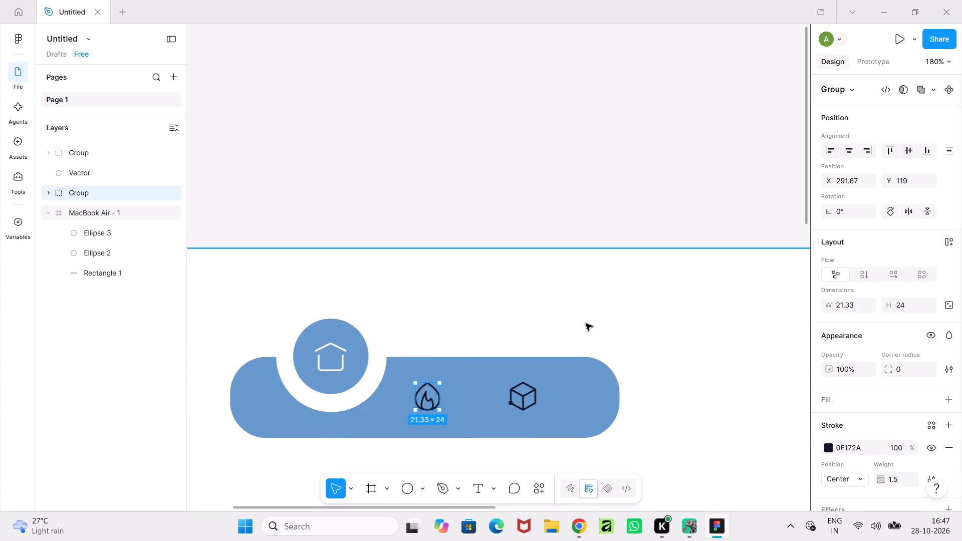
Duplicate the complete navigation bar in place, including its rectangle, both indicator circles and all three icons.
{"action": "left_click", "coordinate": [662, 383]}
{"action": "scroll", "coordinate": [663, 382], "scroll_direction": "down", "scroll_amount": 3, "text": "ctrl"}
{"action": "left_click_drag", "start_coordinate": [292, 329], "coordinate": [653, 440]}
{"action": "middle_click_drag", "start_coordinate": [657, 438], "coordinate": [612, 337]}
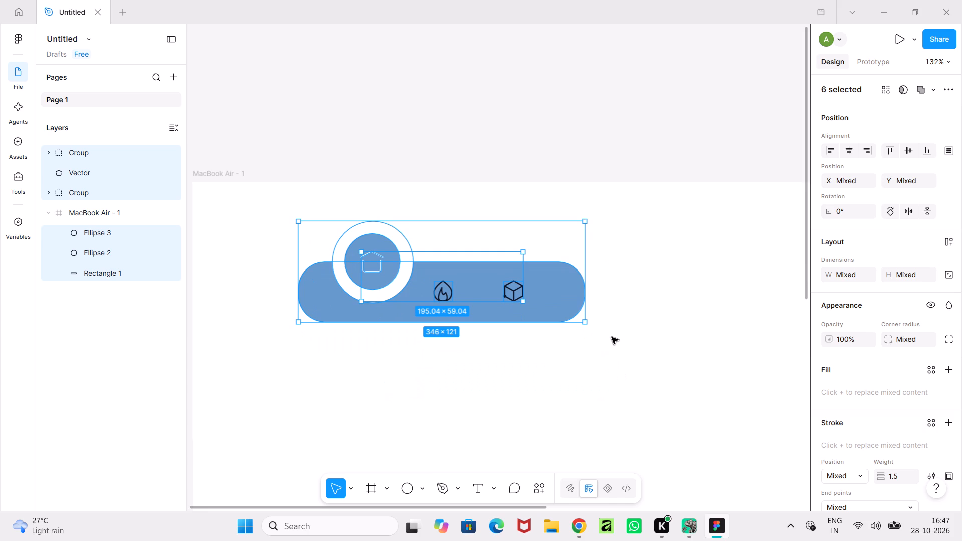
{"action": "key", "text": "ctrl+c"}
{"action": "key", "text": "ctrl+v"}
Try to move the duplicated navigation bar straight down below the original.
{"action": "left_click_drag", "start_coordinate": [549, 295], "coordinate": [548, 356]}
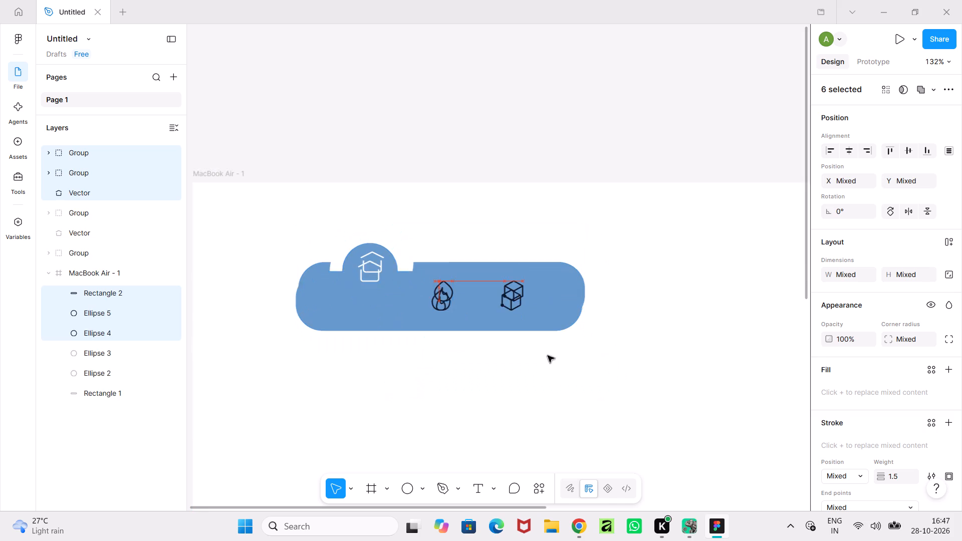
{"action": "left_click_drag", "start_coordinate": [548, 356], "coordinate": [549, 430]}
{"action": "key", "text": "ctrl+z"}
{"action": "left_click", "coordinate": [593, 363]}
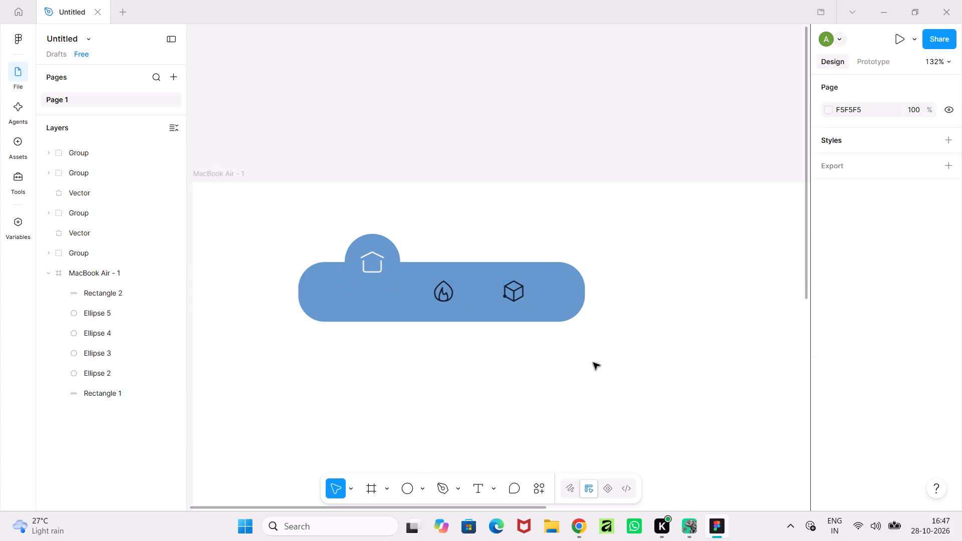
Group the duplicate's two indicator circles and raise the group above the duplicate's blue rectangle in the layer order.
{"action": "left_click_drag", "start_coordinate": [226, 193], "coordinate": [607, 337]}
{"action": "left_click", "coordinate": [547, 375]}
{"action": "left_click", "coordinate": [386, 230]}
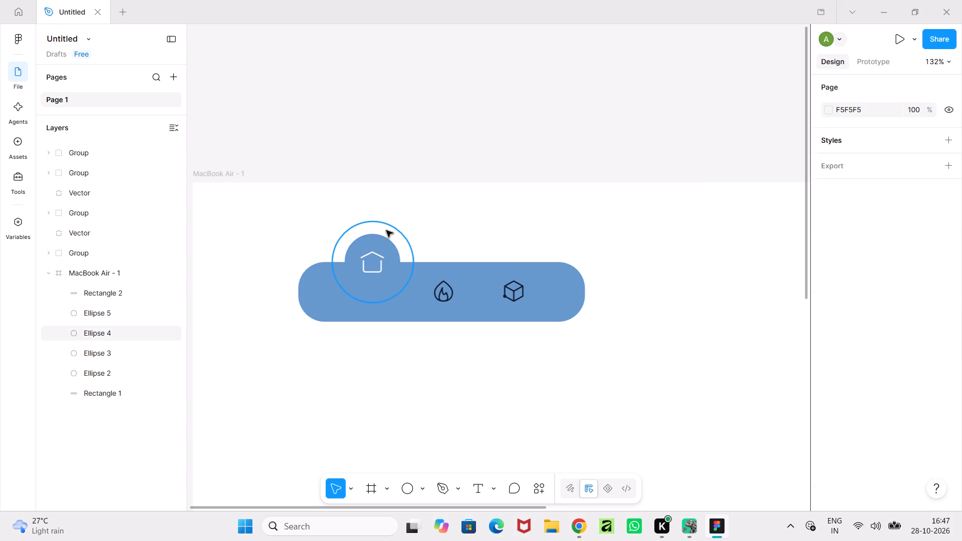
{"action": "left_click", "coordinate": [383, 239], "text": "shift"}
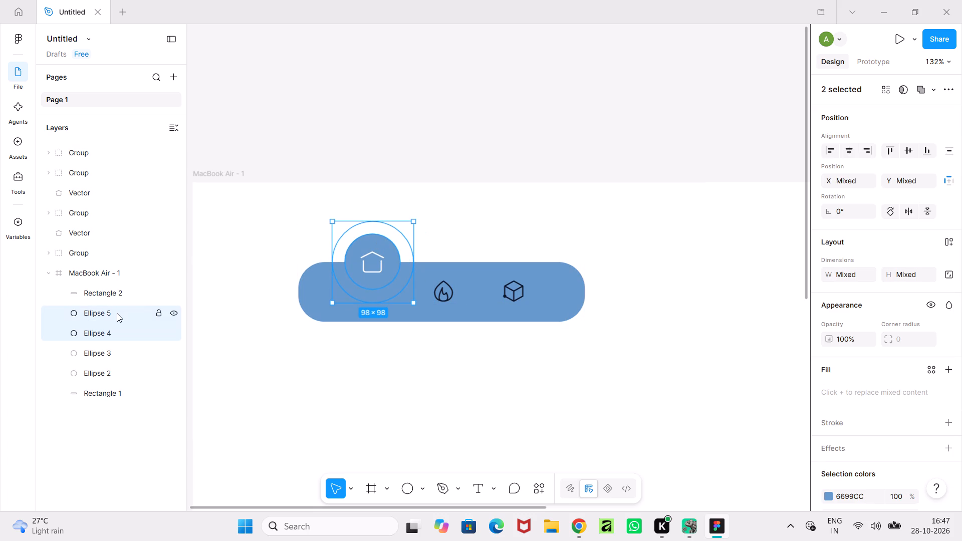
{"action": "key", "text": "ctrl+g"}
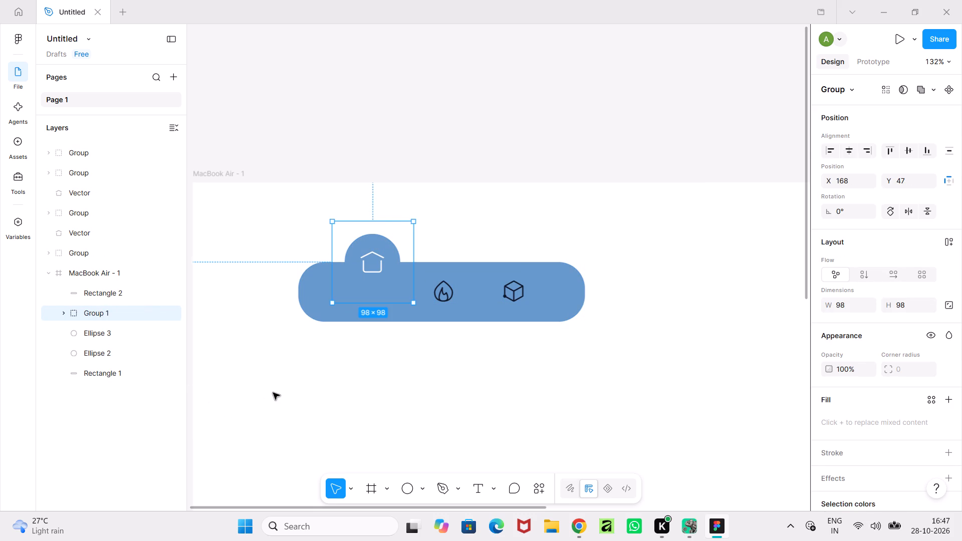
{"action": "left_click", "coordinate": [386, 246]}
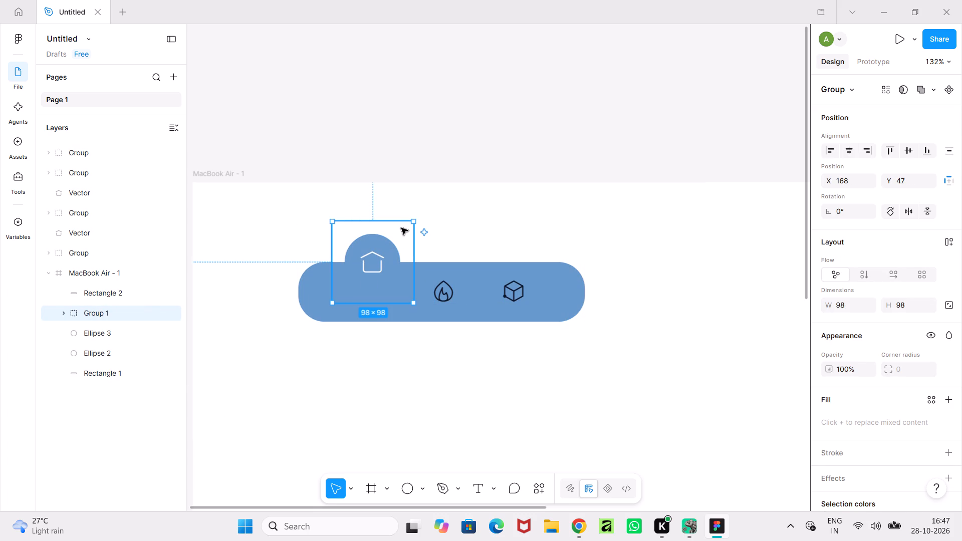
{"action": "left_click", "coordinate": [397, 241]}
{"action": "left_click_drag", "start_coordinate": [107, 313], "coordinate": [103, 284]}
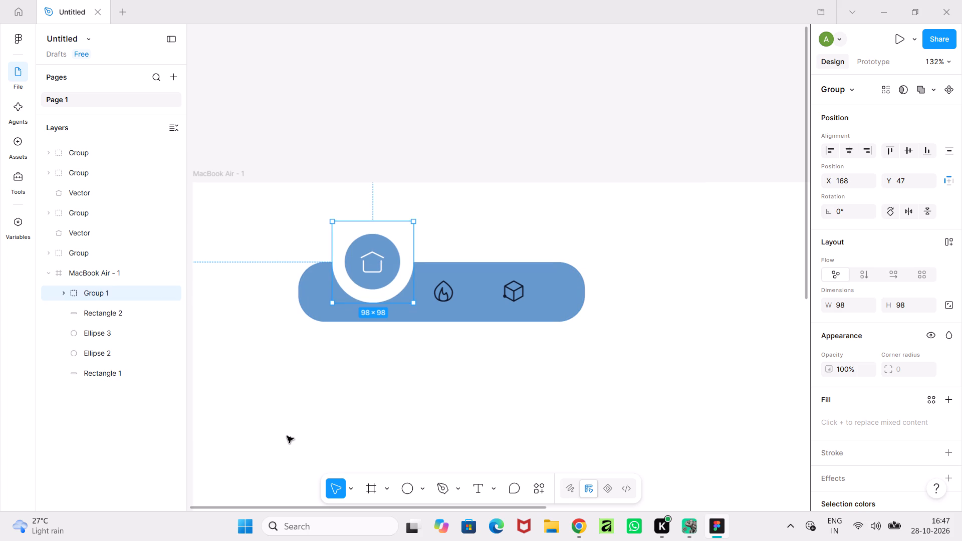
{"action": "left_click", "coordinate": [287, 436]}
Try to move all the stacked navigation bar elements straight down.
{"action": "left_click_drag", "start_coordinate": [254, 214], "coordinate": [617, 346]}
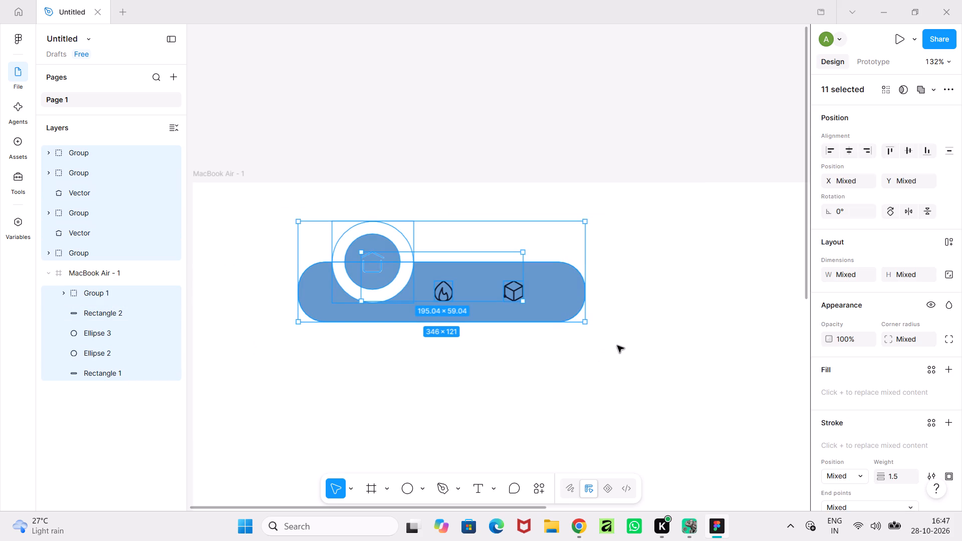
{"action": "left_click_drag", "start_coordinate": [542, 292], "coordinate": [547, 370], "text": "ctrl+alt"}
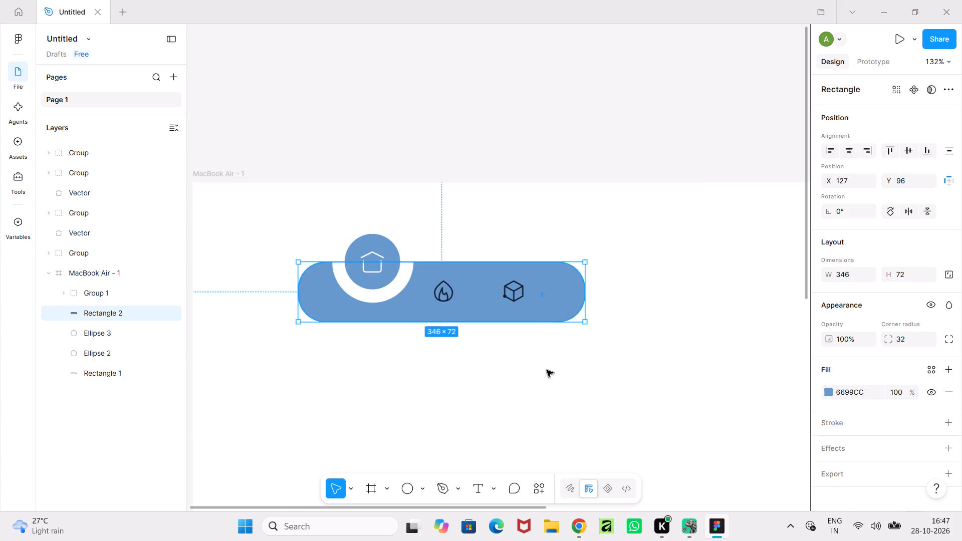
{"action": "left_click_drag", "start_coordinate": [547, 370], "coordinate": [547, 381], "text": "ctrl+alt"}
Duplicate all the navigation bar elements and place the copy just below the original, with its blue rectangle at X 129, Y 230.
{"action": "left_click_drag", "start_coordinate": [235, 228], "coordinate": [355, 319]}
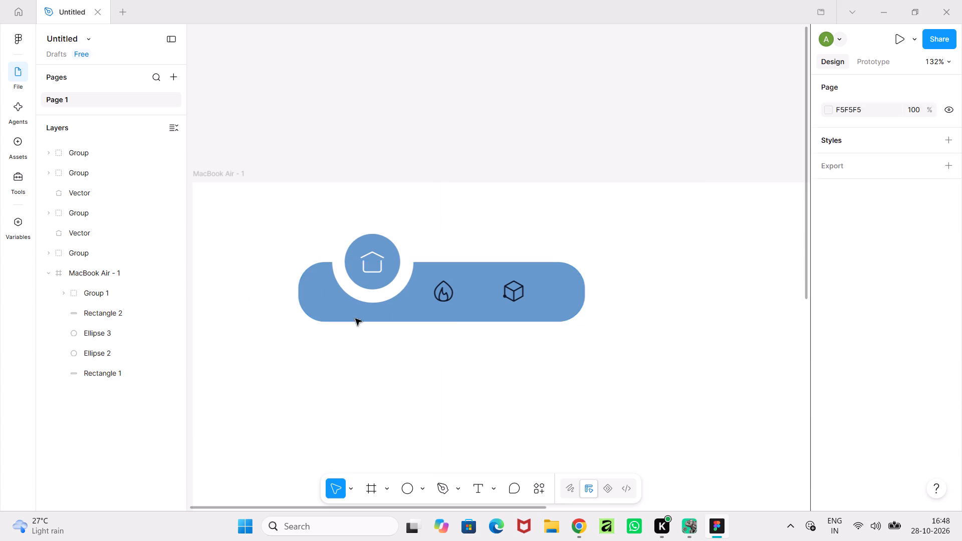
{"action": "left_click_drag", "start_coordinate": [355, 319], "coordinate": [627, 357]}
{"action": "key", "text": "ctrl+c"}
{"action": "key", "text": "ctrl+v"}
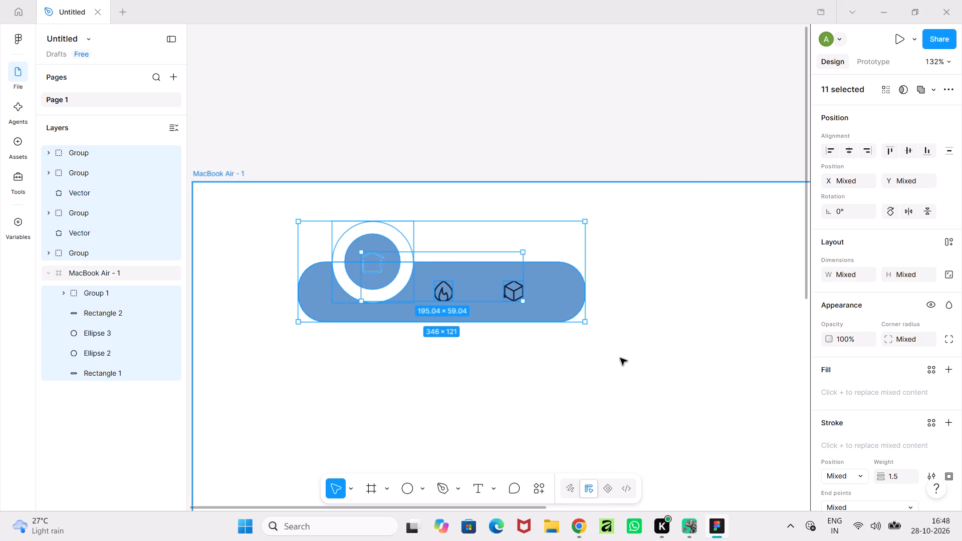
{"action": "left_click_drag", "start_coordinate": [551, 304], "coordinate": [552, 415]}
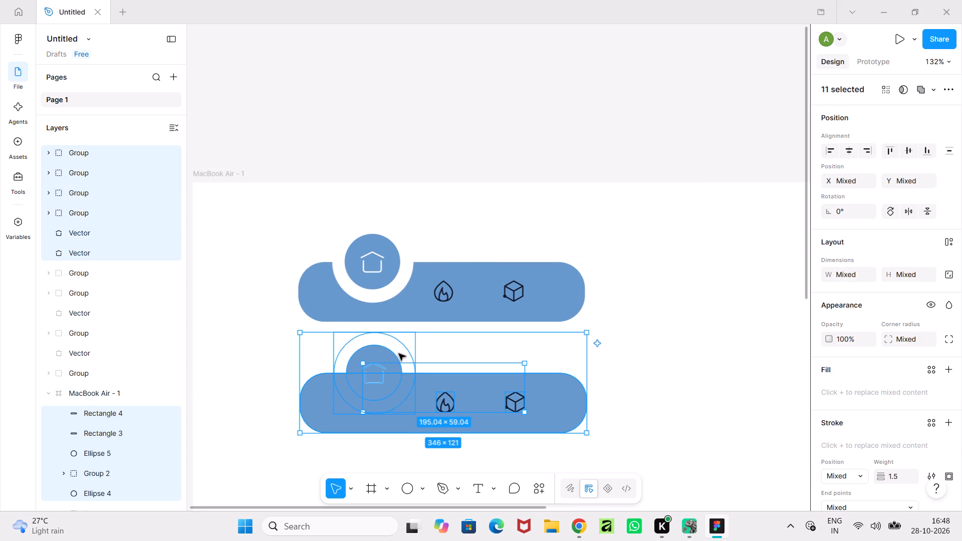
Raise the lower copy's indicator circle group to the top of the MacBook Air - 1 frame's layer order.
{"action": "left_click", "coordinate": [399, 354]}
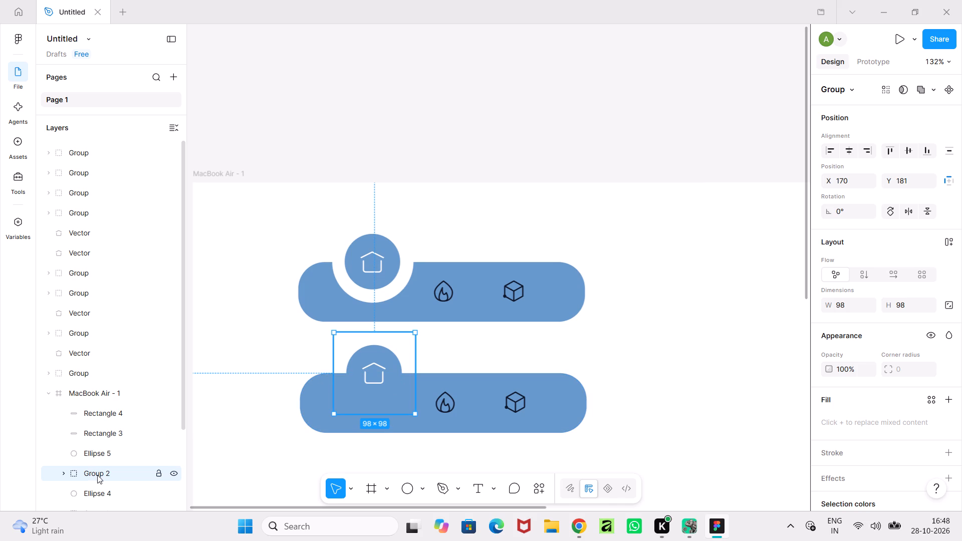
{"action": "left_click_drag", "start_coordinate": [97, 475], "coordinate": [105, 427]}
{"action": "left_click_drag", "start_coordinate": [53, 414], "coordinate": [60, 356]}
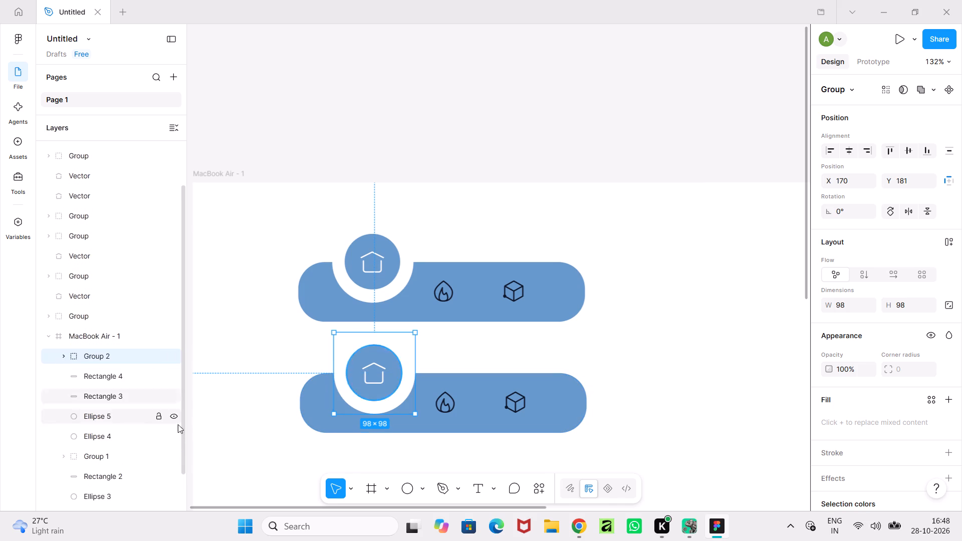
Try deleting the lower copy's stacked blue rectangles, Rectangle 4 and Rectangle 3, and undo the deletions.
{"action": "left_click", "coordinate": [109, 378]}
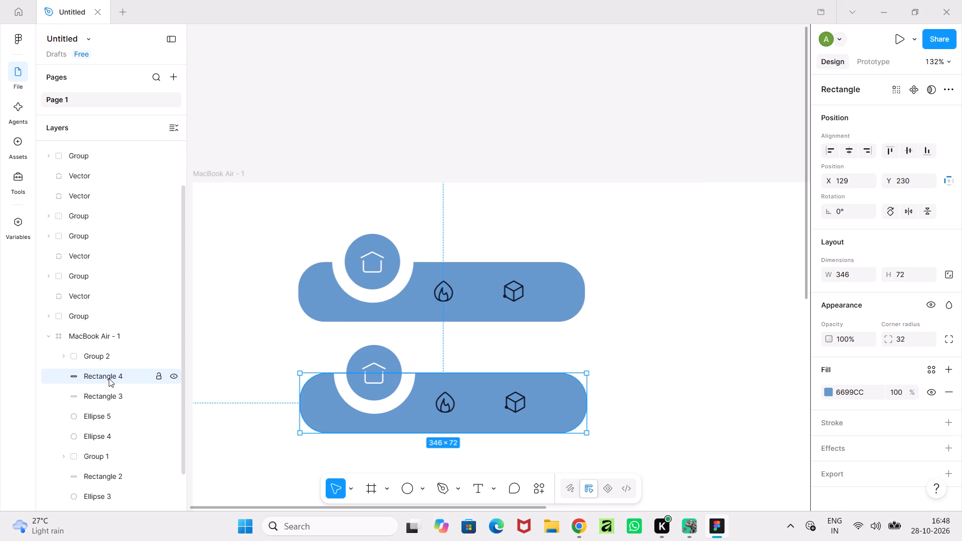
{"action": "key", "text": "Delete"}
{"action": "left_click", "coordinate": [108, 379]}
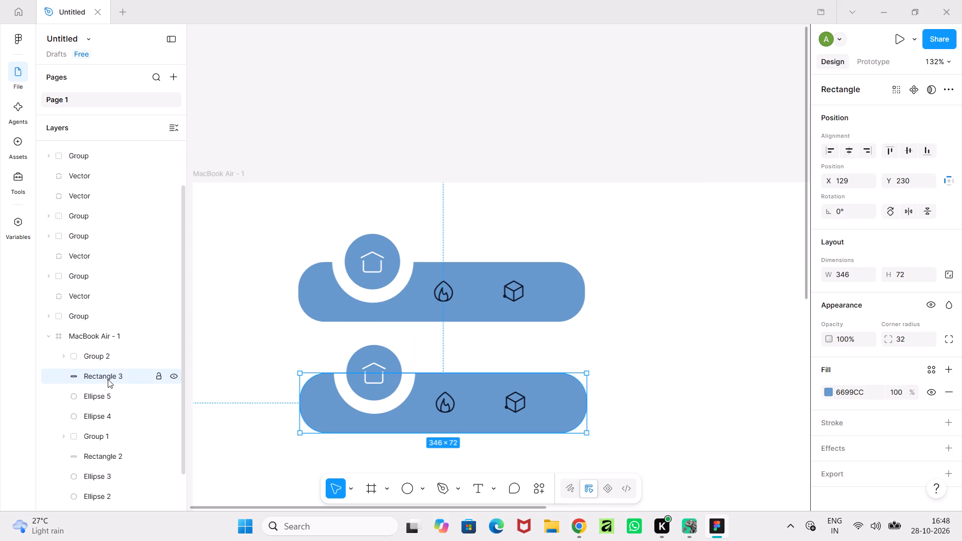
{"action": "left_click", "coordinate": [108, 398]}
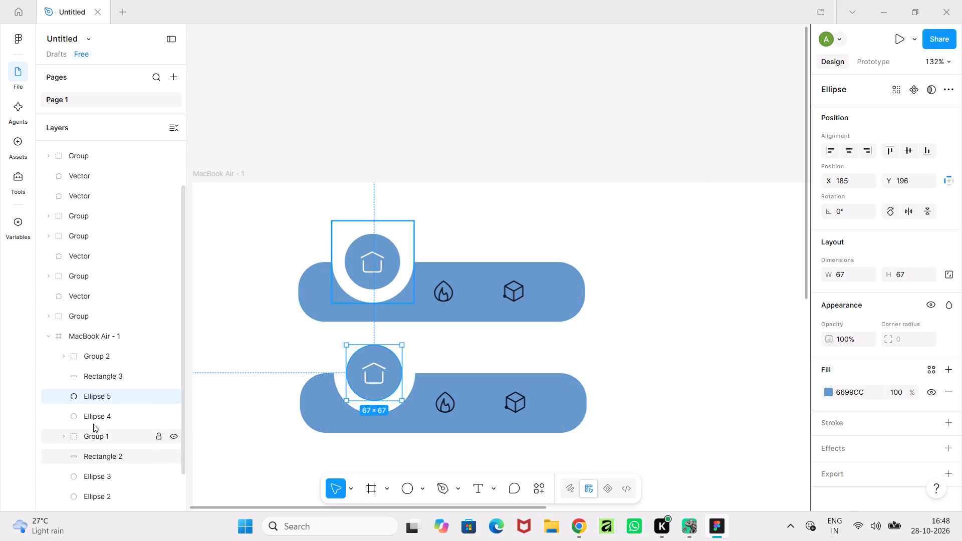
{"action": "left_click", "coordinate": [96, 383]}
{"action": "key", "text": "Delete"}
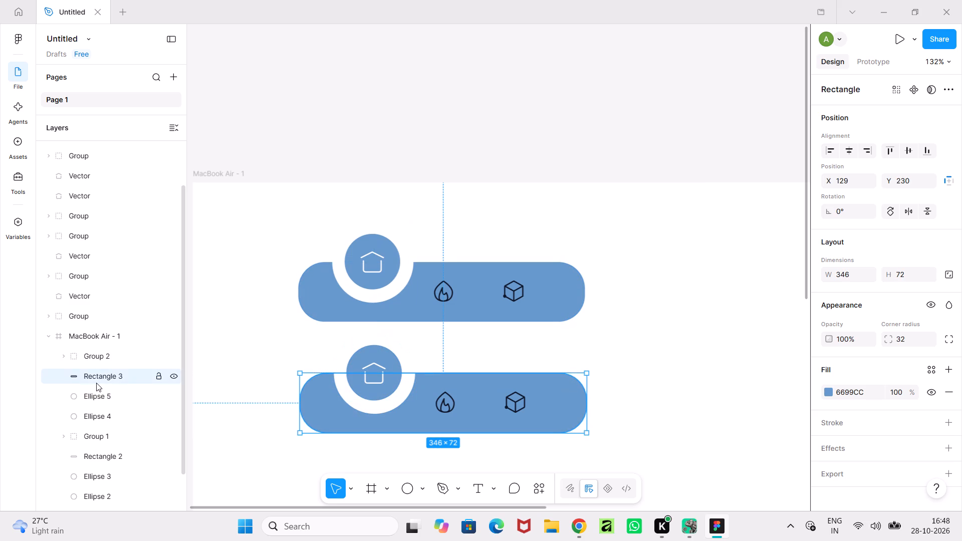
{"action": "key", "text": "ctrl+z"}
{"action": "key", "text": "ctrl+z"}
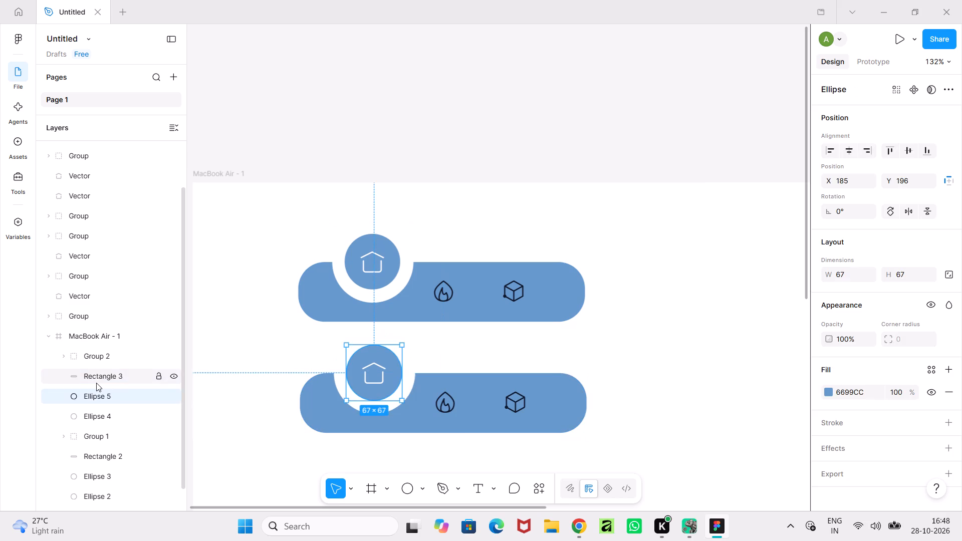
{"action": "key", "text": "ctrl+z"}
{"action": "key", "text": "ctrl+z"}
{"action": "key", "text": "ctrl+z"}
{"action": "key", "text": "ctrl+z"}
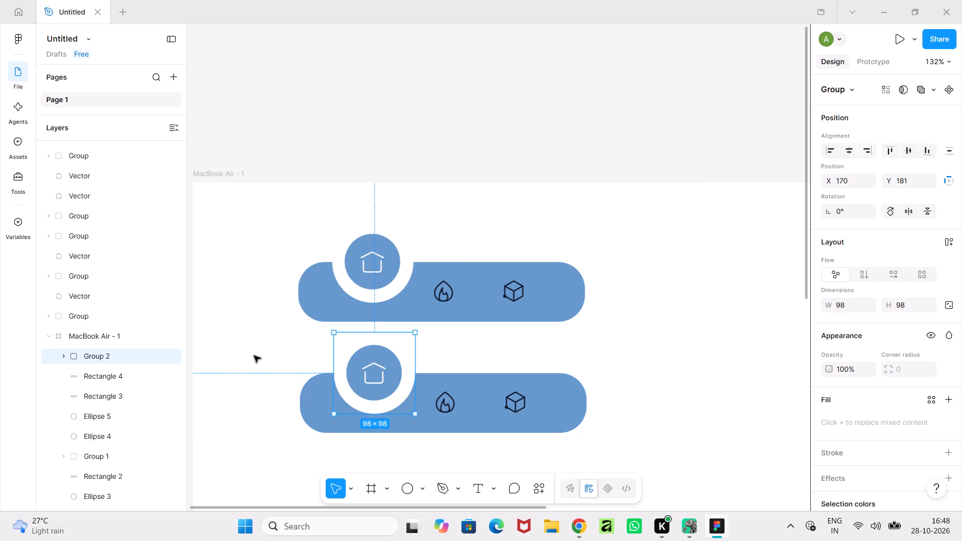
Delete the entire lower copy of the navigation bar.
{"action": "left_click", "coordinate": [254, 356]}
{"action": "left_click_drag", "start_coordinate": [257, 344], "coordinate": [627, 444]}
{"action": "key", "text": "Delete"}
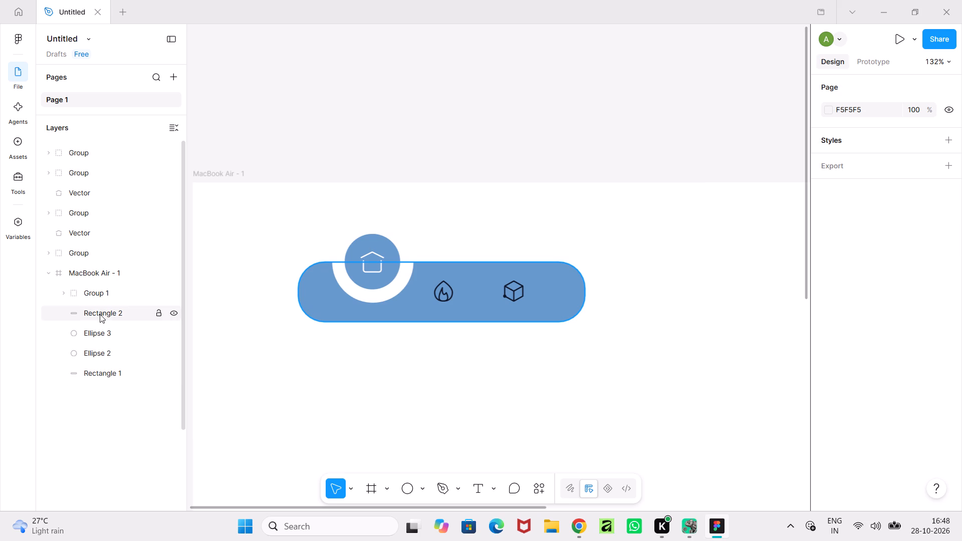
Delete the leftover Rectangle 1 layer from the MacBook Air - 1 frame.
{"action": "left_click", "coordinate": [104, 367]}
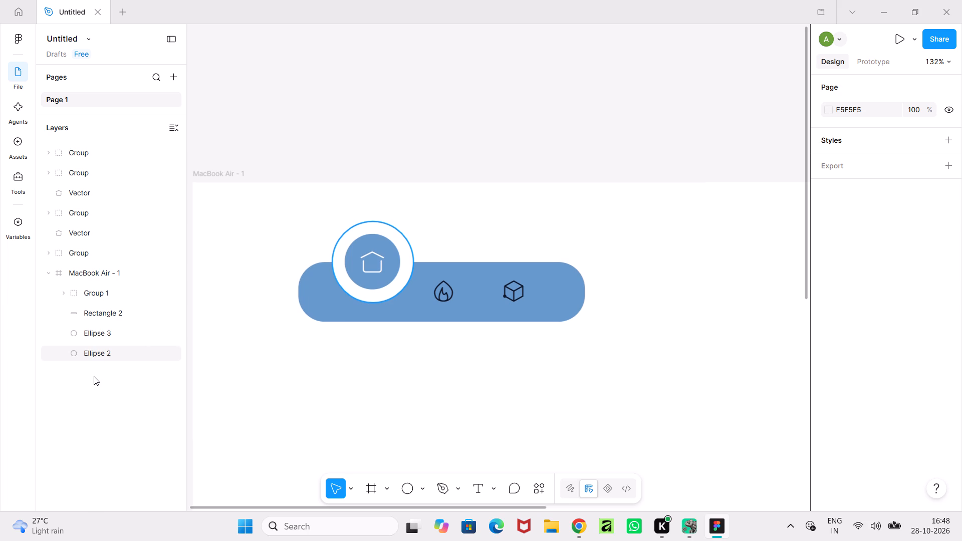
{"action": "left_click", "coordinate": [64, 288]}
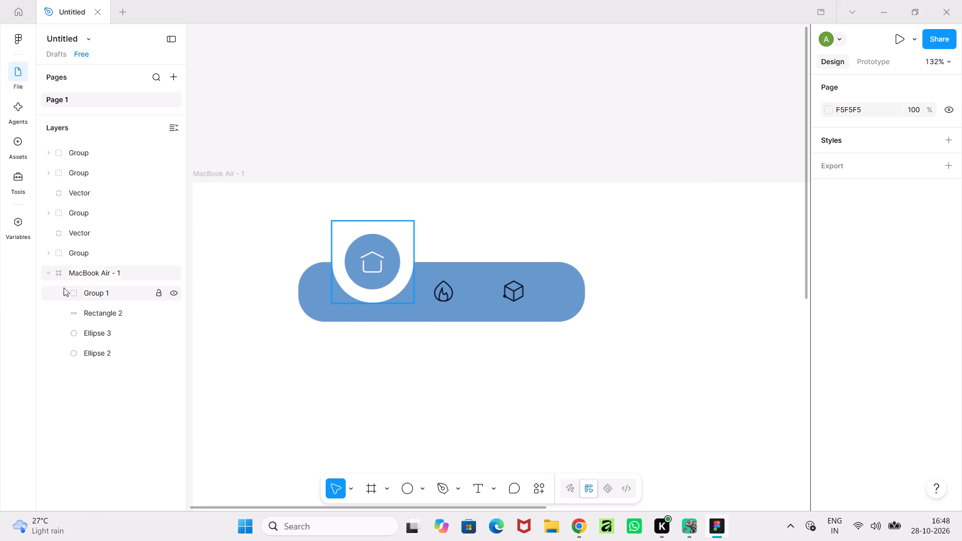
{"action": "left_click", "coordinate": [60, 298]}
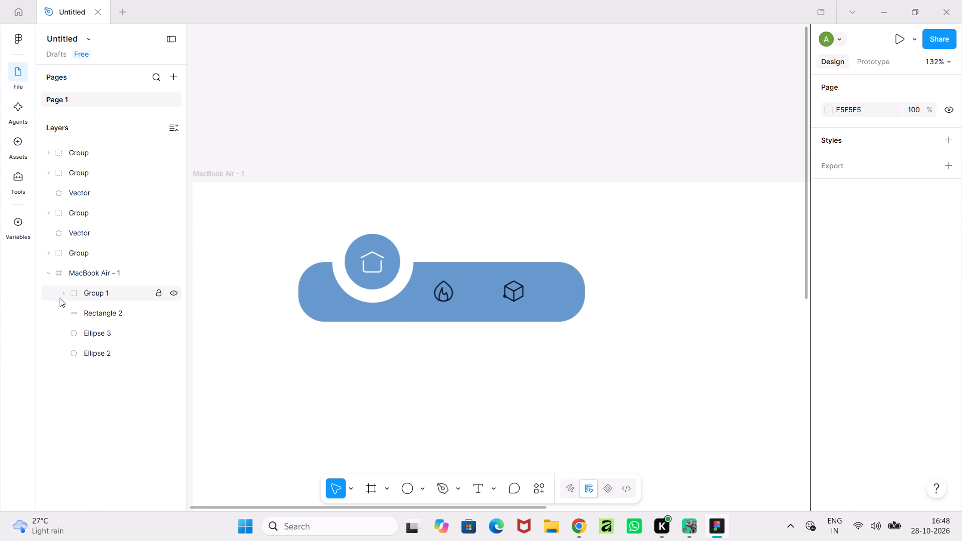
{"action": "left_click", "coordinate": [260, 359]}
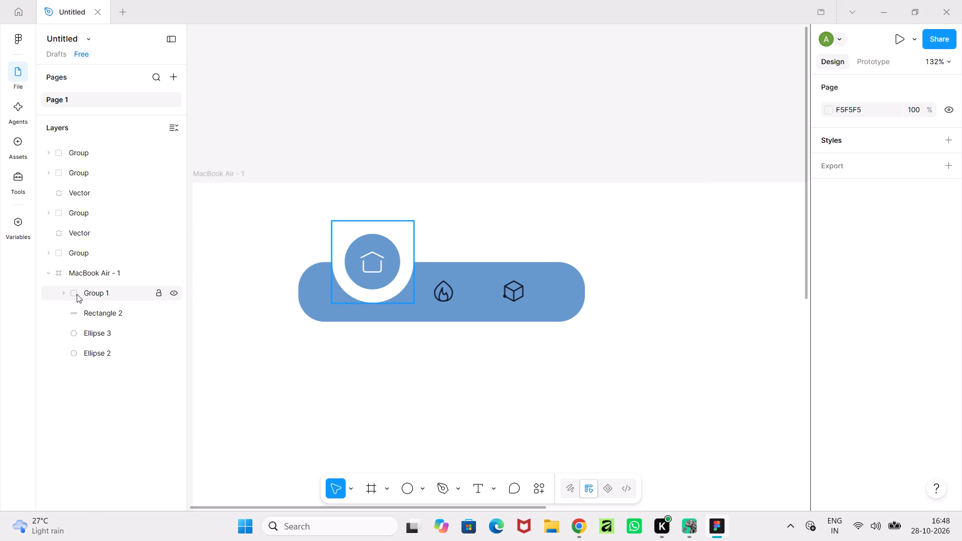
Select all the navigation bar shapes and icons and wrap them with Frame selection.
{"action": "left_click_drag", "start_coordinate": [259, 223], "coordinate": [505, 326]}
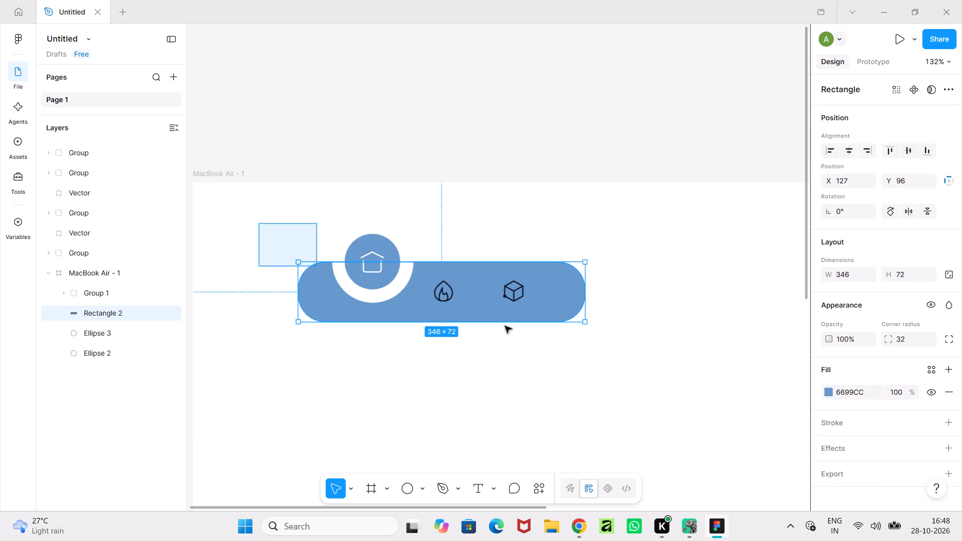
{"action": "left_click_drag", "start_coordinate": [505, 326], "coordinate": [613, 336]}
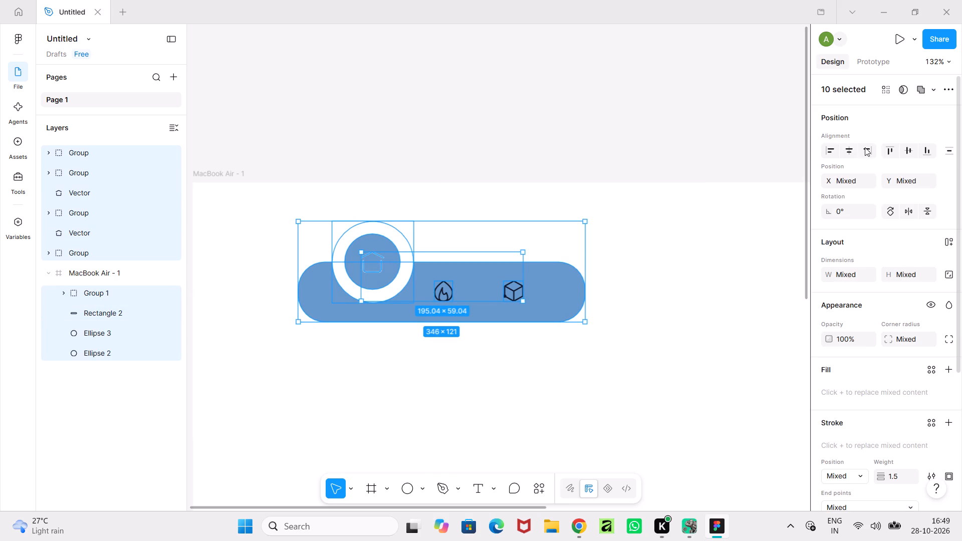
{"action": "right_click", "coordinate": [552, 298]}
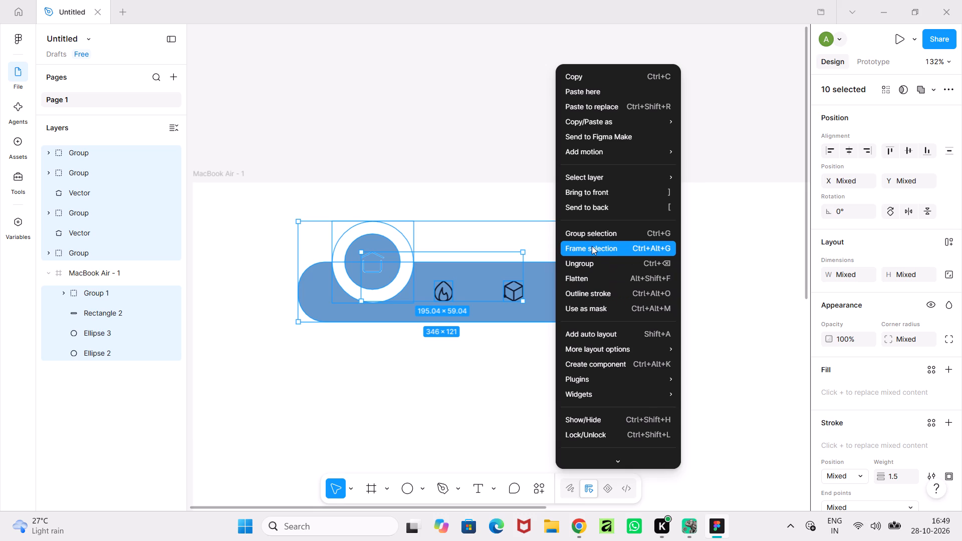
{"action": "left_click", "coordinate": [592, 246]}
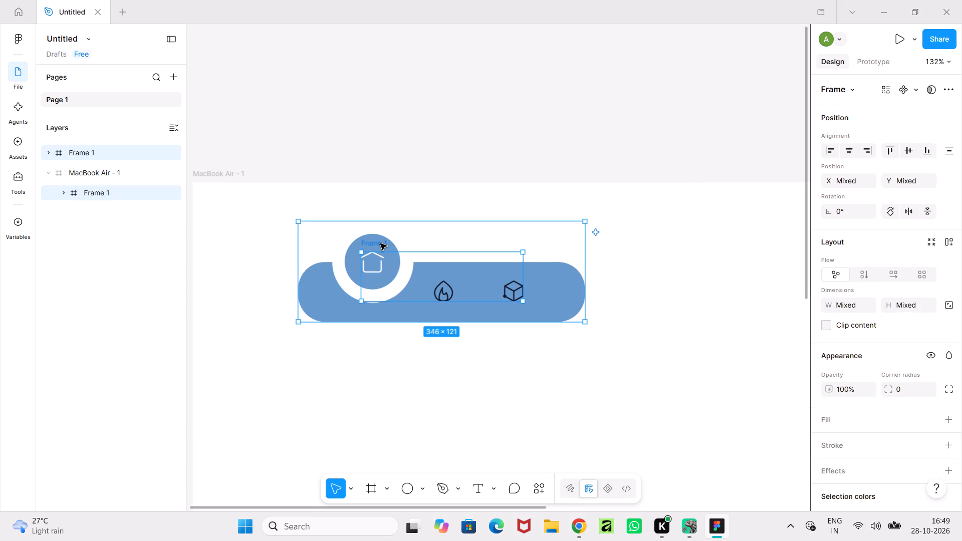
Rename the new frame inside MacBook Air - 1 as Home.
{"action": "left_click", "coordinate": [95, 193]}
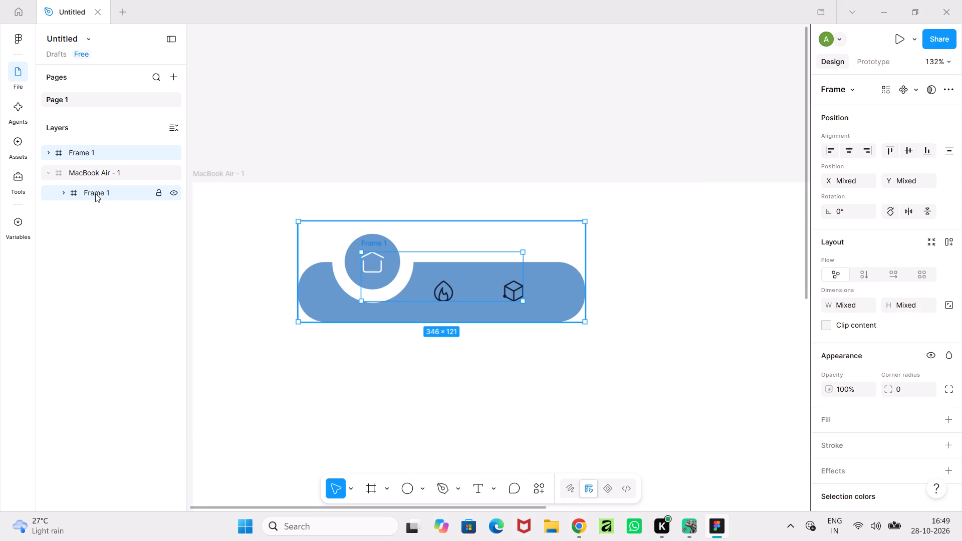
{"action": "left_click", "coordinate": [98, 192]}
{"action": "double_click", "coordinate": [98, 192]}
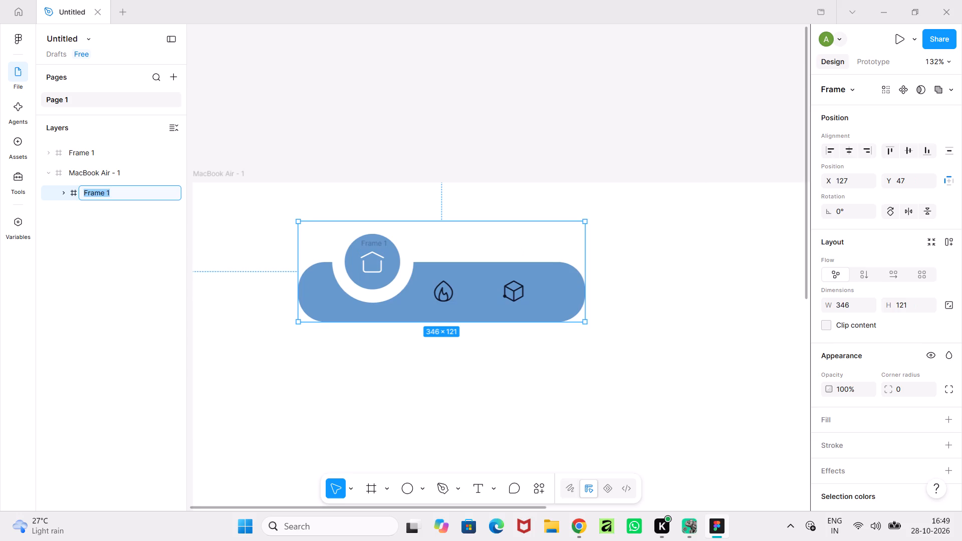
{"action": "type", "text": "Home"}
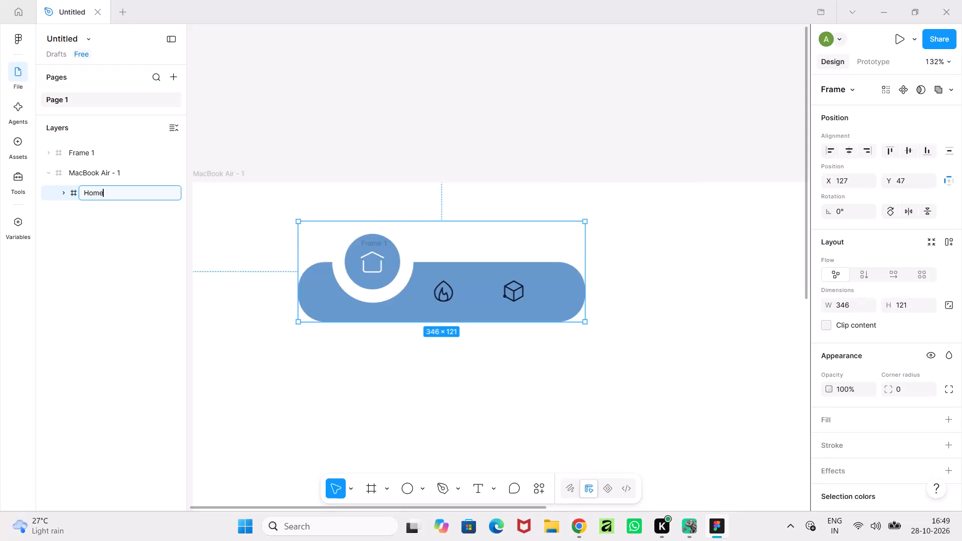
{"action": "key", "text": "Return"}
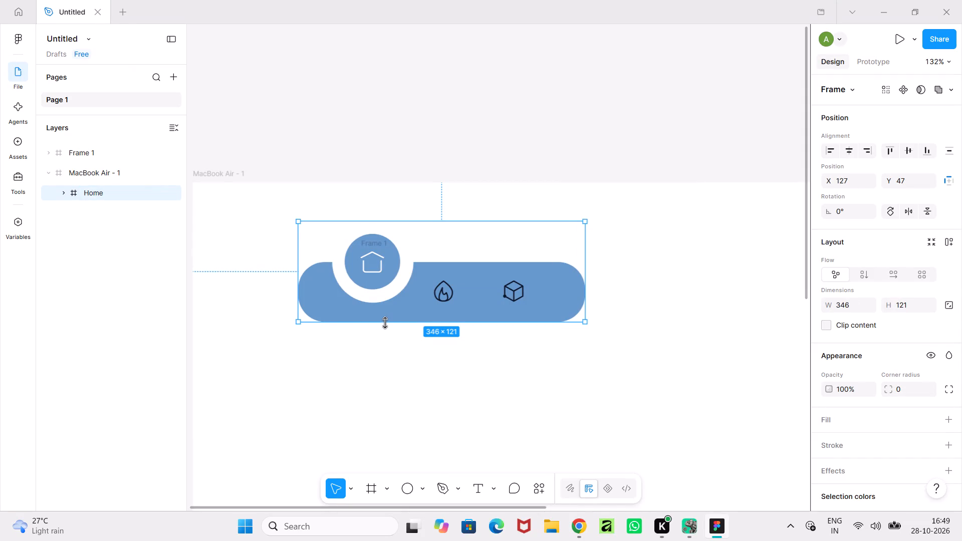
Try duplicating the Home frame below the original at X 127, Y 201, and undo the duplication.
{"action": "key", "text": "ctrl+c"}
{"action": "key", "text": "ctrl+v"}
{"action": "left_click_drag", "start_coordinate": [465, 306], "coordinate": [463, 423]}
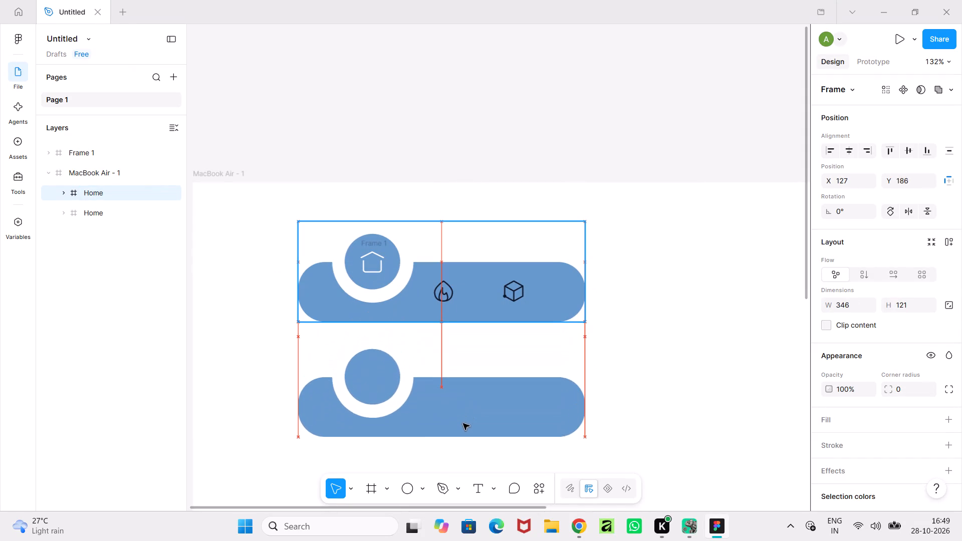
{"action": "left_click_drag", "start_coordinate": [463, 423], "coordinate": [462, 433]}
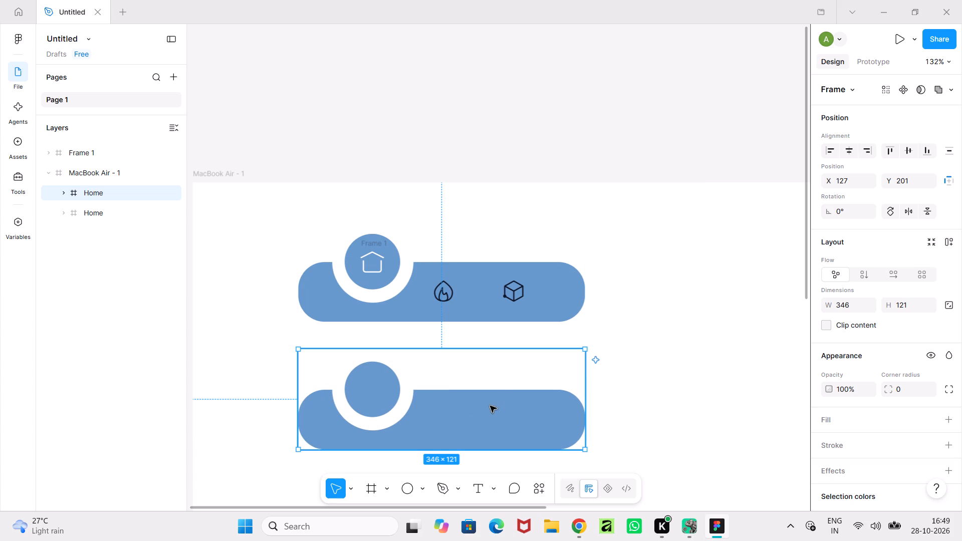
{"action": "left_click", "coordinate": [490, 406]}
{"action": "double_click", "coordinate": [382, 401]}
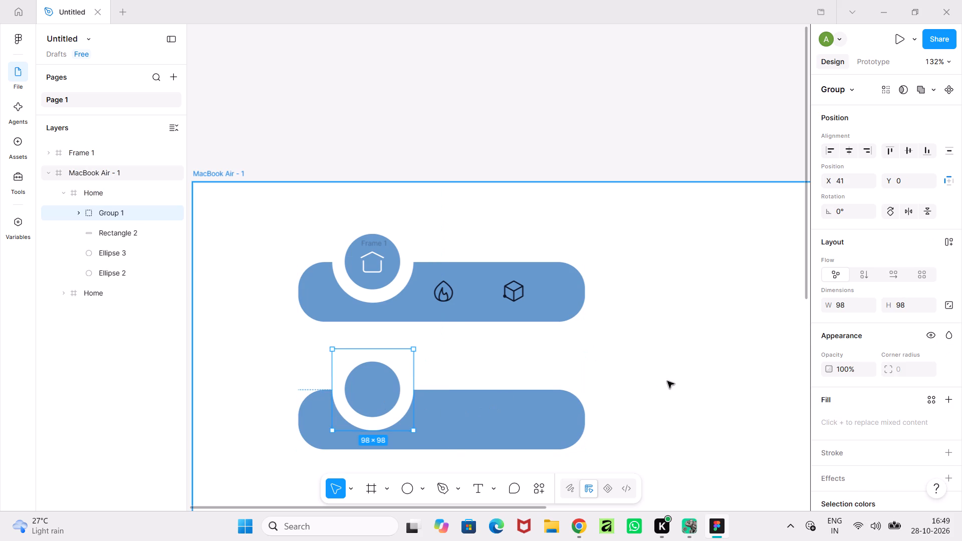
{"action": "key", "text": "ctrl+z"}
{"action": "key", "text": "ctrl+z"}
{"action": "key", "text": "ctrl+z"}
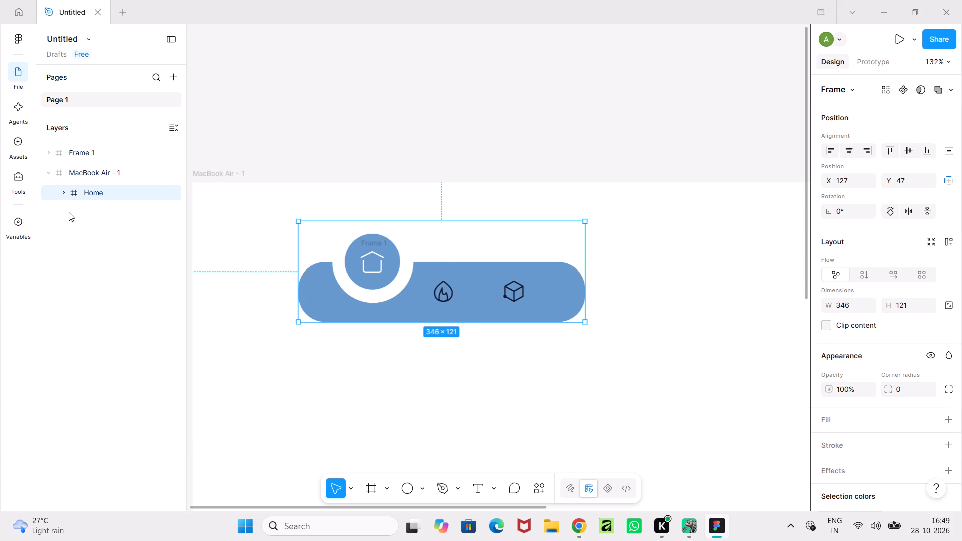
Move the icons' separate Frame 1 into Group 1 inside the Home frame in the layer order.
{"action": "left_click", "coordinate": [62, 192]}
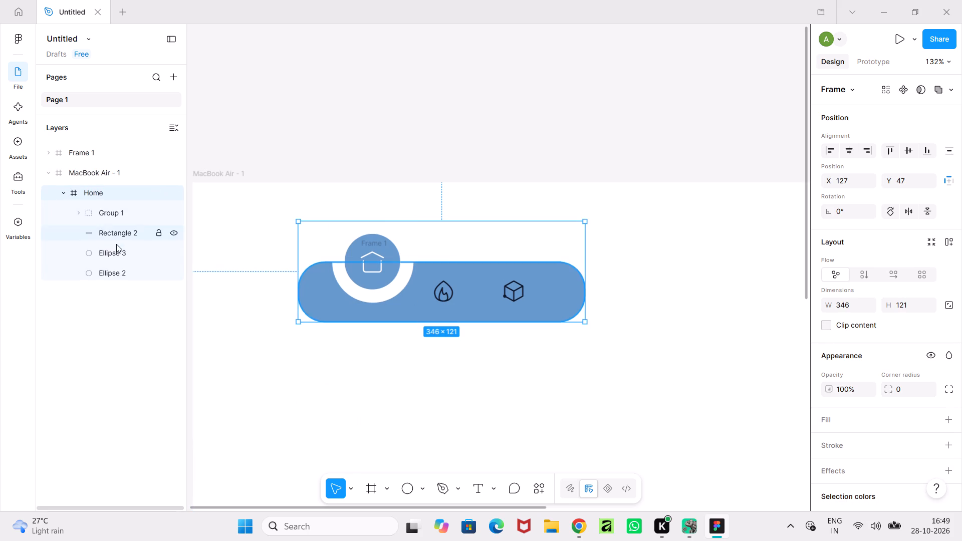
{"action": "left_click", "coordinate": [108, 205]}
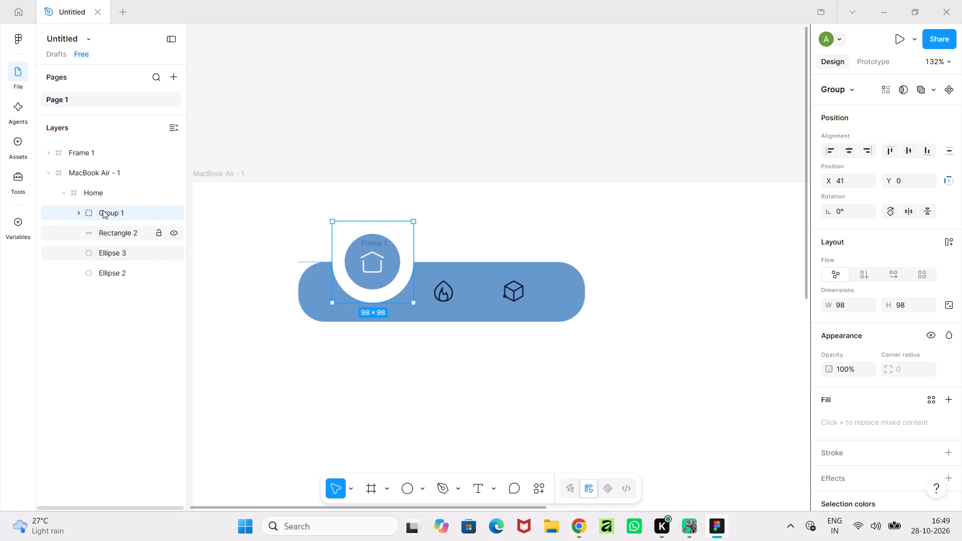
{"action": "left_click", "coordinate": [104, 192]}
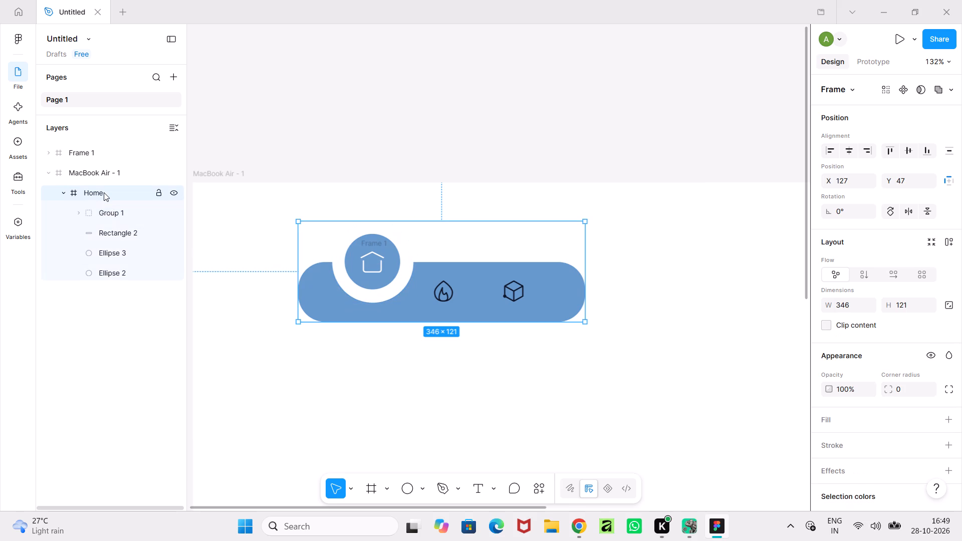
{"action": "left_click", "coordinate": [450, 296]}
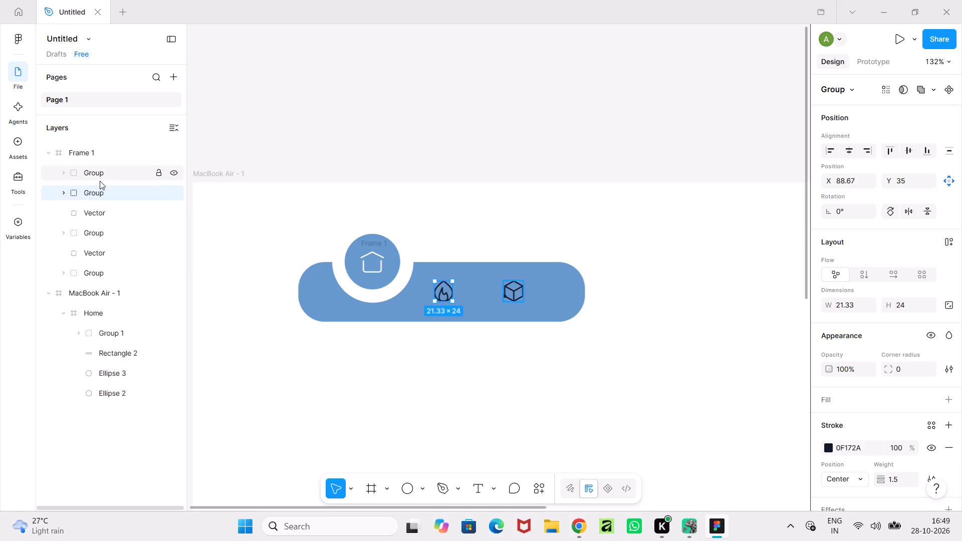
{"action": "left_click", "coordinate": [64, 192]}
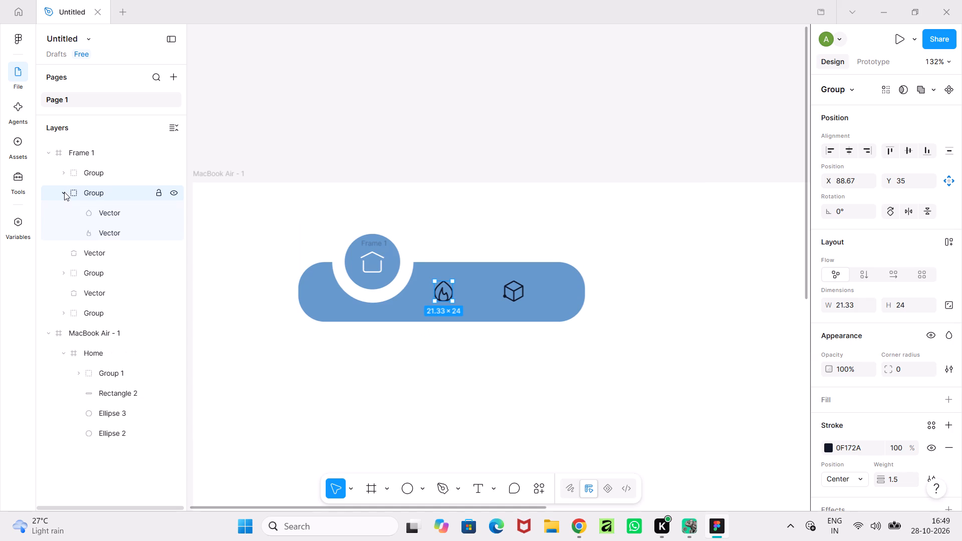
{"action": "left_click", "coordinate": [64, 192]}
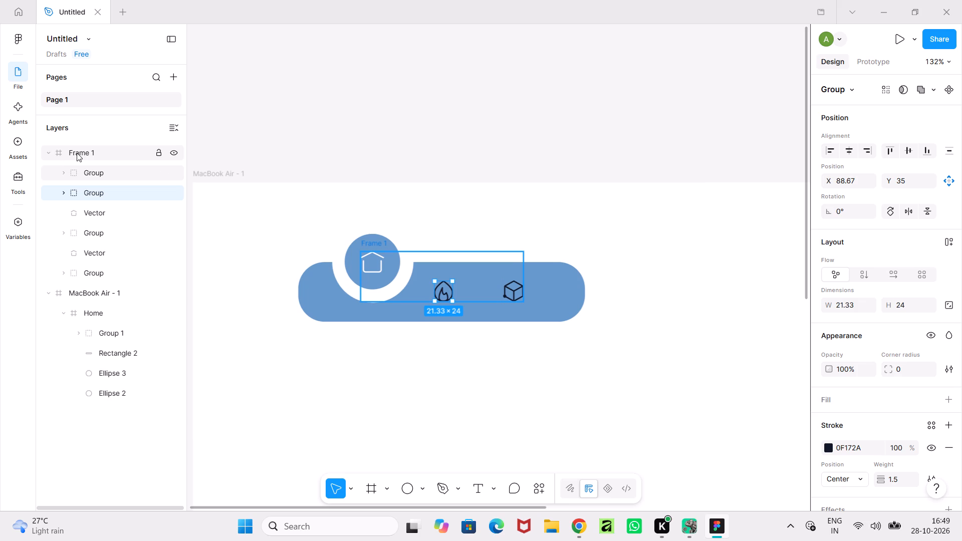
{"action": "left_click", "coordinate": [51, 154]}
{"action": "left_click_drag", "start_coordinate": [78, 149], "coordinate": [82, 203]}
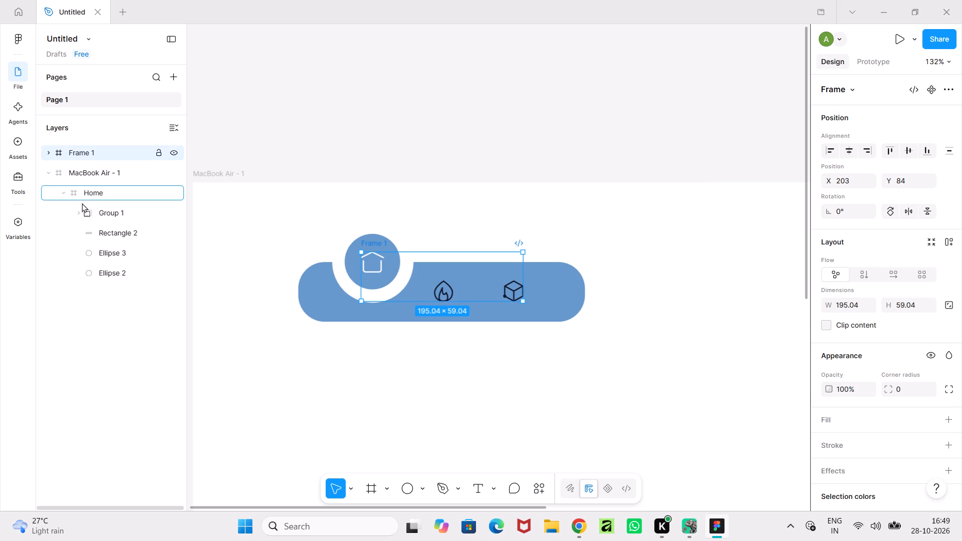
{"action": "left_click_drag", "start_coordinate": [82, 203], "coordinate": [82, 221]}
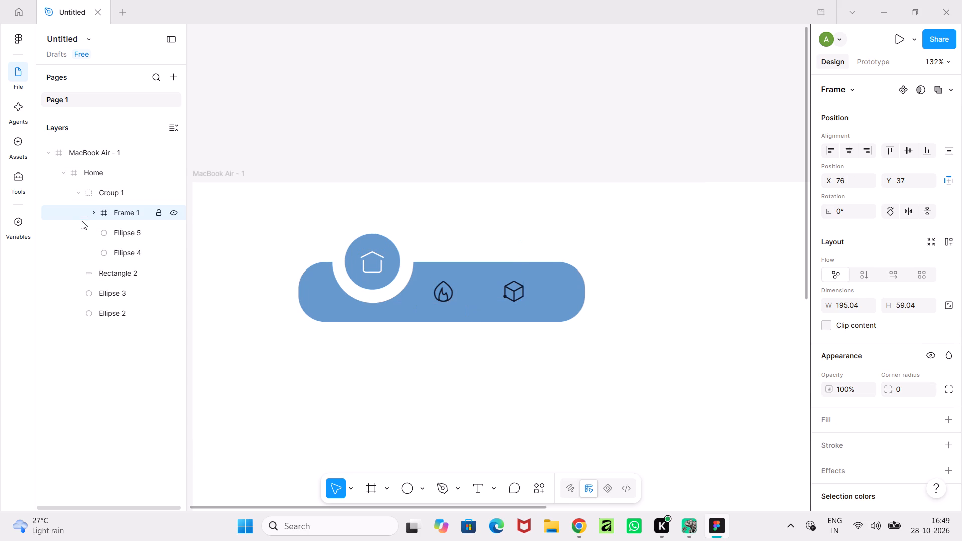
{"action": "left_click", "coordinate": [312, 362]}
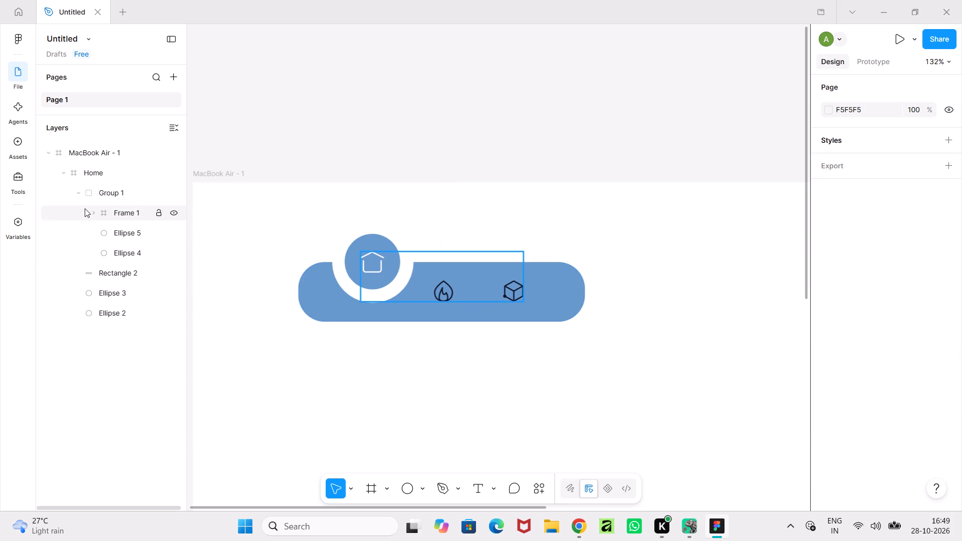
{"action": "left_click", "coordinate": [95, 213]}
{"action": "left_click", "coordinate": [95, 213]}
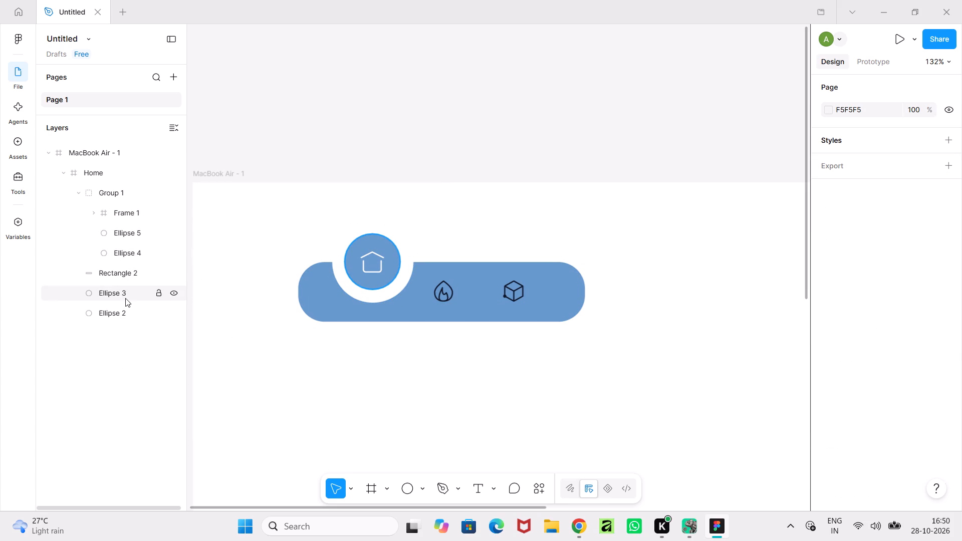
{"action": "left_click", "coordinate": [79, 196]}
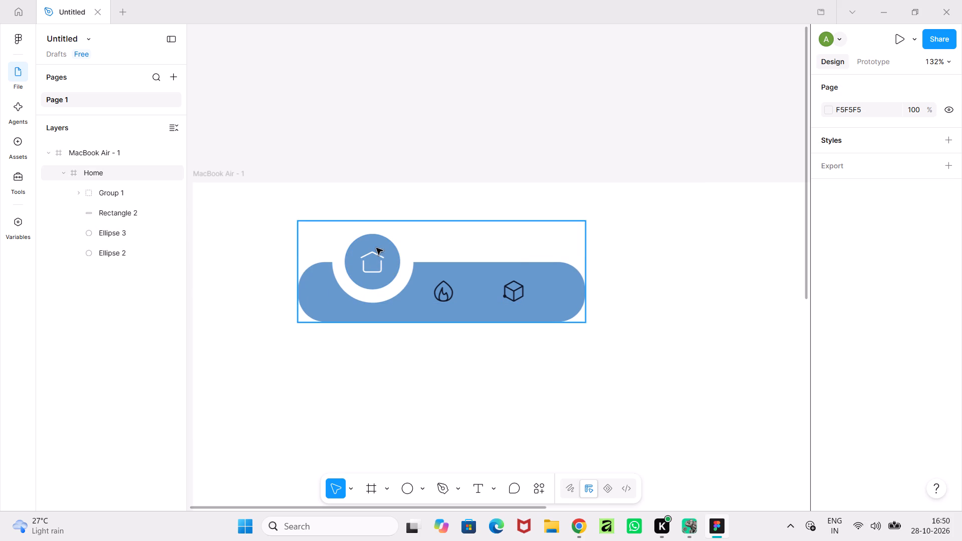
Duplicate the complete Home frame and place the copy directly below the original at X 127, Y 177.
{"action": "left_click_drag", "start_coordinate": [256, 207], "coordinate": [629, 355]}
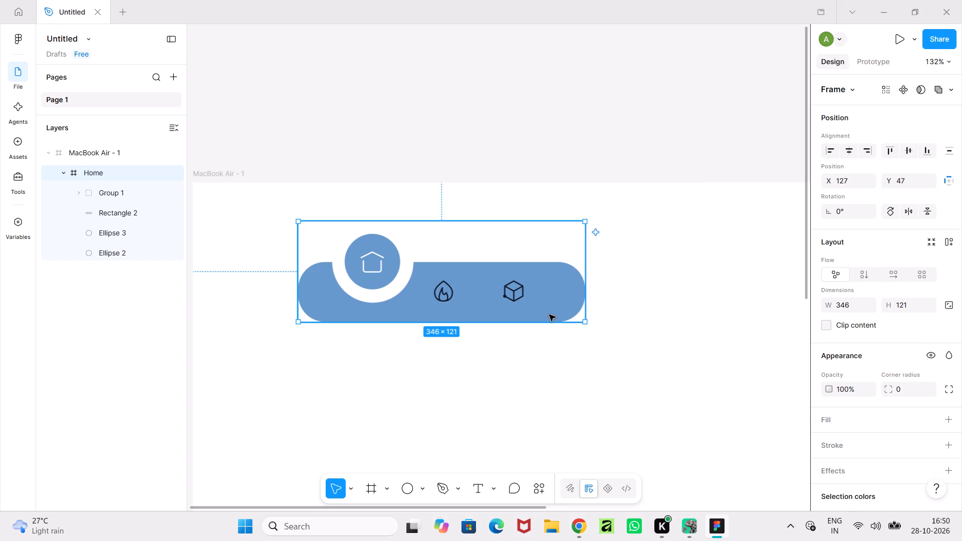
{"action": "key", "text": "ctrl+c"}
{"action": "key", "text": "ctrl+v"}
{"action": "left_click_drag", "start_coordinate": [548, 298], "coordinate": [551, 407]}
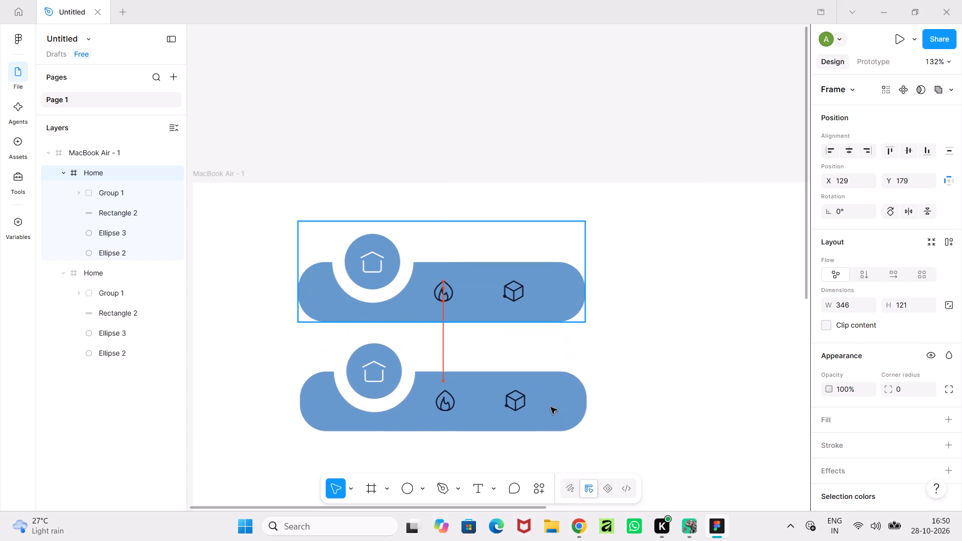
{"action": "left_click_drag", "start_coordinate": [551, 407], "coordinate": [547, 405]}
{"action": "left_click", "coordinate": [620, 396]}
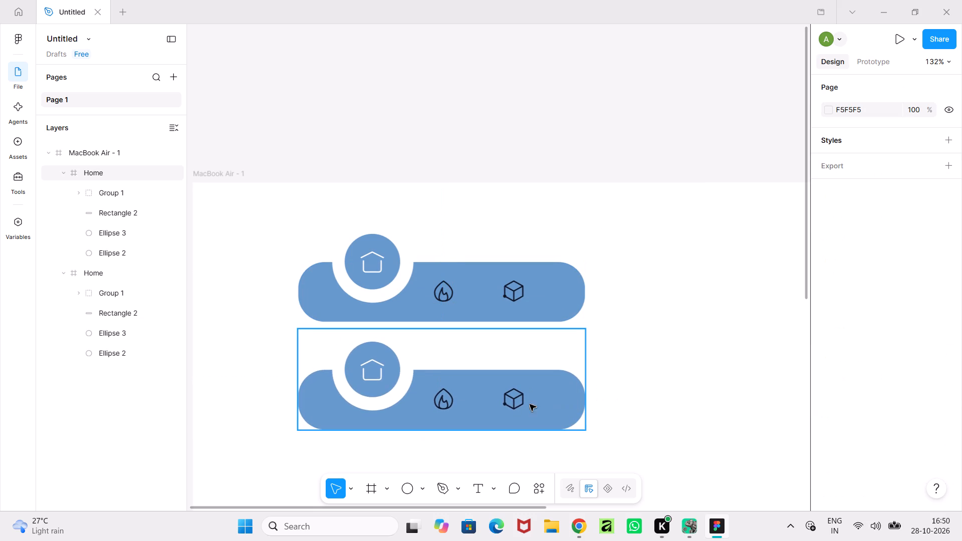
Move the lower copy's upper flame icon group above the blue bar to X 89, Y -12 within its frame.
{"action": "double_click", "coordinate": [501, 404]}
{"action": "left_click", "coordinate": [515, 407]}
{"action": "double_click", "coordinate": [510, 395]}
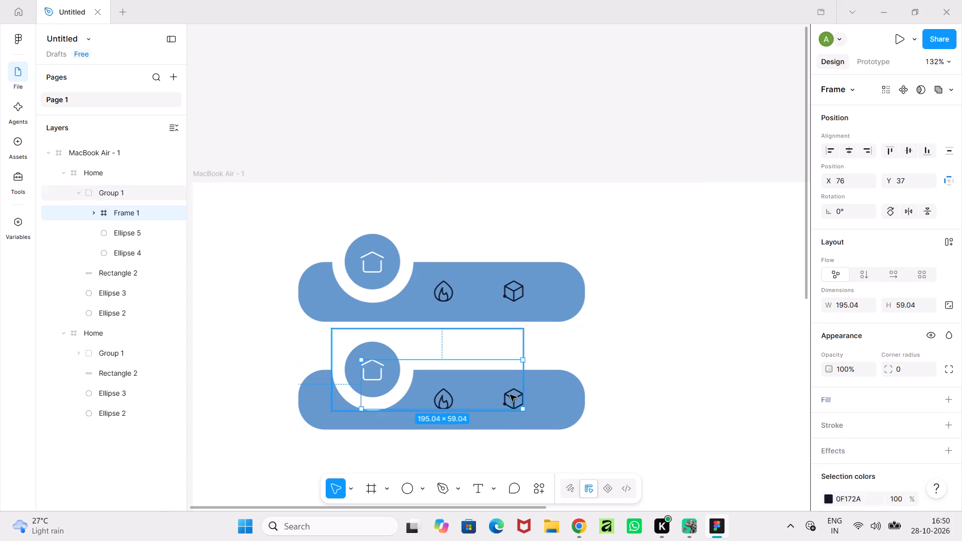
{"action": "double_click", "coordinate": [510, 395]}
{"action": "left_click", "coordinate": [440, 404]}
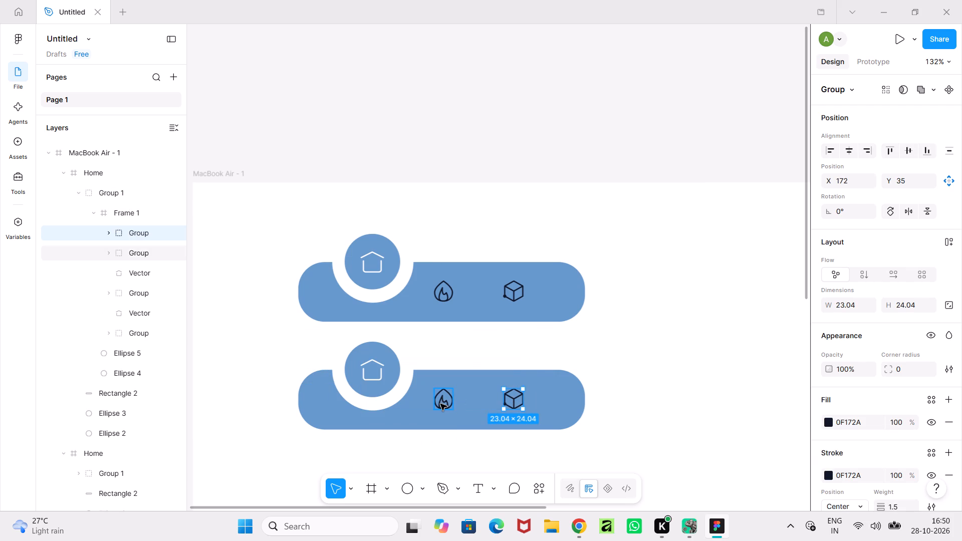
{"action": "left_click_drag", "start_coordinate": [440, 404], "coordinate": [440, 384]}
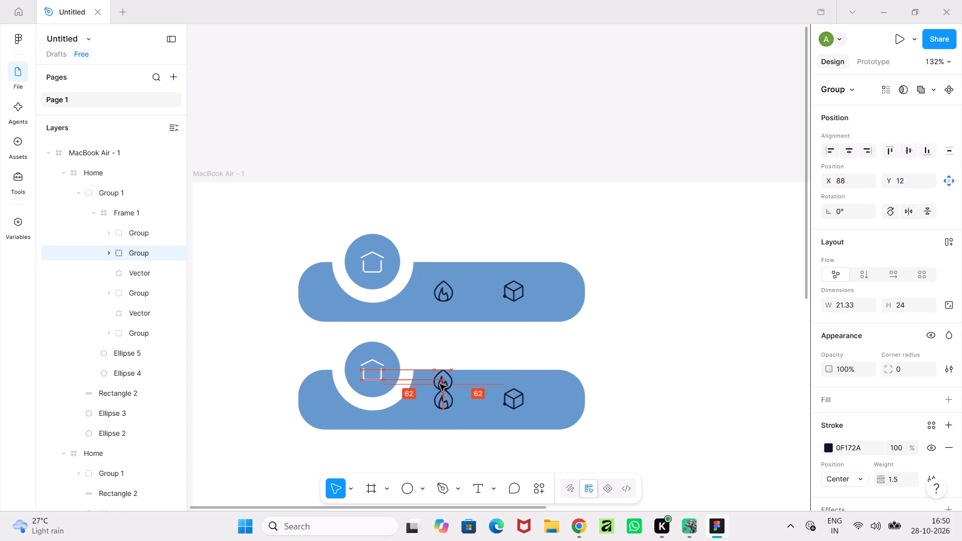
{"action": "left_click_drag", "start_coordinate": [440, 384], "coordinate": [440, 365]}
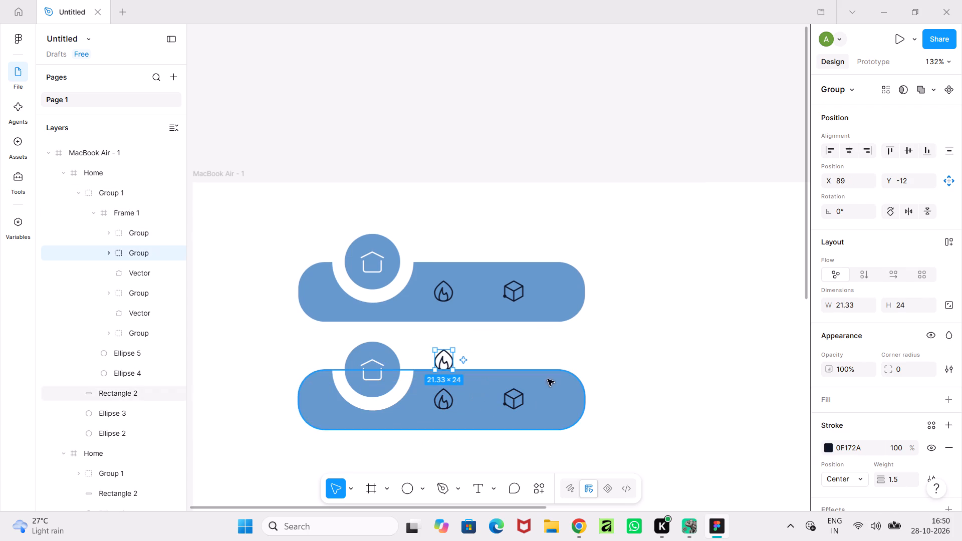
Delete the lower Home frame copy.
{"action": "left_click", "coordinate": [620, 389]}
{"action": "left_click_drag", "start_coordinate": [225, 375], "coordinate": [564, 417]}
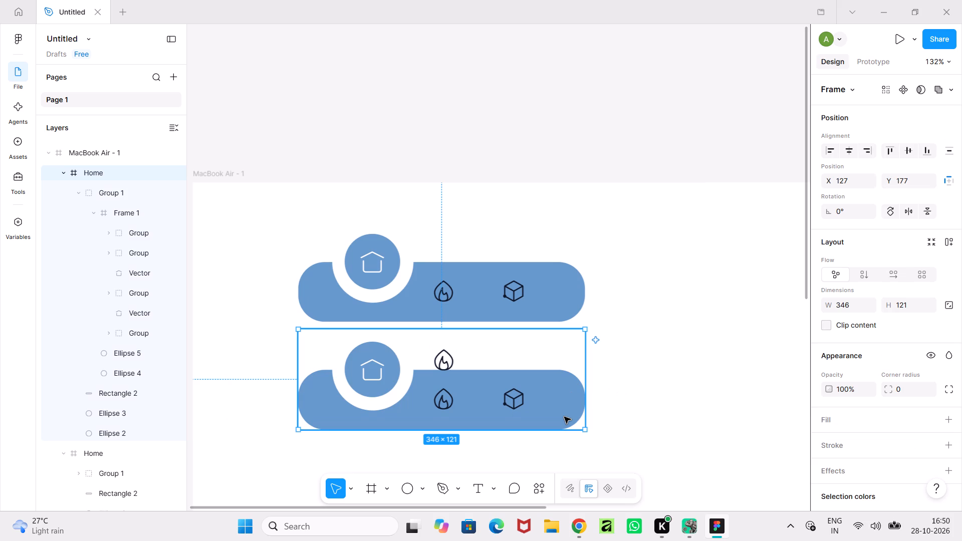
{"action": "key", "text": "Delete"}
Undo the edits back through the Home frame duplication and framing, until the icon layers and bar shapes are loose and unframed again.
{"action": "key", "text": "ctrl+z"}
{"action": "key", "text": "ctrl+z"}
{"action": "key", "text": "ctrl+z"}
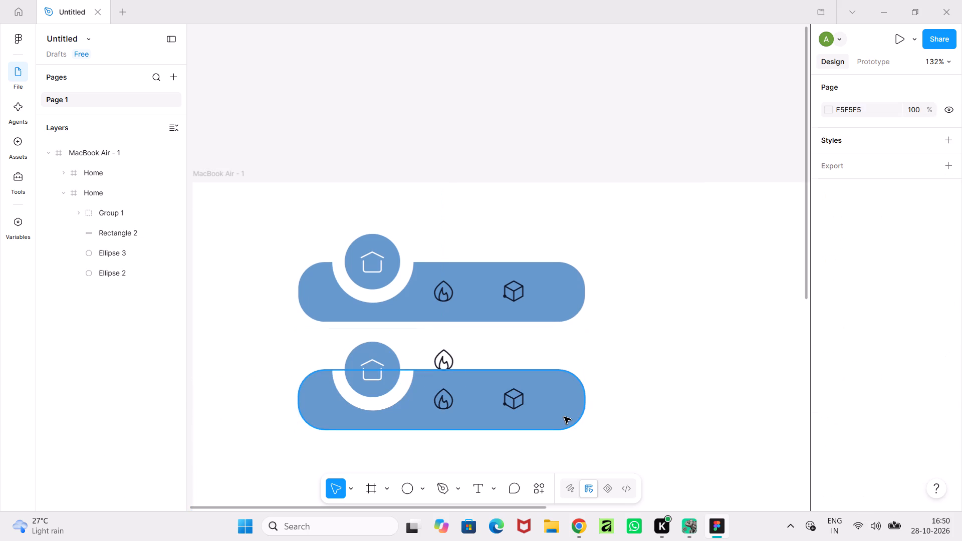
{"action": "key", "text": "ctrl+z"}
{"action": "key", "text": "ctrl+z"}
{"action": "key", "text": "ctrl+z"}
{"action": "key", "text": "ctrl+z"}
{"action": "key", "text": "ctrl+z"}
{"action": "key", "text": "ctrl+z"}
{"action": "key", "text": "ctrl+z"}
{"action": "key", "text": "ctrl+z"}
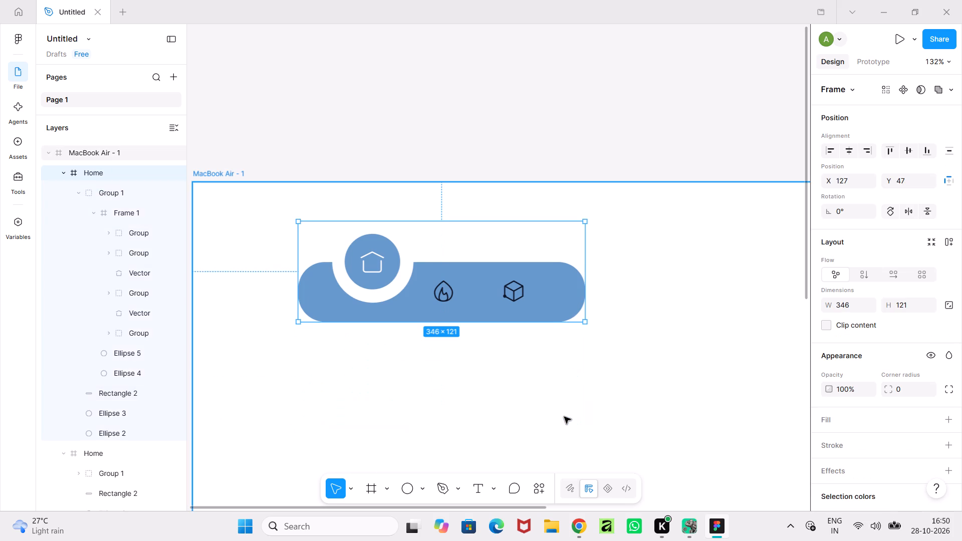
{"action": "key", "text": "ctrl+z"}
{"action": "key", "text": "ctrl+z"}
{"action": "key", "text": "ctrl+z"}
{"action": "key", "text": "ctrl+z"}
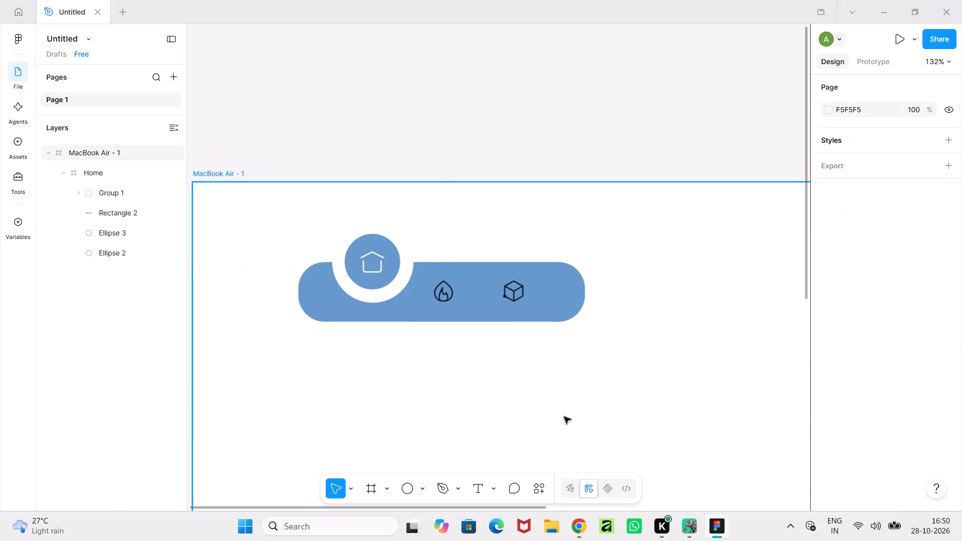
{"action": "key", "text": "ctrl+z"}
{"action": "key", "text": "ctrl+z"}
{"action": "key", "text": "ctrl+z"}
{"action": "key", "text": "ctrl+z"}
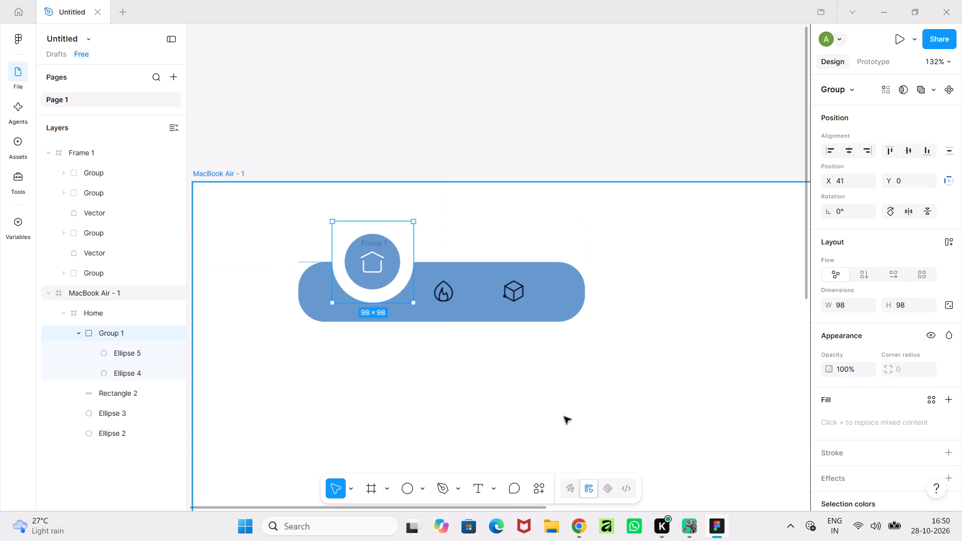
{"action": "key", "text": "ctrl+z"}
{"action": "key", "text": "ctrl+z"}
{"action": "key", "text": "ctrl+z"}
{"action": "key", "text": "ctrl+z"}
{"action": "key", "text": "ctrl+z"}
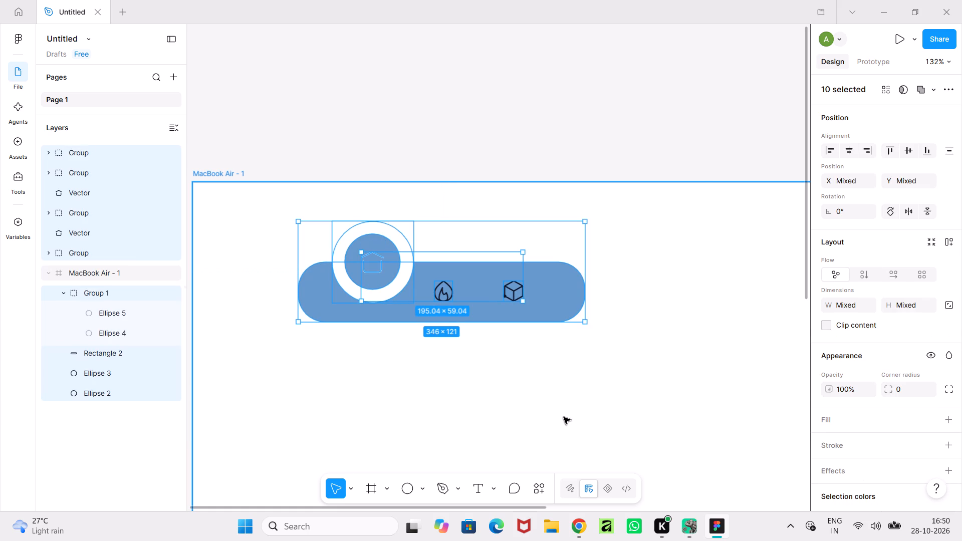
{"action": "key", "text": "ctrl+z"}
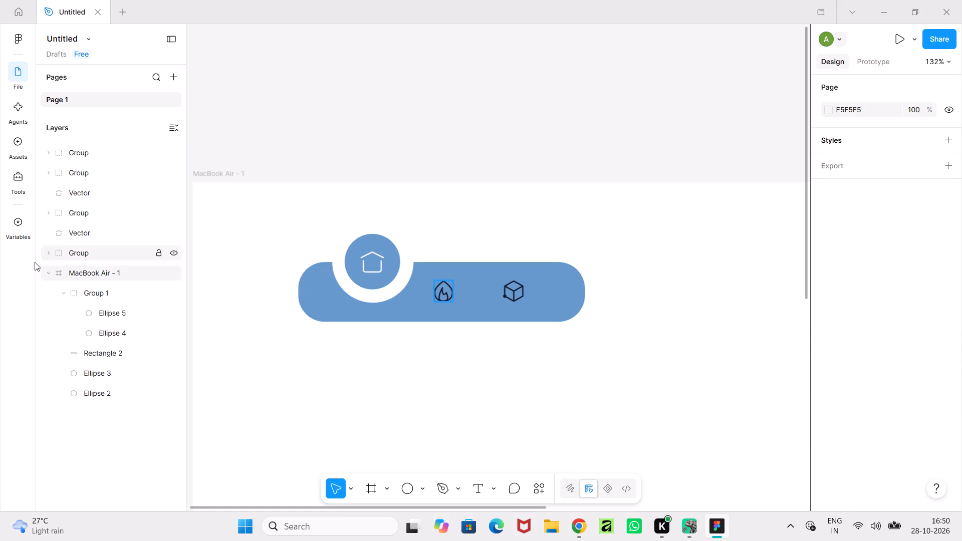
Delete the duplicate cube, home and flame icon layers that sit outside the MacBook Air - 1 frame.
{"action": "left_click", "coordinate": [48, 270]}
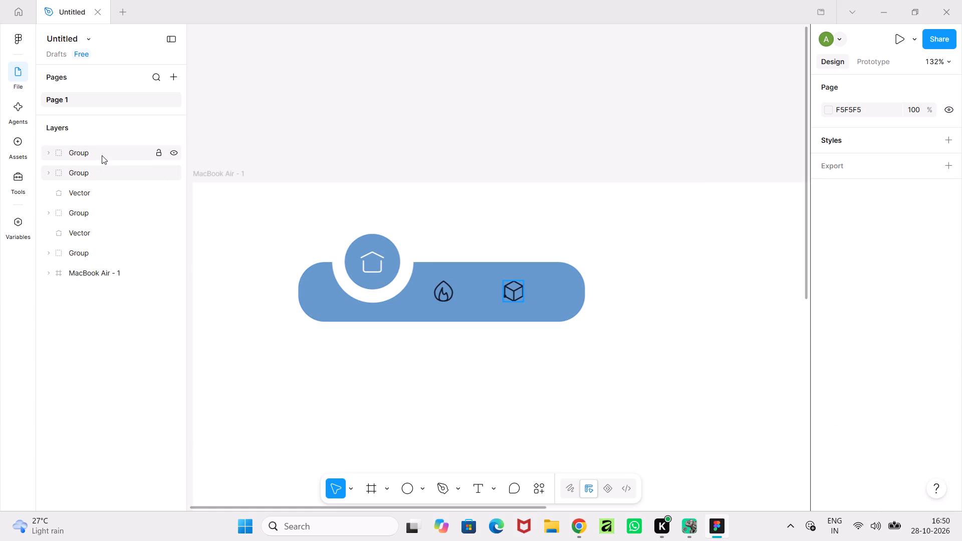
{"action": "left_click", "coordinate": [102, 155]}
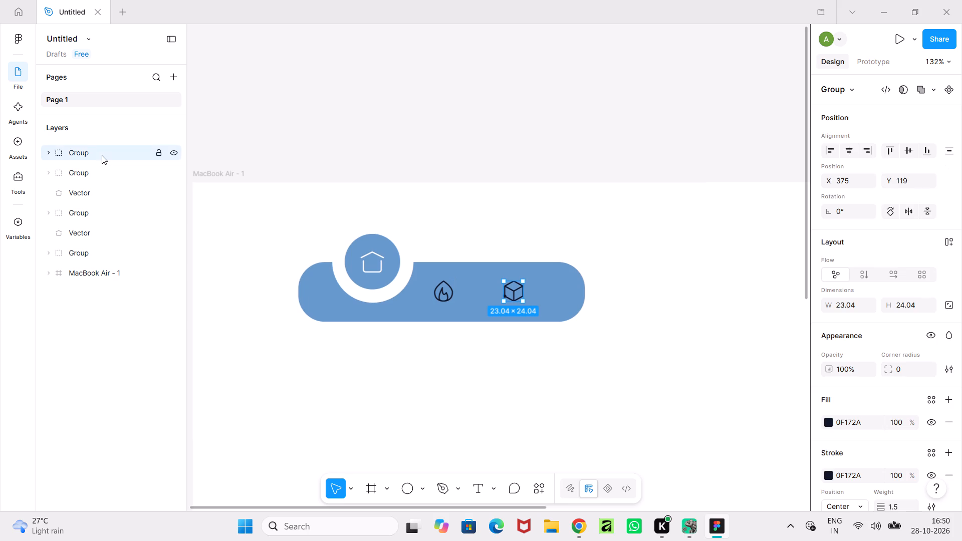
{"action": "left_click", "coordinate": [80, 215]}
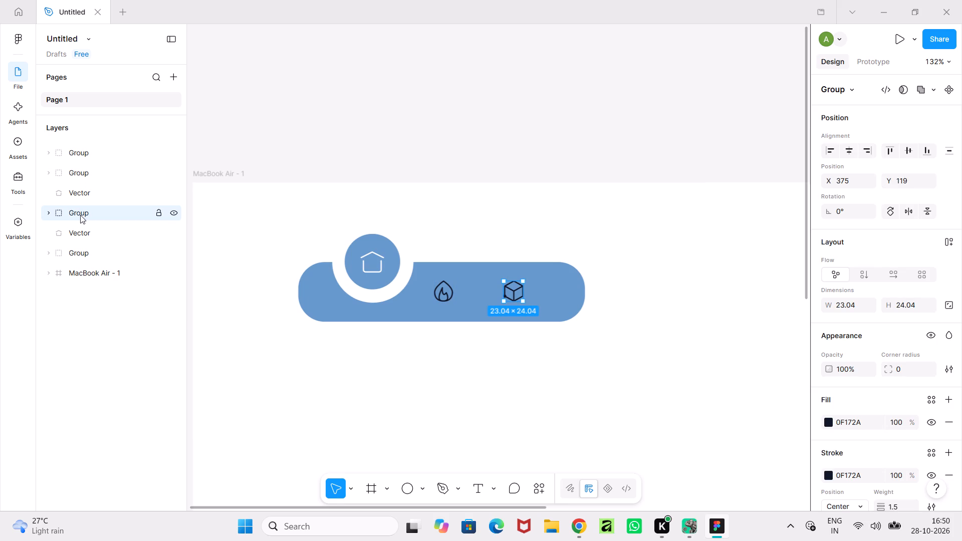
{"action": "key", "text": "Delete"}
{"action": "left_click", "coordinate": [80, 217]}
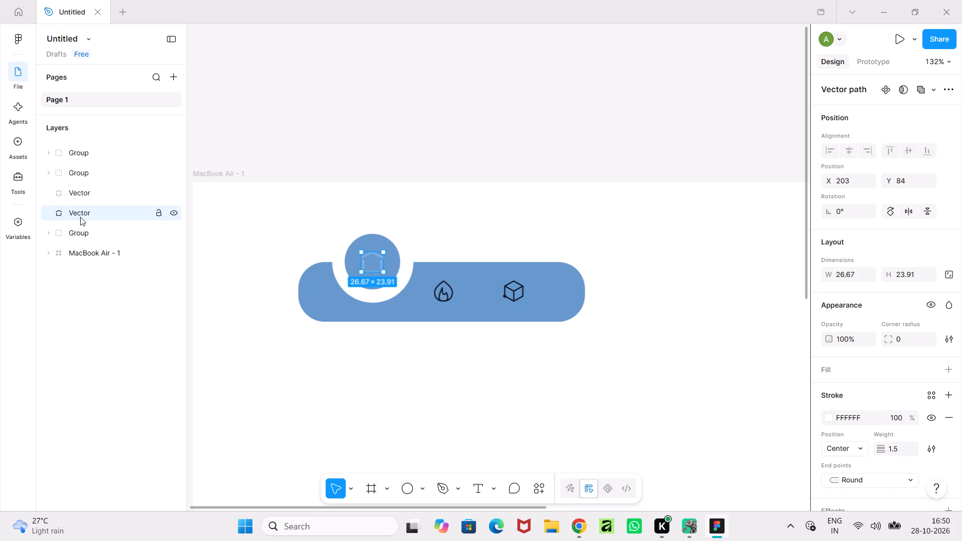
{"action": "key", "text": "Delete"}
{"action": "left_click", "coordinate": [80, 217]}
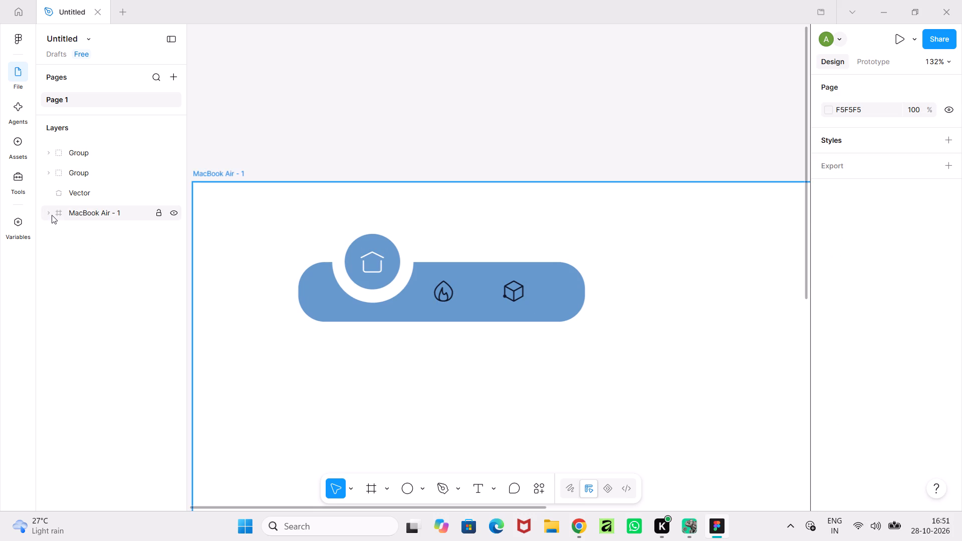
Move the remaining cube group, flame group and home vector into the MacBook Air - 1 frame, above Group 1.
{"action": "left_click", "coordinate": [50, 213]}
{"action": "left_click", "coordinate": [75, 154]}
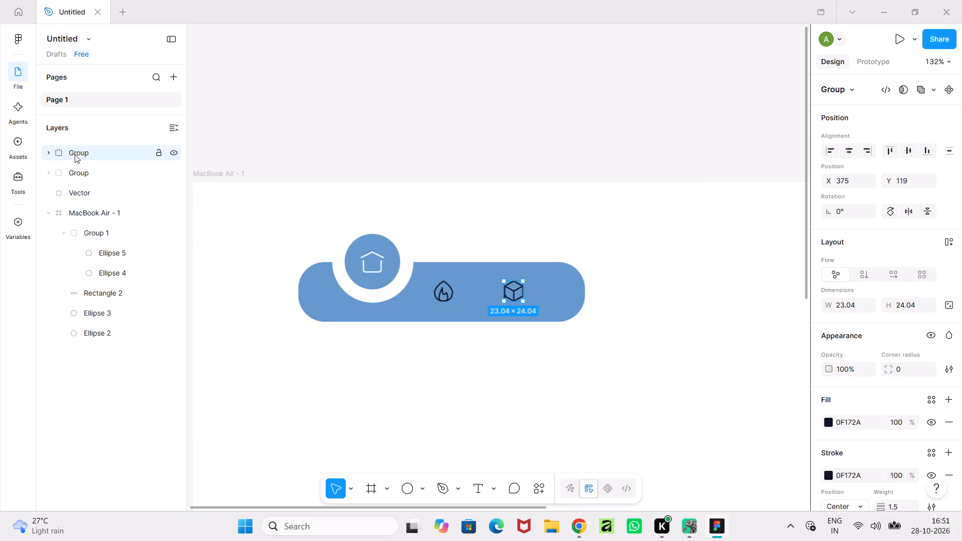
{"action": "left_click", "coordinate": [90, 196], "text": "shift"}
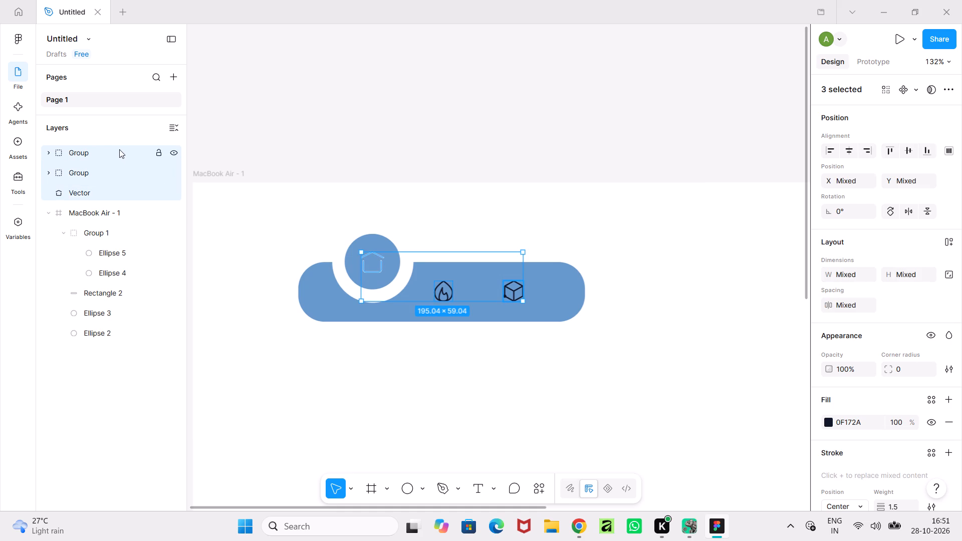
{"action": "left_click_drag", "start_coordinate": [120, 153], "coordinate": [119, 232]}
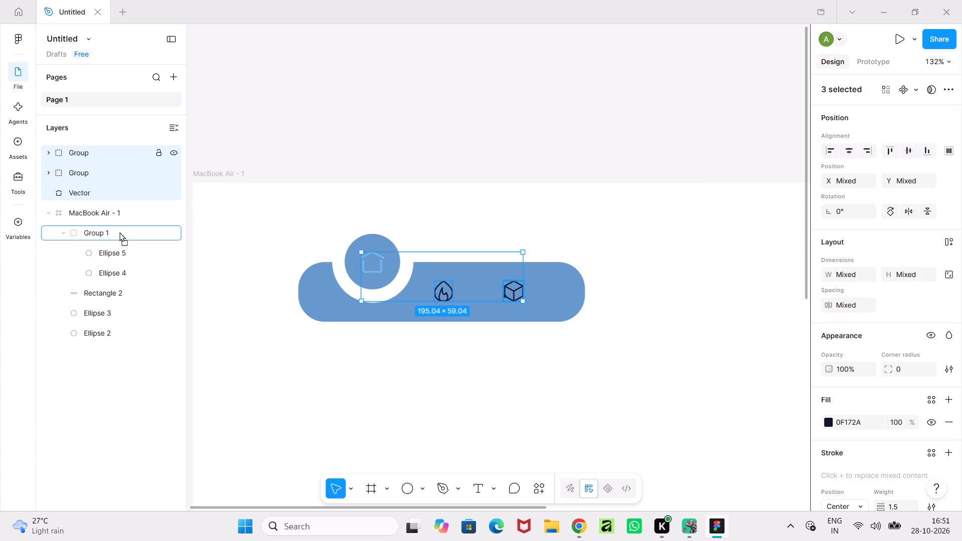
{"action": "left_click_drag", "start_coordinate": [119, 232], "coordinate": [123, 224]}
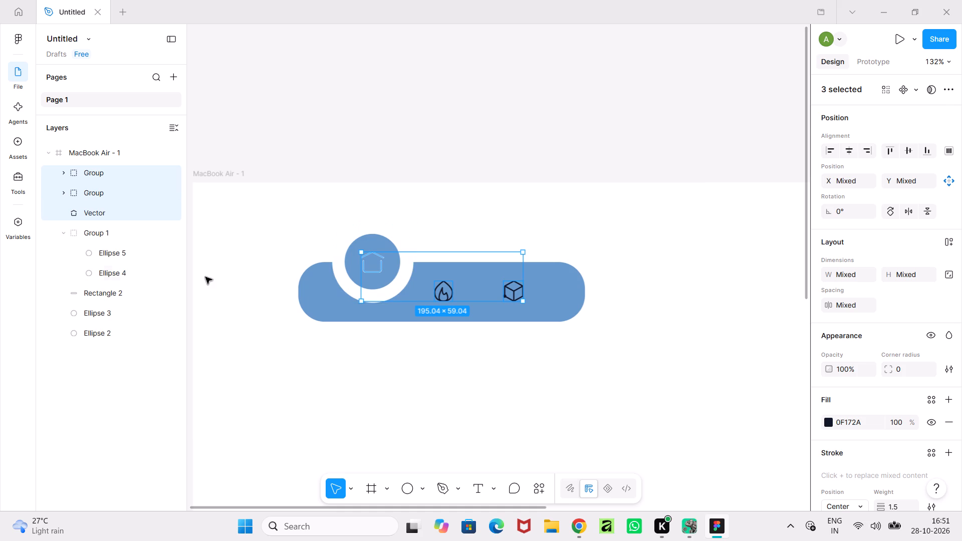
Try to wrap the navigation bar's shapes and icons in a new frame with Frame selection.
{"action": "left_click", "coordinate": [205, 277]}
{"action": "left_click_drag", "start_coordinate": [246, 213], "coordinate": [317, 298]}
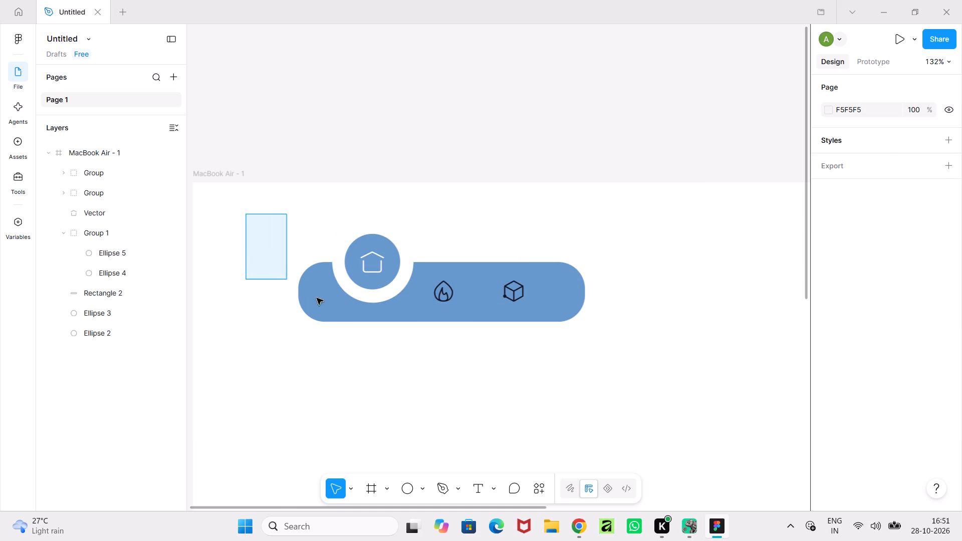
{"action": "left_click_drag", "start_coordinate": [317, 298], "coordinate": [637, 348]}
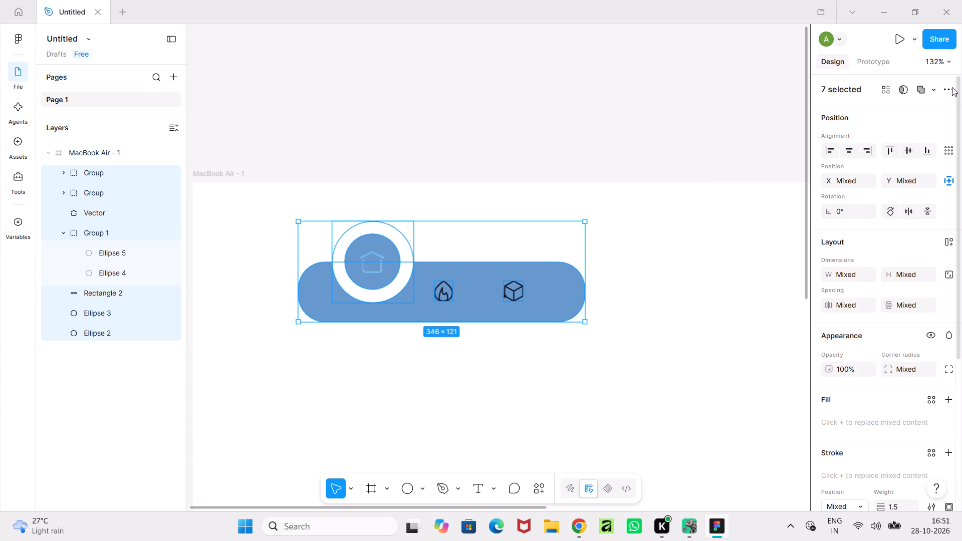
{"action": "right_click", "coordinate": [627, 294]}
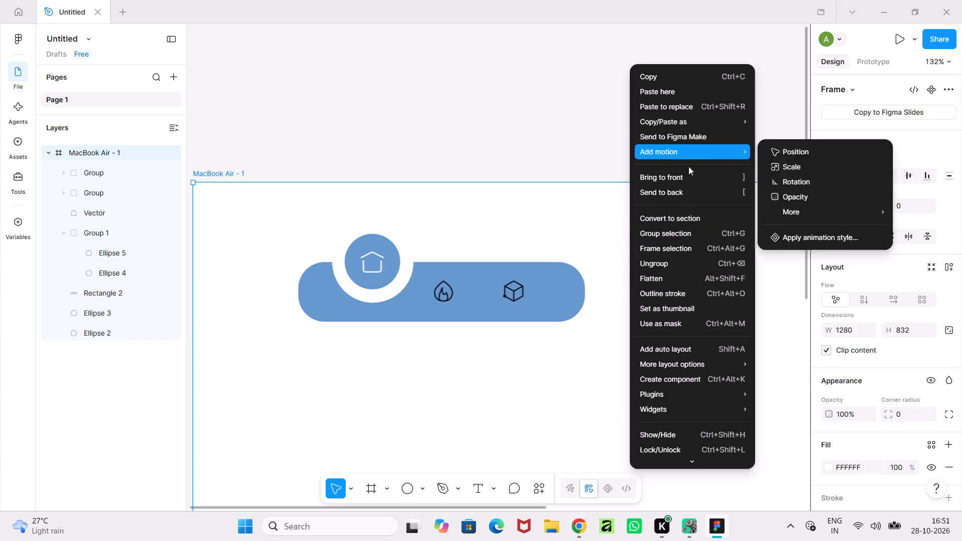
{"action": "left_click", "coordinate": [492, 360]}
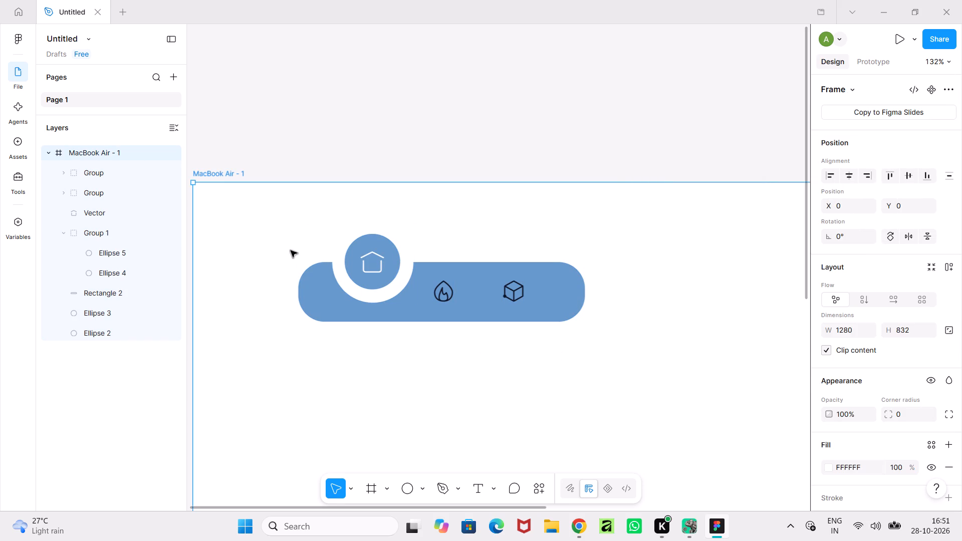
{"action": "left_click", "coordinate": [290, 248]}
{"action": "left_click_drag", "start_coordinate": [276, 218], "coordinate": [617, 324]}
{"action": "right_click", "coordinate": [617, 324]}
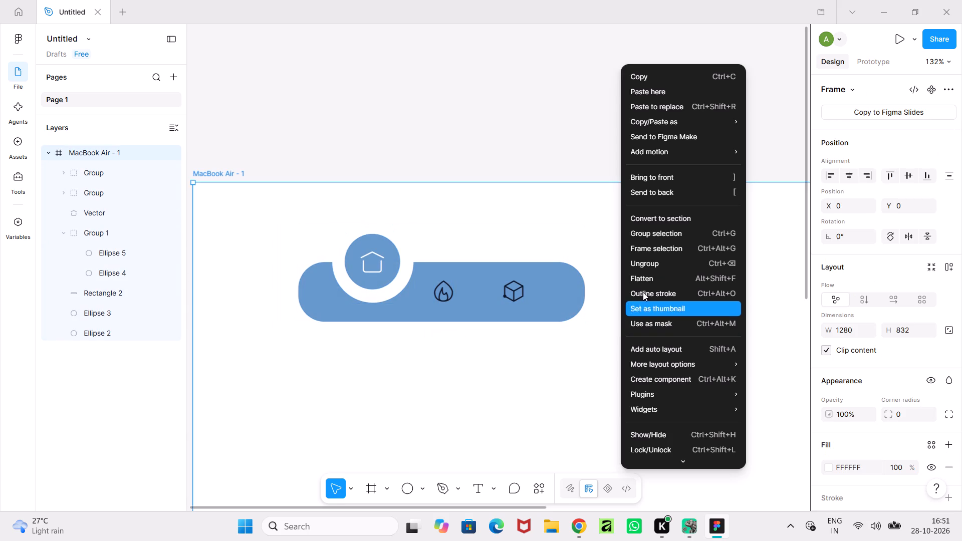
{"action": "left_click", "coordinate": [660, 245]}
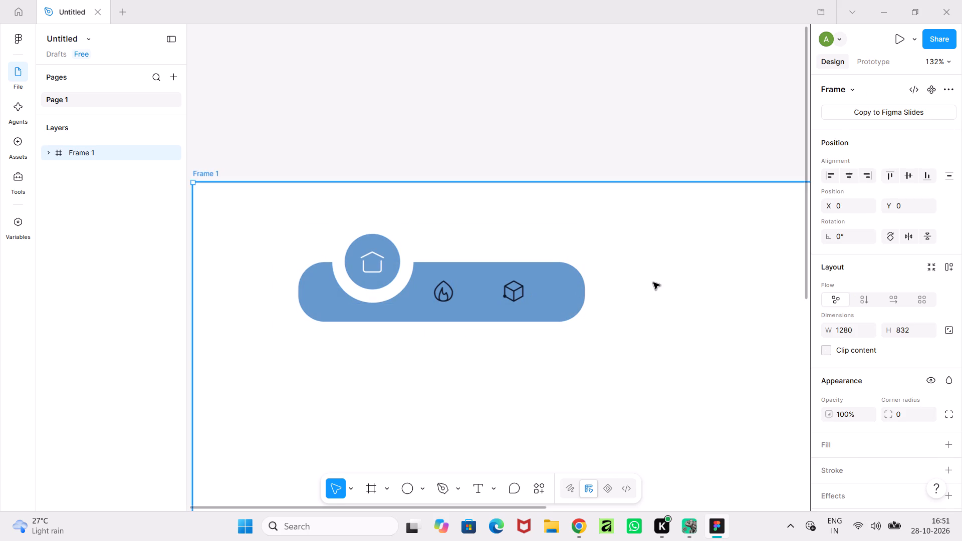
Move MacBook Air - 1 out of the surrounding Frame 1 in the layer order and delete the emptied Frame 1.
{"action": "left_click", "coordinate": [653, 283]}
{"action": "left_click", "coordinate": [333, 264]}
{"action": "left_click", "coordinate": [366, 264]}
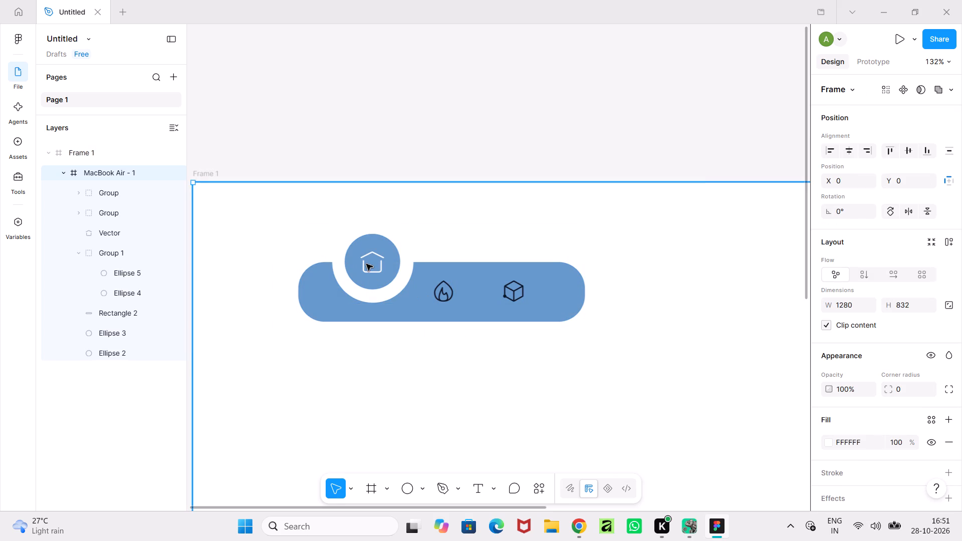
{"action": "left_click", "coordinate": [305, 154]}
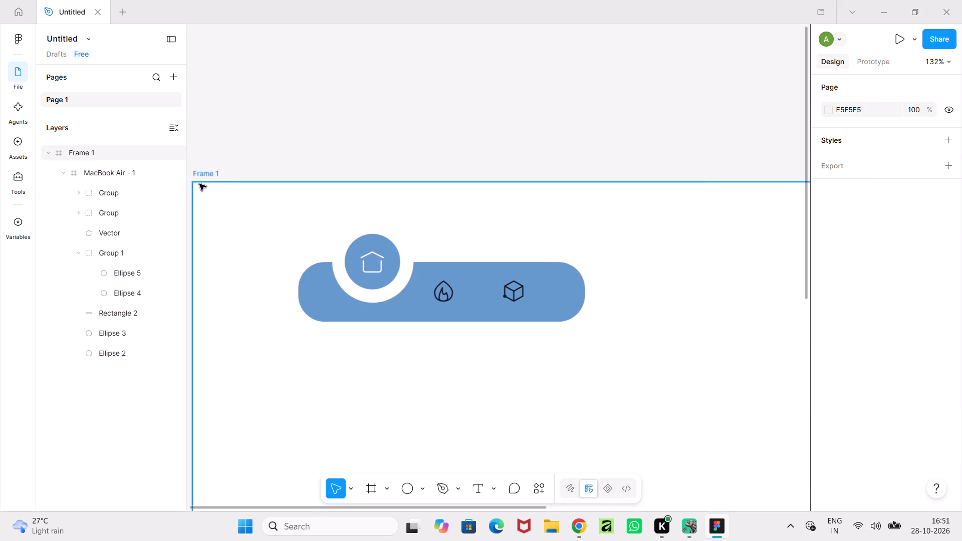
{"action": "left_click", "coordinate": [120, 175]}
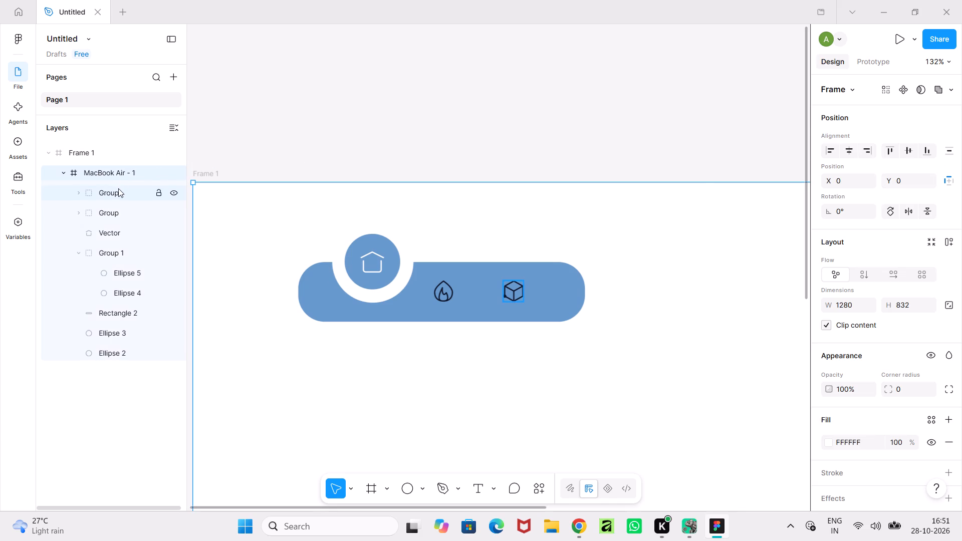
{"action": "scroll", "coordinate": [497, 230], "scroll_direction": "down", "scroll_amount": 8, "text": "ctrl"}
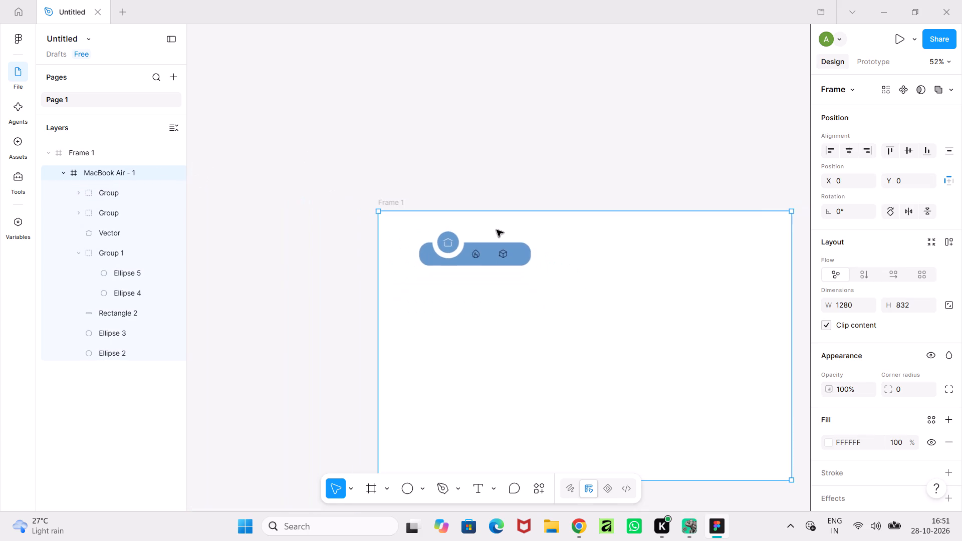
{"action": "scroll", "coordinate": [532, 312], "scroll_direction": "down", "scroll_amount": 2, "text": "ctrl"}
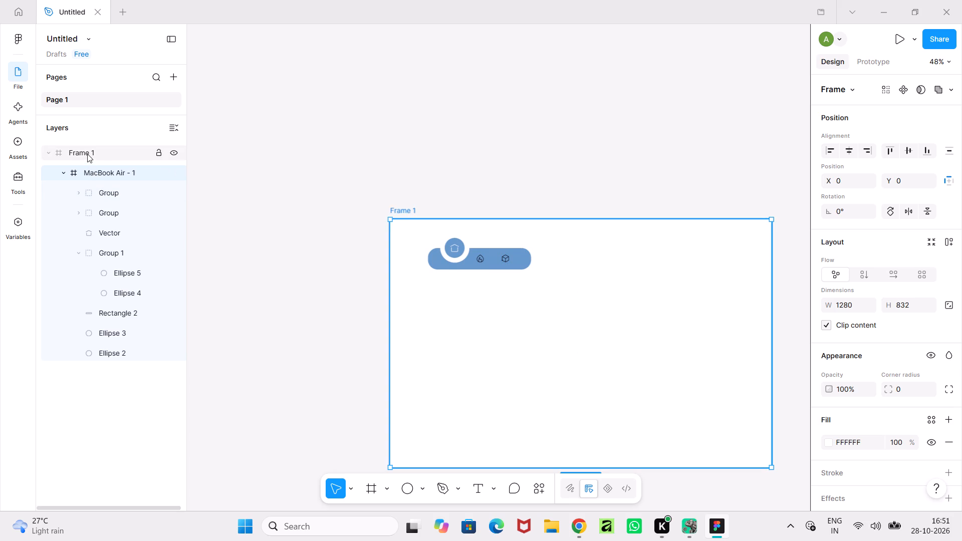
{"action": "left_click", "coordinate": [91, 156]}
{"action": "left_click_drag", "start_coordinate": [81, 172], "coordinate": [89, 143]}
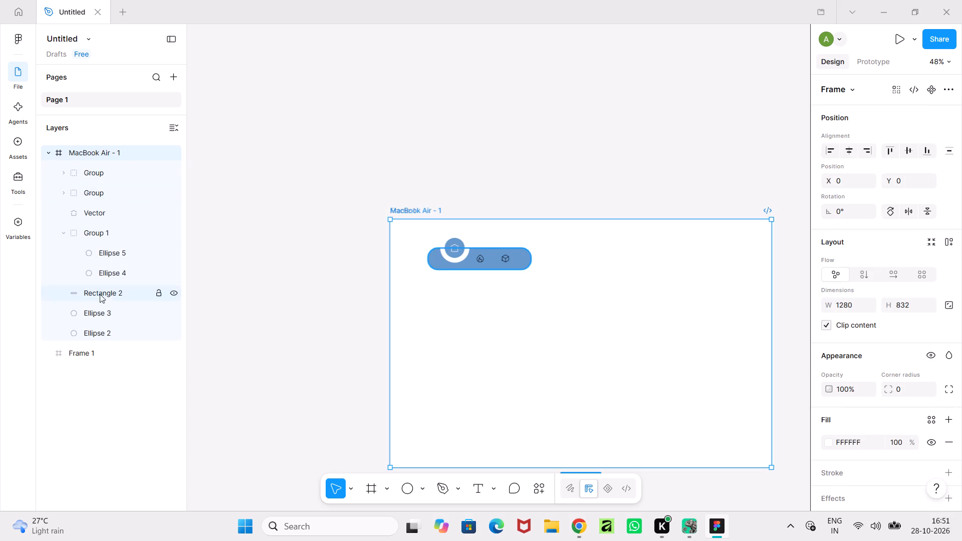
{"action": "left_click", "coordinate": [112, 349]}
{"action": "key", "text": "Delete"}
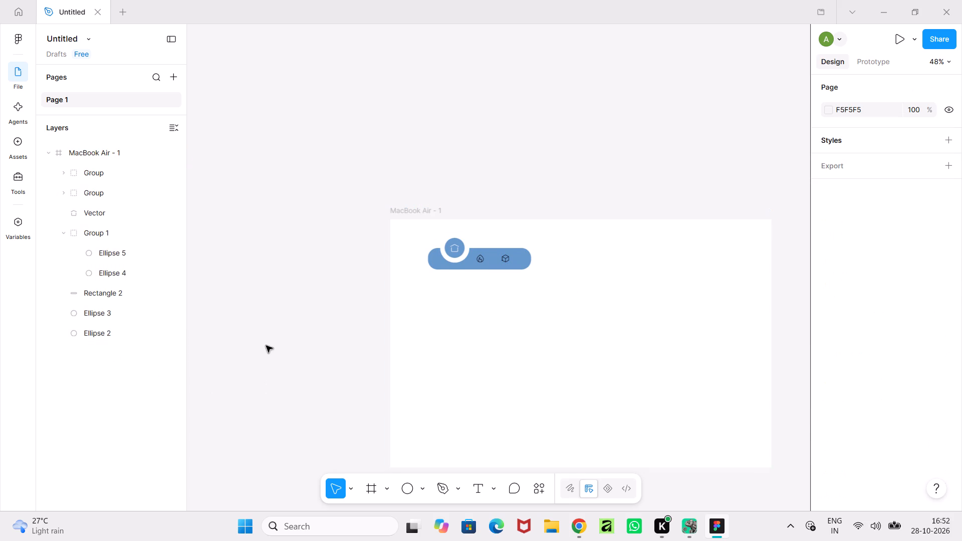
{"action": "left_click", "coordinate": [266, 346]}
Wrap all seven layers inside MacBook Air - 1, from the cube icon group to Ellipse 2, in a new frame.
{"action": "left_click", "coordinate": [50, 154]}
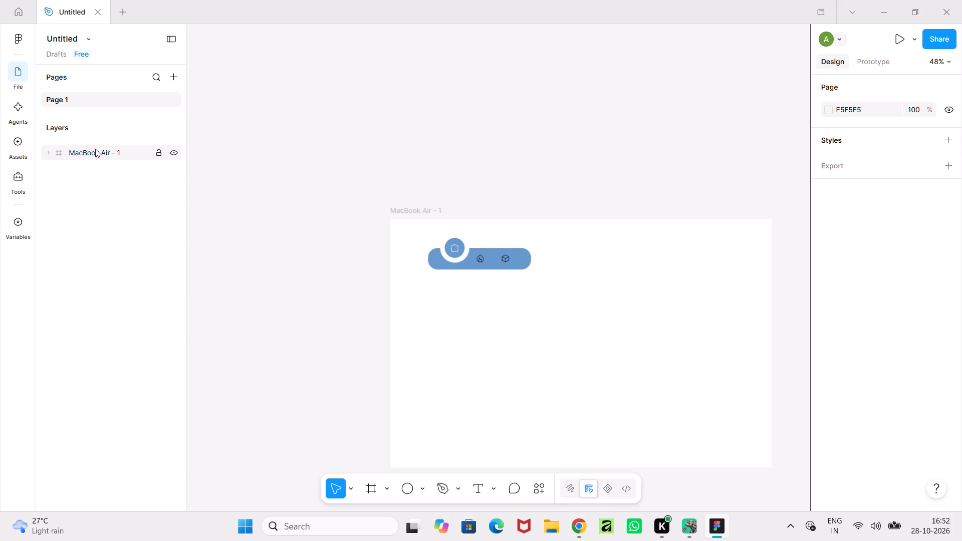
{"action": "left_click", "coordinate": [48, 153]}
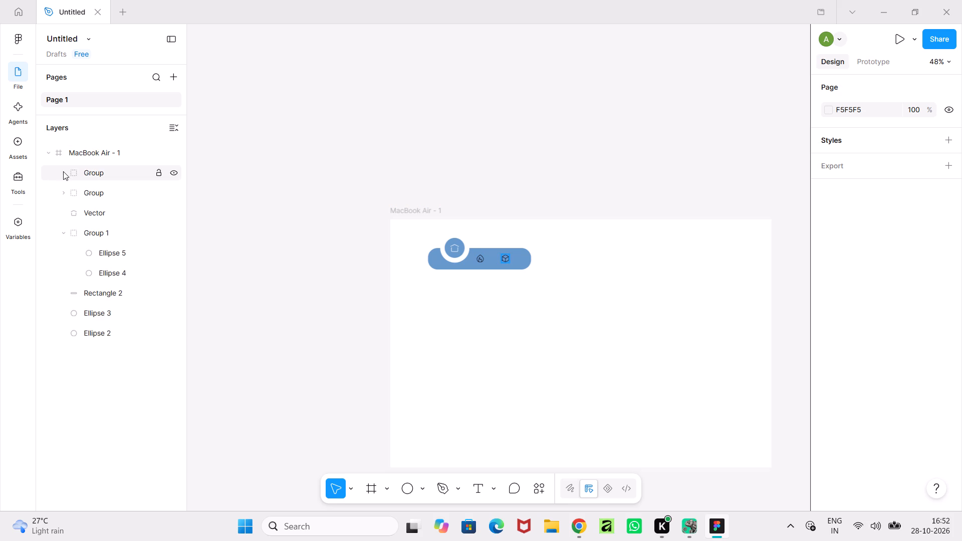
{"action": "left_click", "coordinate": [64, 232]}
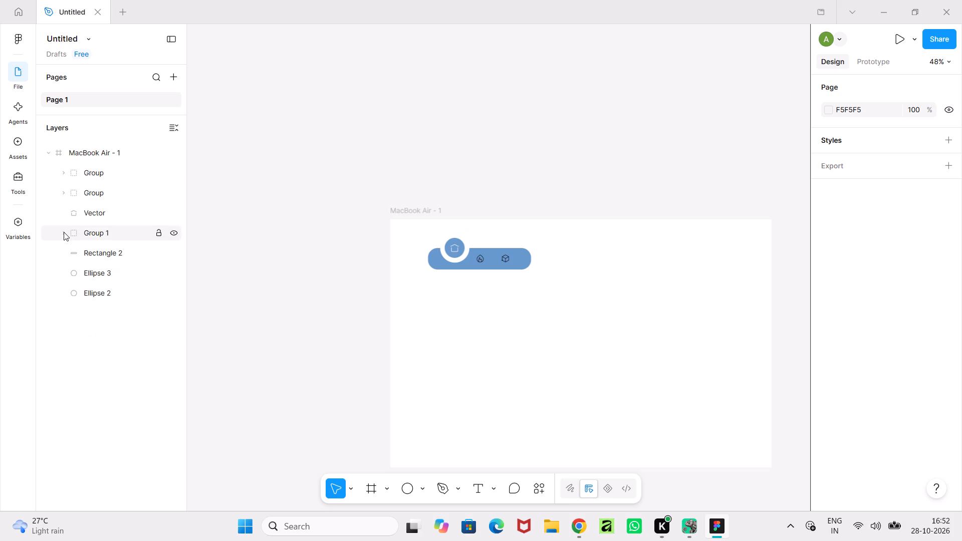
{"action": "left_click", "coordinate": [84, 167]}
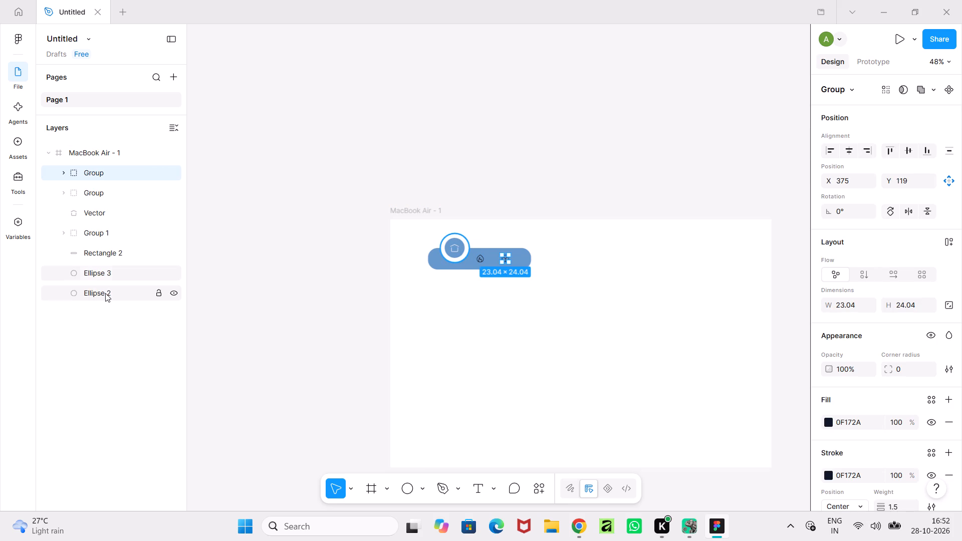
{"action": "left_click", "coordinate": [105, 293], "text": "shift"}
{"action": "right_click", "coordinate": [483, 253]}
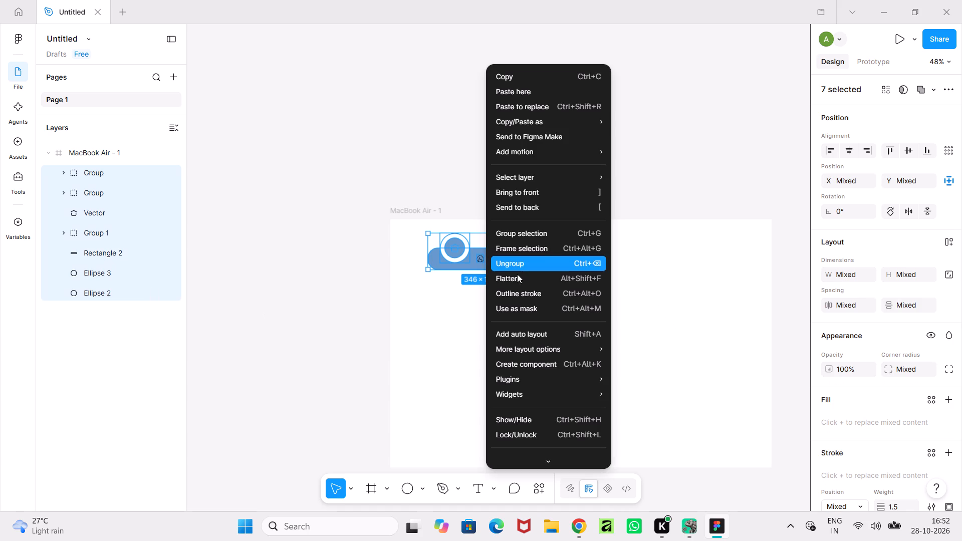
{"action": "left_click", "coordinate": [532, 243]}
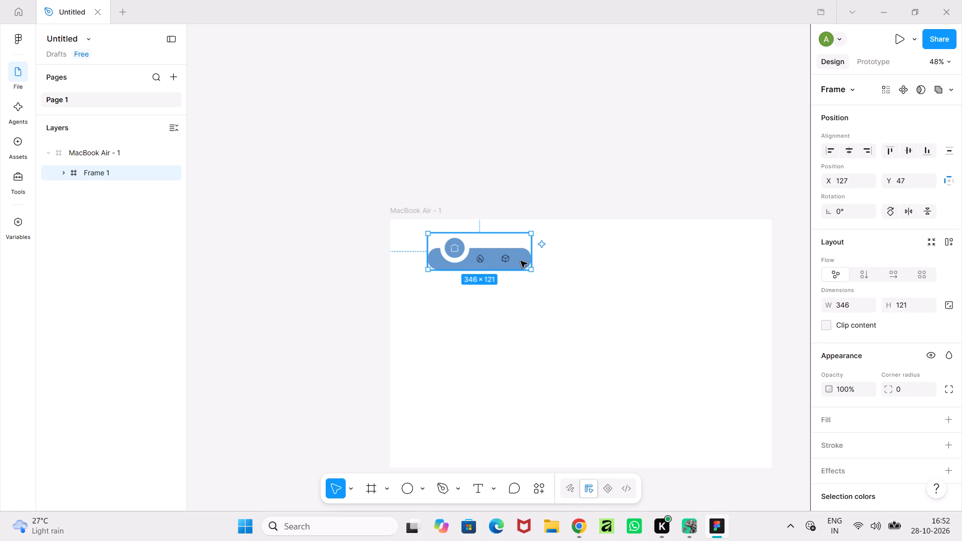
Duplicate the navigation bar frame Frame 1 and place the copy below the original at X 124, Y 223.
{"action": "key", "text": "ctrl+c"}
{"action": "key", "text": "ctrl+v"}
{"action": "left_click_drag", "start_coordinate": [520, 260], "coordinate": [519, 313]}
Raise the flame icon group in the duplicated bar to Y 37, level with the indicator circle.
{"action": "double_click", "coordinate": [475, 311]}
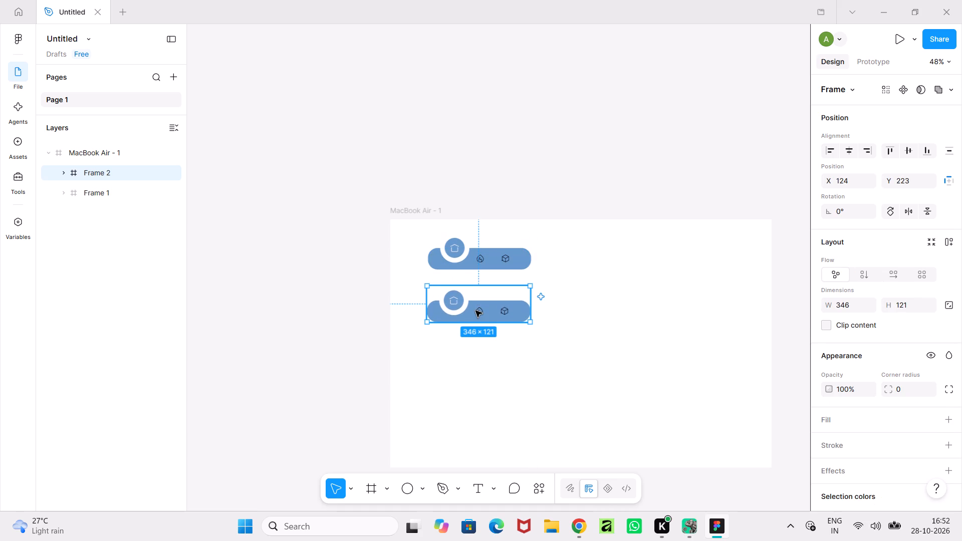
{"action": "scroll", "coordinate": [493, 322], "scroll_direction": "up", "scroll_amount": 8, "text": "ctrl"}
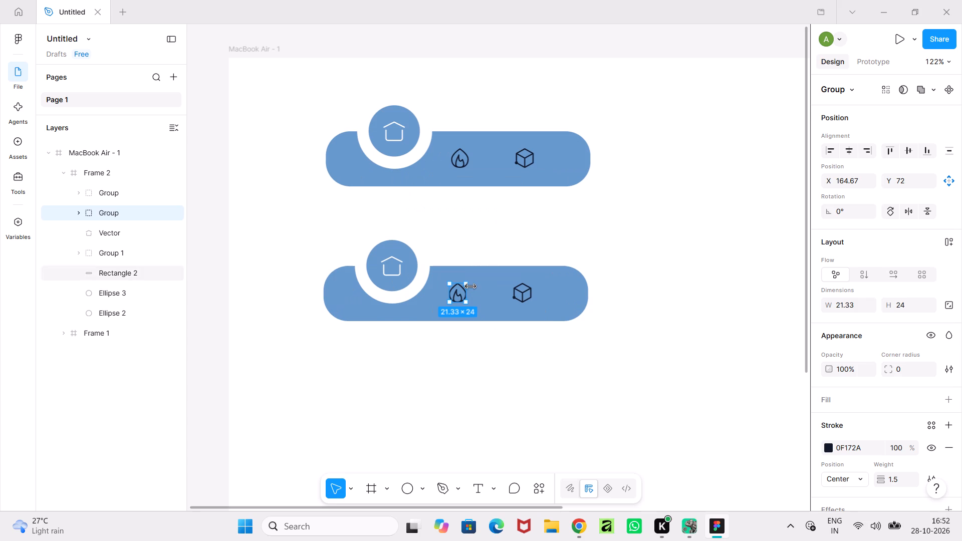
{"action": "left_click_drag", "start_coordinate": [460, 296], "coordinate": [459, 273]}
{"action": "key", "text": "ctrl+z"}
{"action": "left_click_drag", "start_coordinate": [459, 292], "coordinate": [459, 265], "text": "shift"}
Lower the home icon in the duplicated bar to Y 72, in line with the cube icon.
{"action": "left_click", "coordinate": [401, 273]}
{"action": "left_click_drag", "start_coordinate": [394, 269], "coordinate": [392, 298], "text": "shift"}
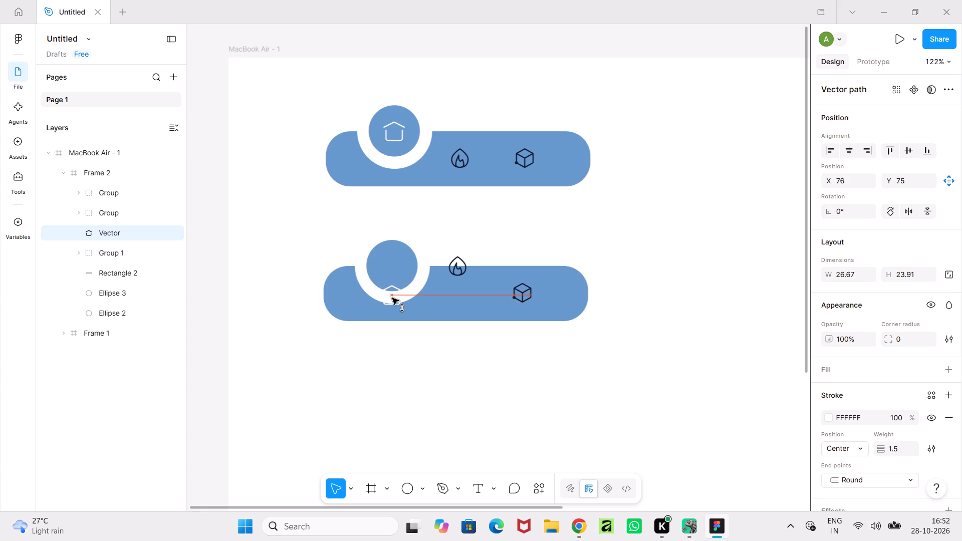
{"action": "left_click_drag", "start_coordinate": [392, 298], "coordinate": [393, 296], "text": "shift"}
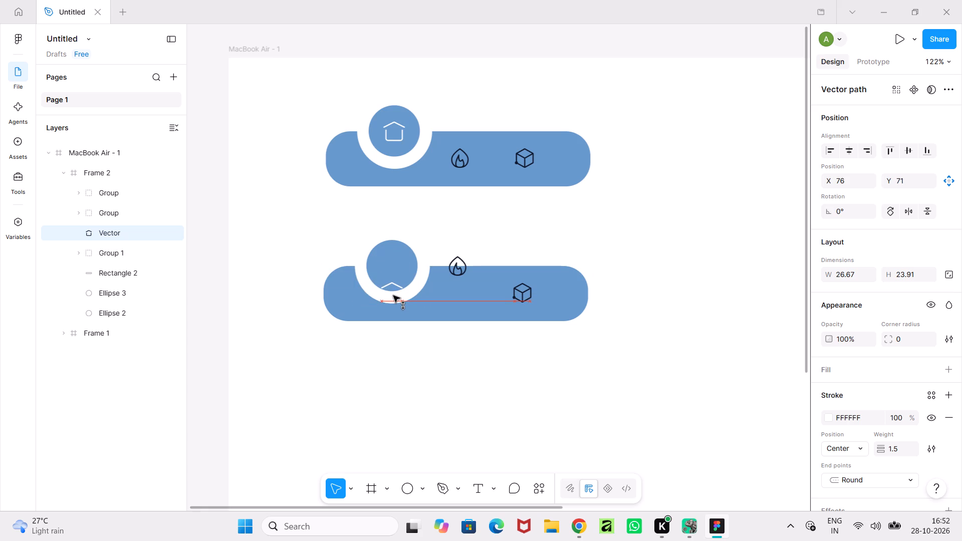
{"action": "left_click_drag", "start_coordinate": [393, 296], "coordinate": [393, 297], "text": "shift"}
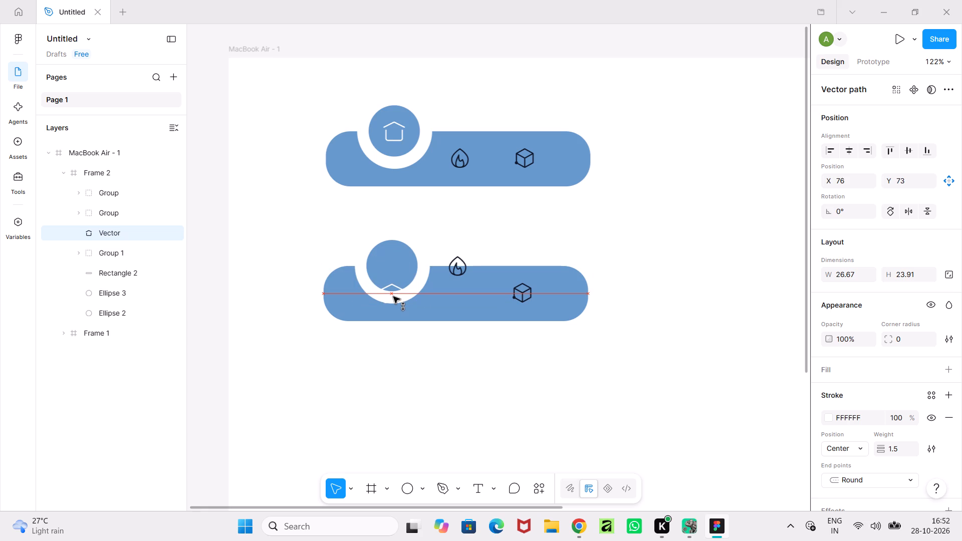
{"action": "left_click_drag", "start_coordinate": [393, 297], "coordinate": [393, 296], "text": "shift"}
In the duplicated bar, set the home icon's stroke to black 000000 and the flame icon's stroke to white FFFFFF.
{"action": "left_click", "coordinate": [829, 418]}
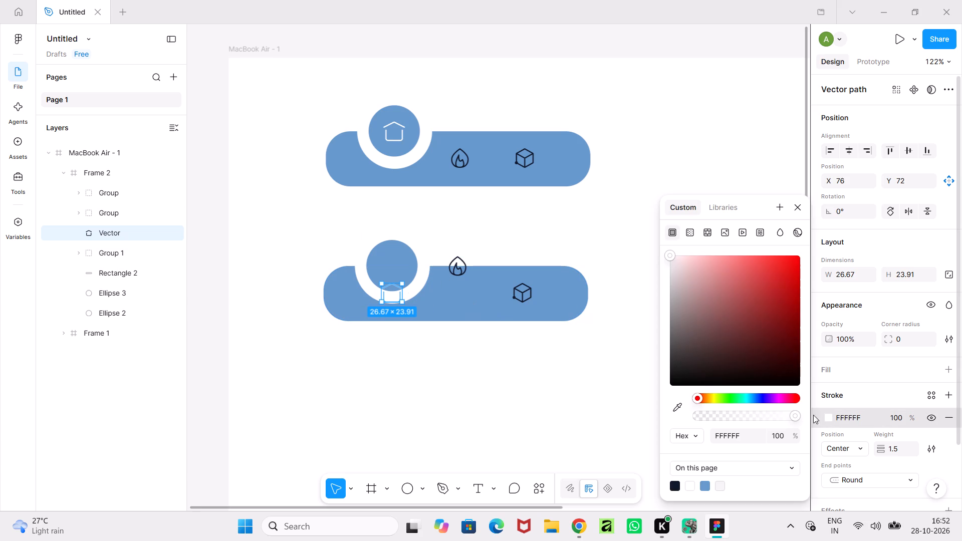
{"action": "left_click_drag", "start_coordinate": [686, 351], "coordinate": [655, 410]}
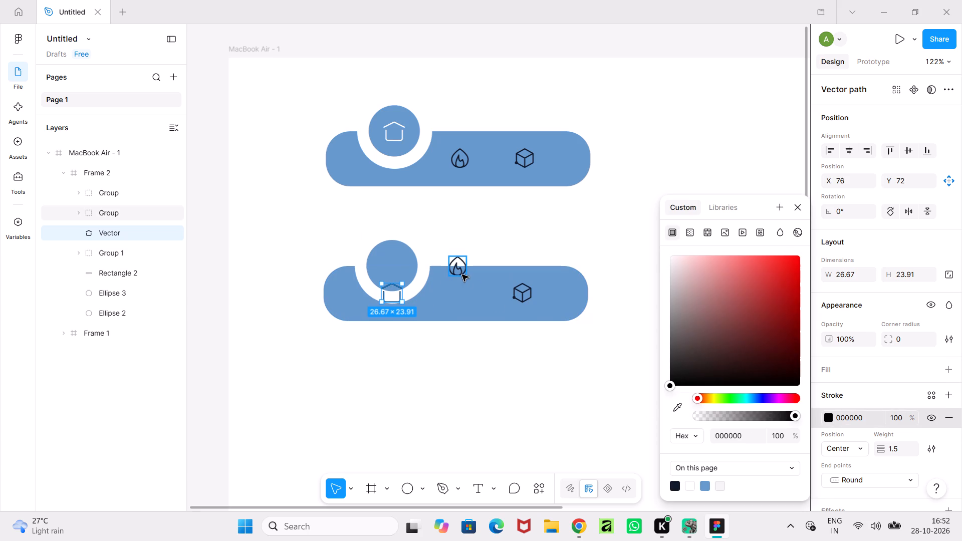
{"action": "left_click", "coordinate": [461, 271]}
{"action": "left_click", "coordinate": [825, 446]}
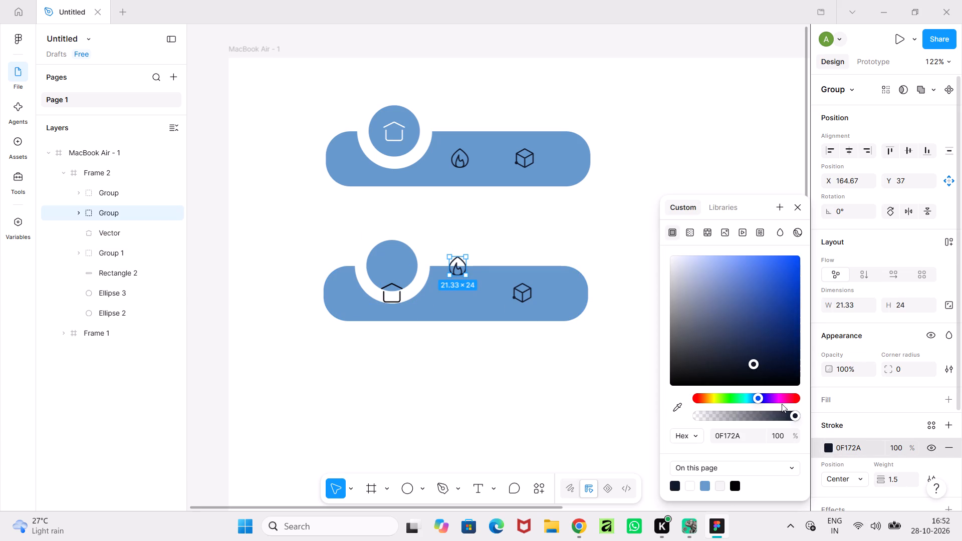
{"action": "left_click_drag", "start_coordinate": [706, 311], "coordinate": [622, 208]}
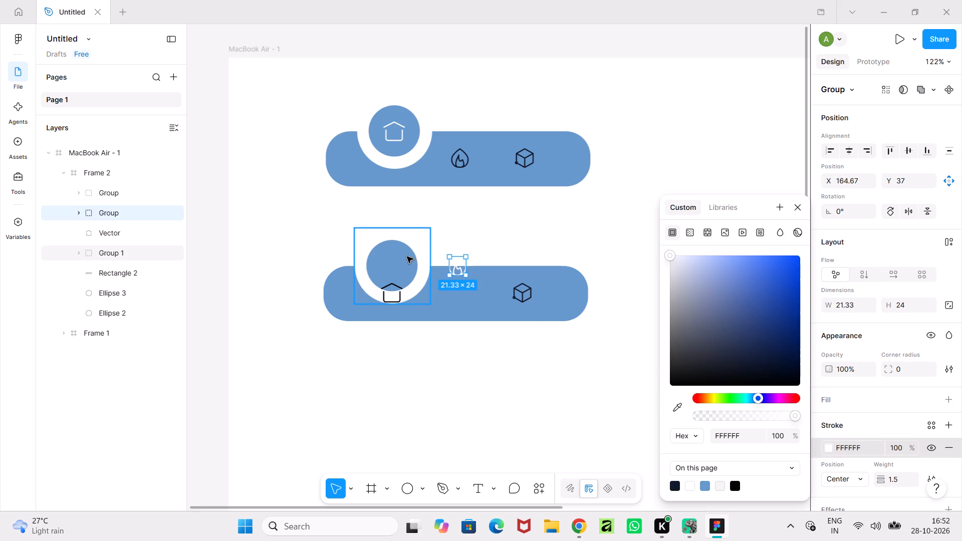
Move the notched indicator Group 1 in the second bar across to the flame icon, at X 124.
{"action": "left_click", "coordinate": [407, 256]}
{"action": "left_click_drag", "start_coordinate": [402, 260], "coordinate": [430, 260], "text": "shift"}
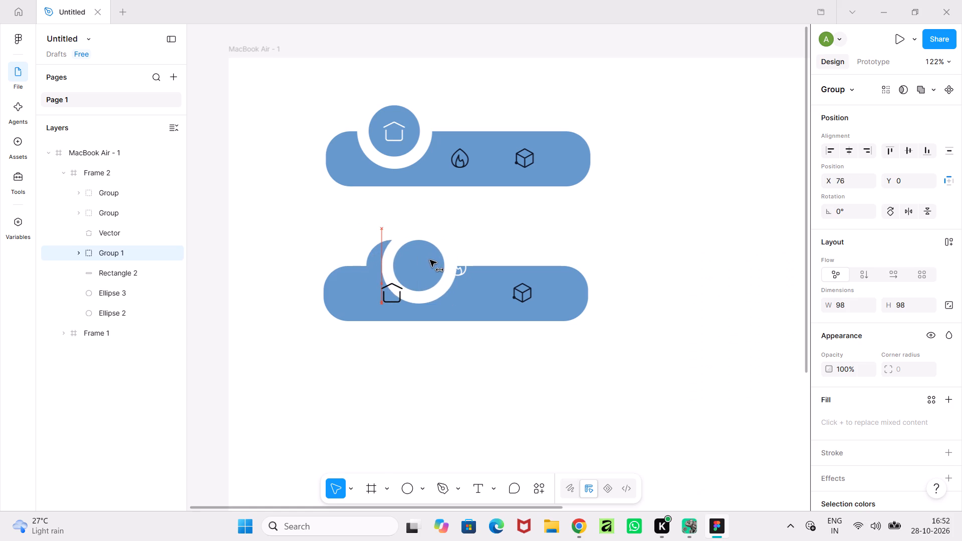
{"action": "left_click_drag", "start_coordinate": [430, 260], "coordinate": [466, 261], "text": "shift"}
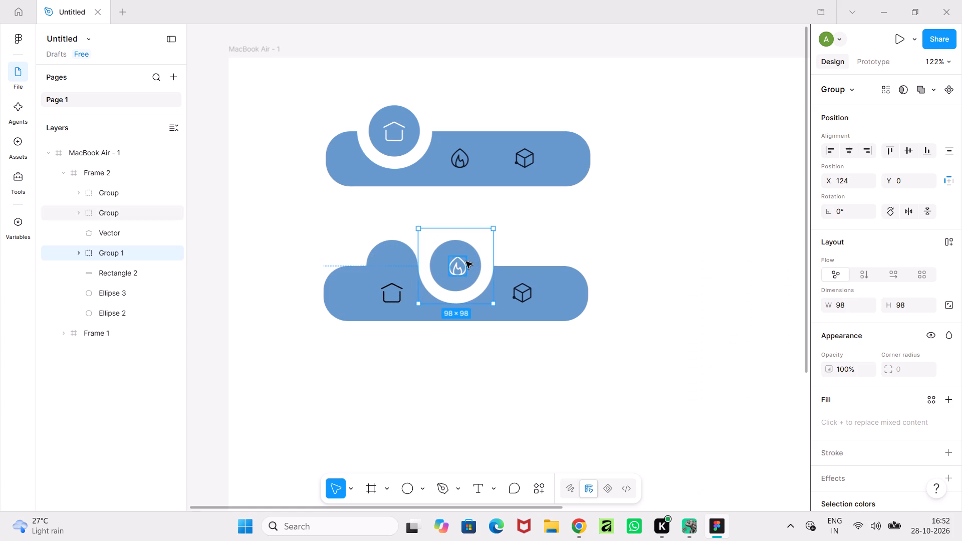
Delete the leftover blue circle, Ellipse 3, behind the home icon in the second bar.
{"action": "left_click", "coordinate": [405, 250]}
{"action": "key", "text": "Delete"}
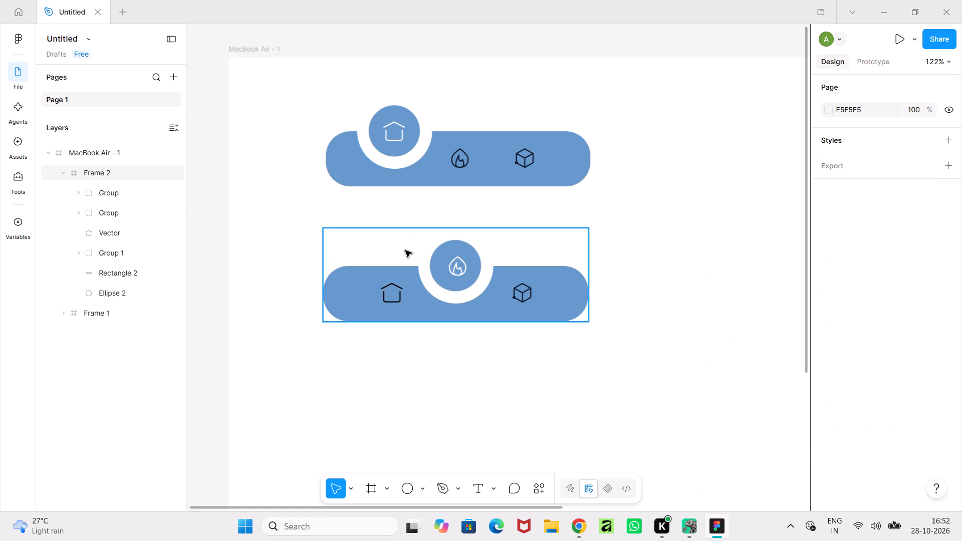
Shift the indicator Group 1 in the second bar to X 126, centring it on the flame icon.
{"action": "left_click", "coordinate": [476, 256]}
{"action": "left_click", "coordinate": [490, 264]}
{"action": "left_click", "coordinate": [484, 282]}
{"action": "double_click", "coordinate": [473, 258]}
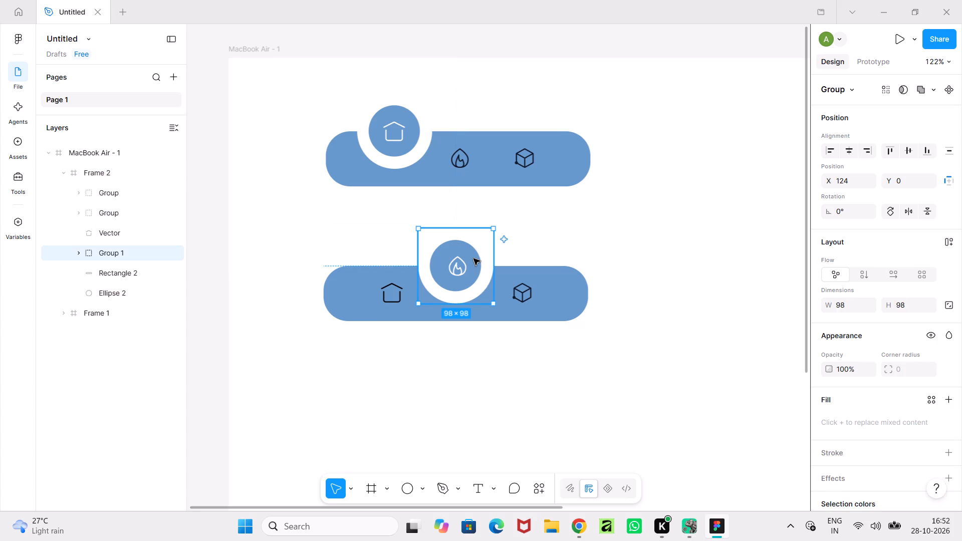
{"action": "left_click", "coordinate": [473, 250], "text": "shift"}
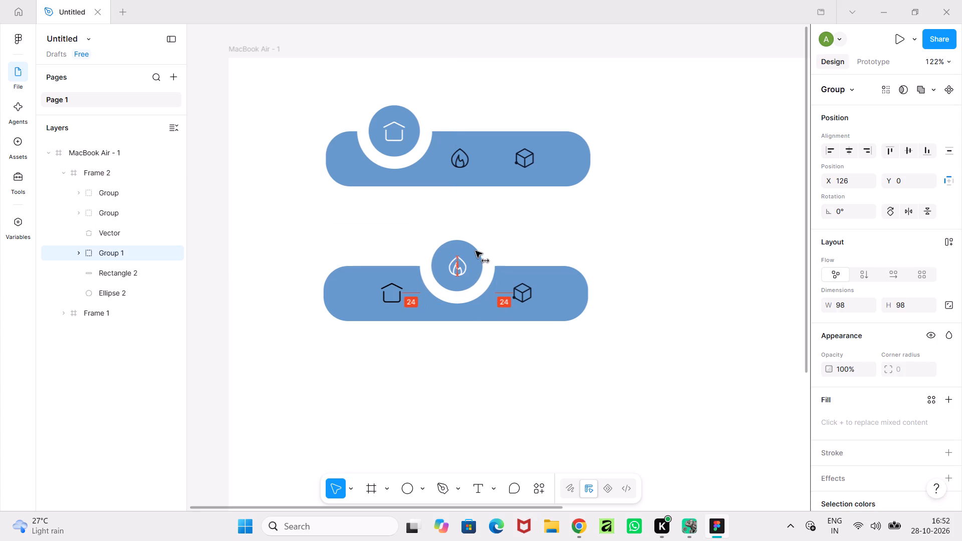
{"action": "left_click", "coordinate": [601, 261]}
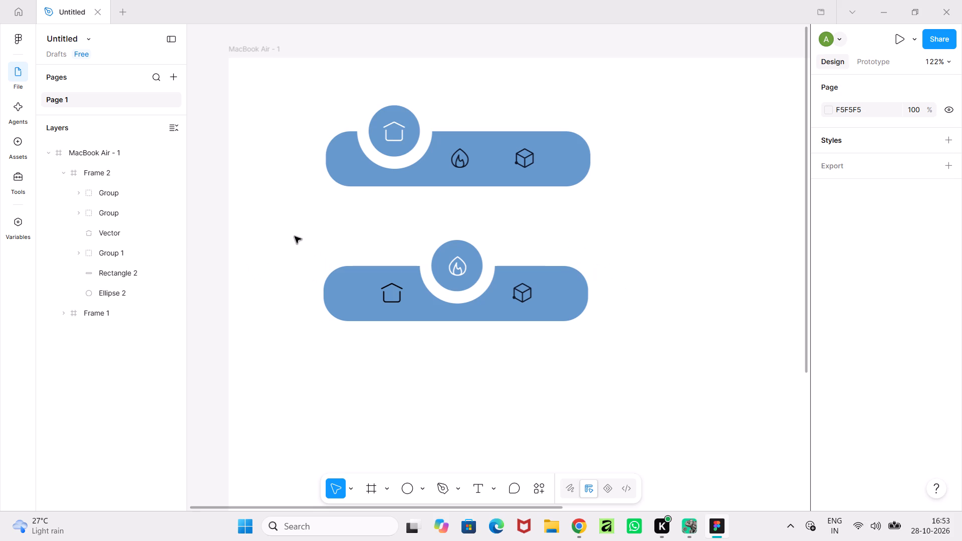
Duplicate the flame-active bar Frame 2 and place the copy below it at X 124, Y 381.
{"action": "left_click_drag", "start_coordinate": [295, 236], "coordinate": [369, 290]}
{"action": "left_click_drag", "start_coordinate": [369, 290], "coordinate": [646, 348]}
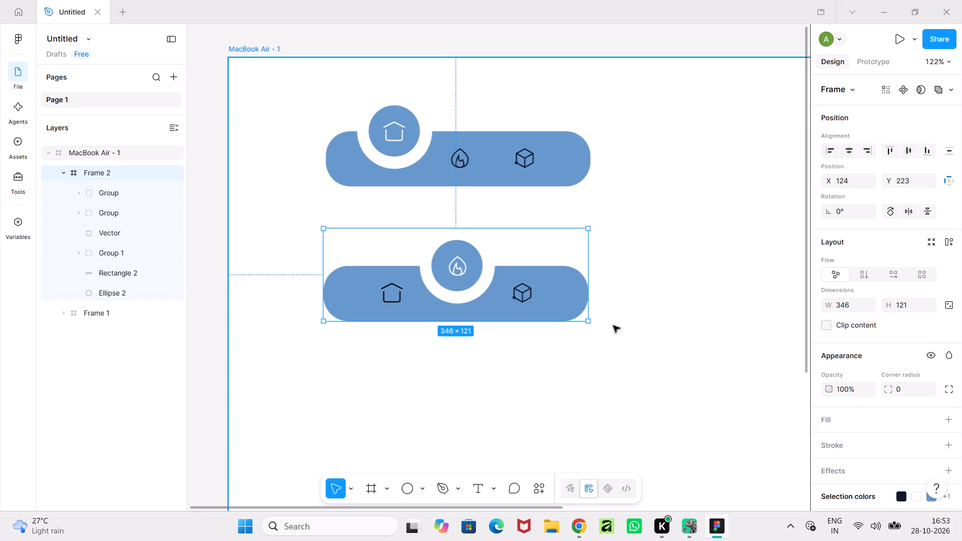
{"action": "key", "text": "ctrl+c"}
{"action": "key", "text": "ctrl+v"}
{"action": "left_click_drag", "start_coordinate": [553, 275], "coordinate": [553, 361]}
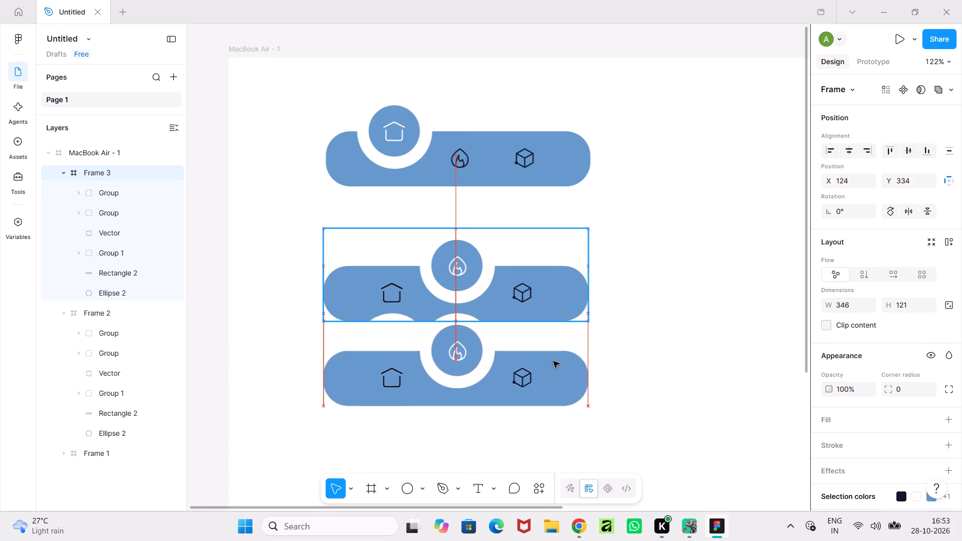
{"action": "left_click_drag", "start_coordinate": [553, 361], "coordinate": [553, 393]}
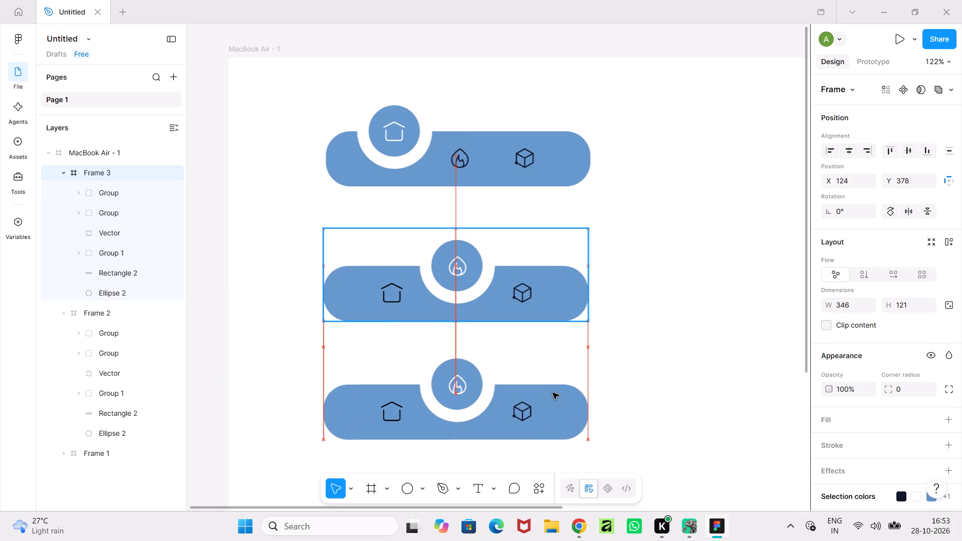
{"action": "left_click_drag", "start_coordinate": [553, 393], "coordinate": [553, 395]}
Delete the leftover Ellipse 2 above the home icon in the third bar, Frame 3.
{"action": "double_click", "coordinate": [389, 359]}
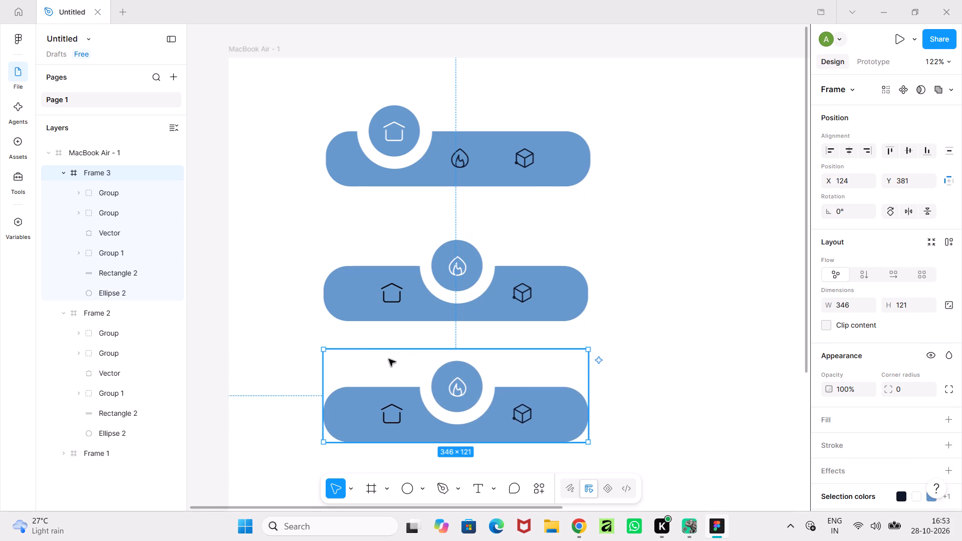
{"action": "key", "text": "Delete"}
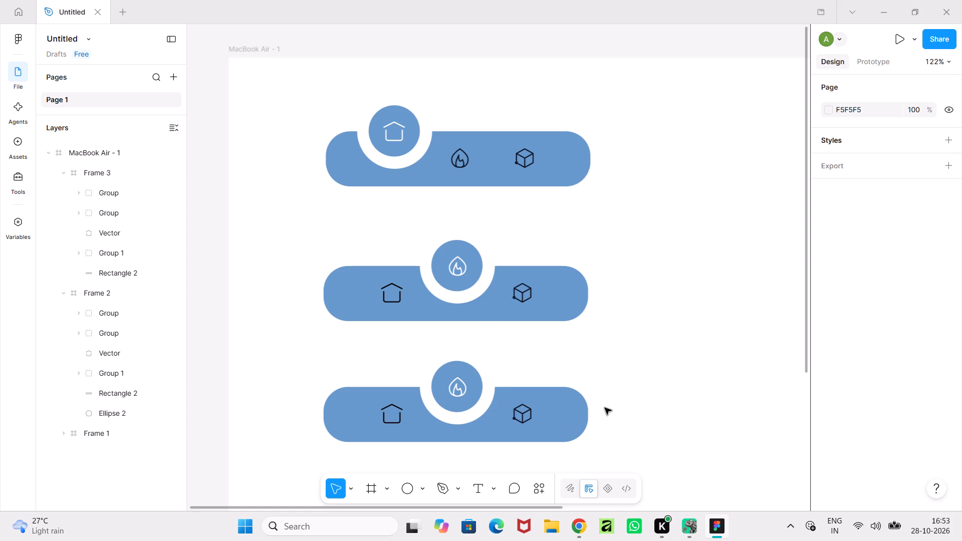
Raise the cube icon group in the third bar to Y 37, level with the flame icon.
{"action": "middle_click_drag", "start_coordinate": [605, 408], "coordinate": [605, 348]}
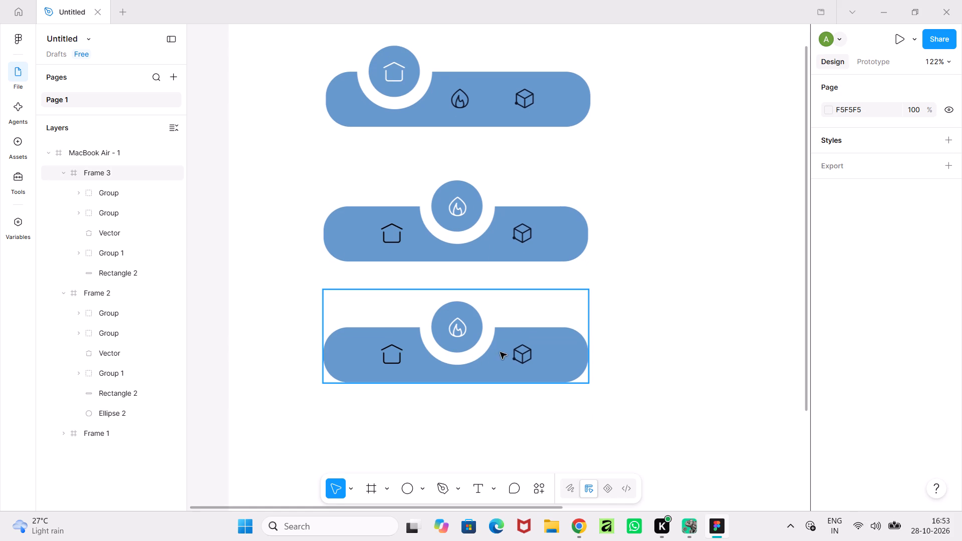
{"action": "left_click", "coordinate": [514, 358]}
{"action": "double_click", "coordinate": [525, 357]}
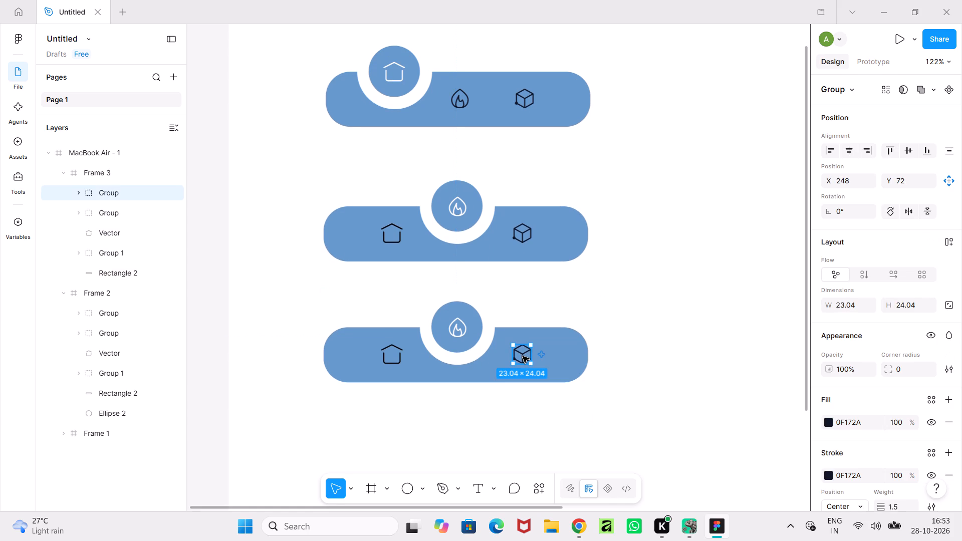
{"action": "left_click_drag", "start_coordinate": [523, 356], "coordinate": [519, 332], "text": "shift"}
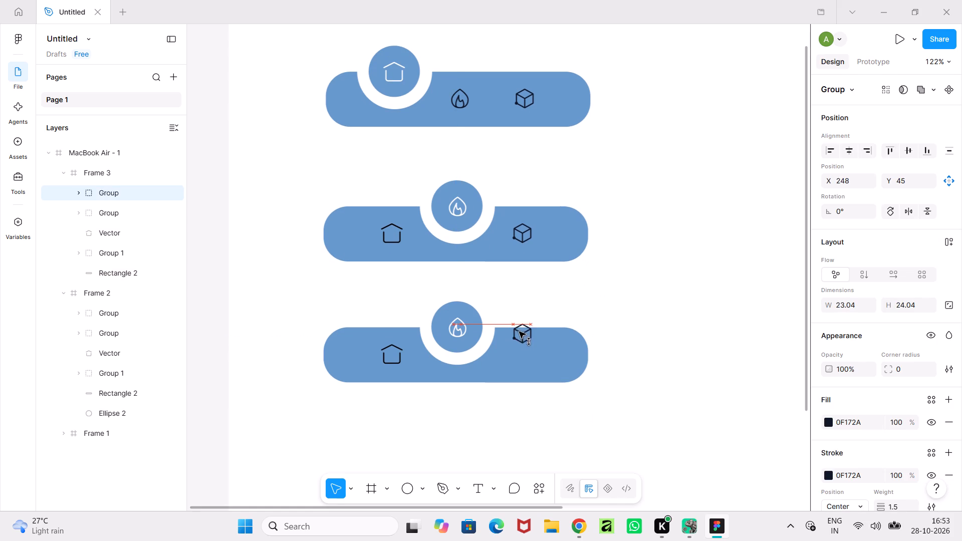
{"action": "left_click_drag", "start_coordinate": [519, 332], "coordinate": [519, 329], "text": "shift"}
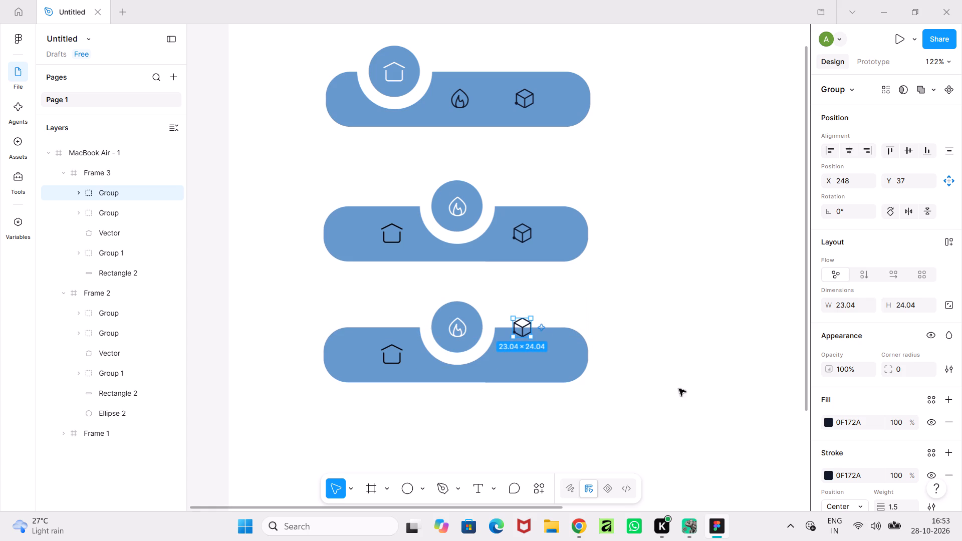
Set the third bar's cube icon fill to 717275 at 0% opacity and its stroke to white FFFFFF.
{"action": "left_click", "coordinate": [825, 420]}
{"action": "left_click_drag", "start_coordinate": [725, 356], "coordinate": [657, 225]}
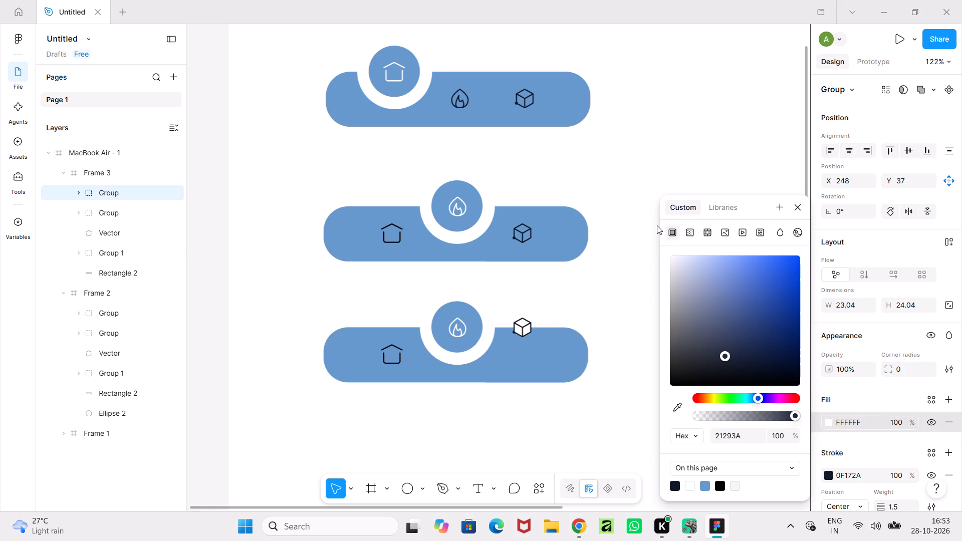
{"action": "left_click_drag", "start_coordinate": [657, 225], "coordinate": [675, 326]}
{"action": "left_click_drag", "start_coordinate": [747, 416], "coordinate": [641, 405]}
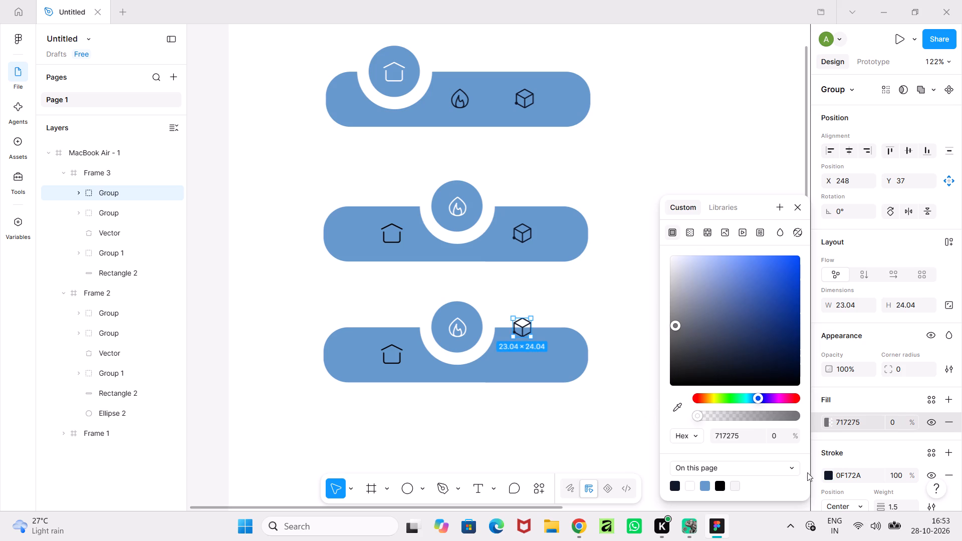
{"action": "left_click", "coordinate": [827, 472]}
{"action": "left_click_drag", "start_coordinate": [726, 351], "coordinate": [722, 345]}
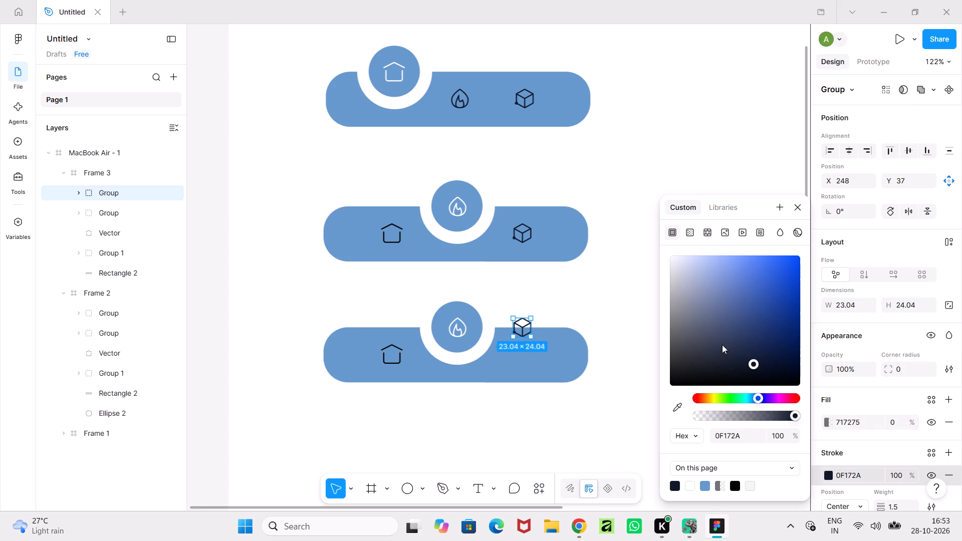
{"action": "left_click_drag", "start_coordinate": [722, 345], "coordinate": [636, 201]}
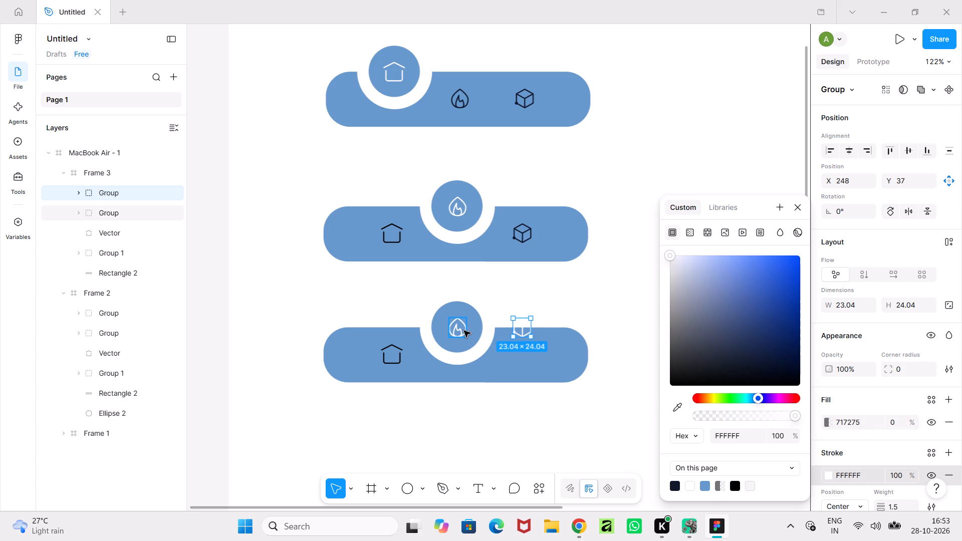
Set the flame icon's stroke in the third bar to black 000000.
{"action": "left_click", "coordinate": [464, 331]}
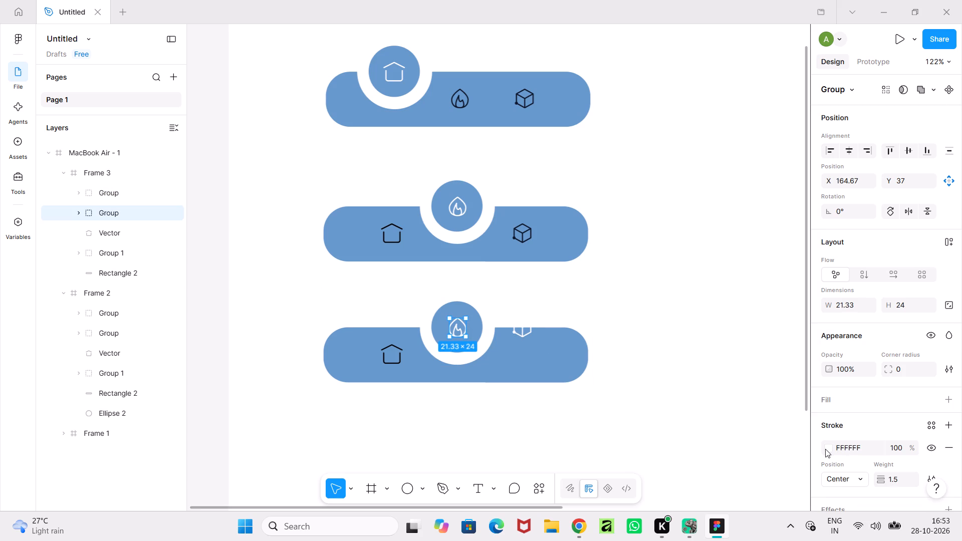
{"action": "left_click", "coordinate": [825, 449]}
{"action": "left_click_drag", "start_coordinate": [682, 343], "coordinate": [672, 414]}
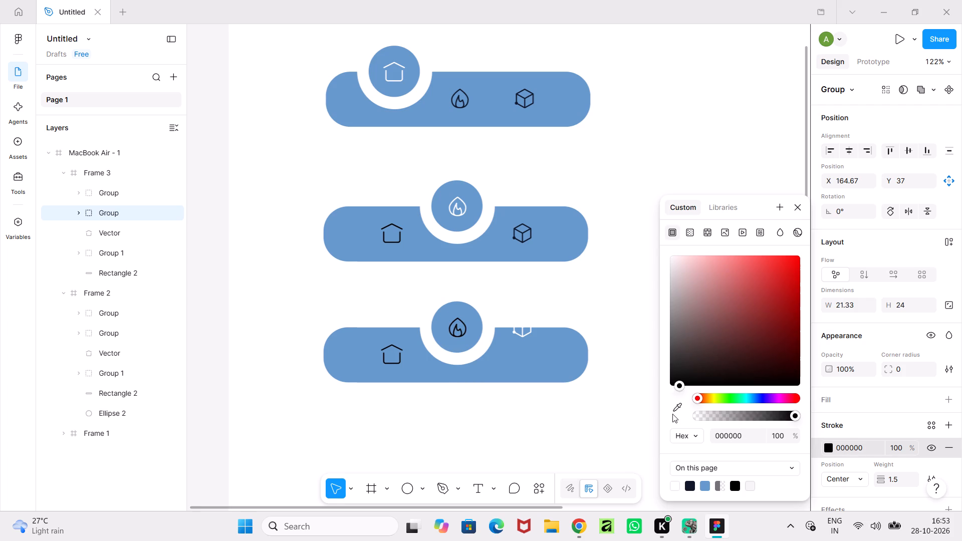
{"action": "left_click_drag", "start_coordinate": [672, 414], "coordinate": [662, 455]}
Lower the flame icon in the third bar to Y 72, level with the home icon.
{"action": "left_click_drag", "start_coordinate": [458, 328], "coordinate": [458, 345], "text": "shift"}
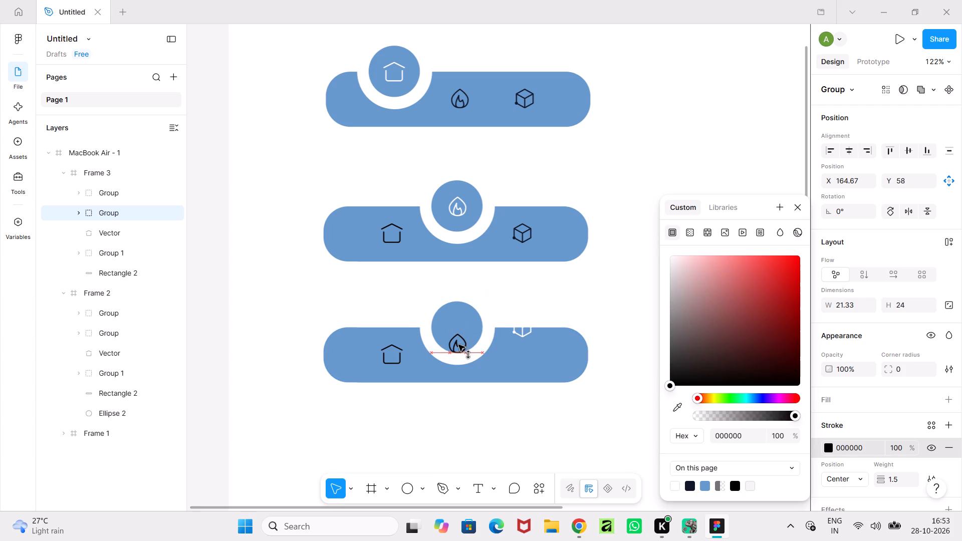
{"action": "left_click_drag", "start_coordinate": [458, 345], "coordinate": [458, 356], "text": "shift"}
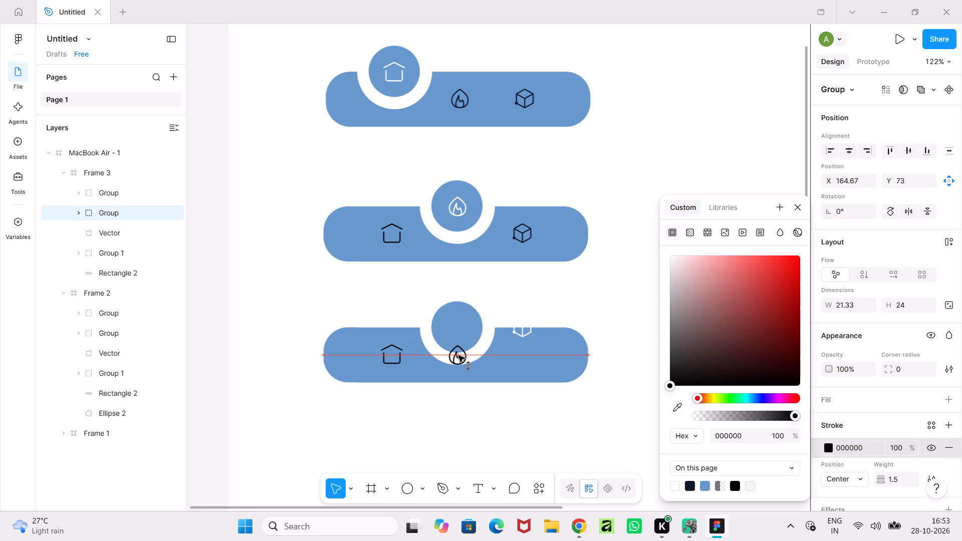
{"action": "left_click_drag", "start_coordinate": [458, 356], "coordinate": [458, 354], "text": "shift"}
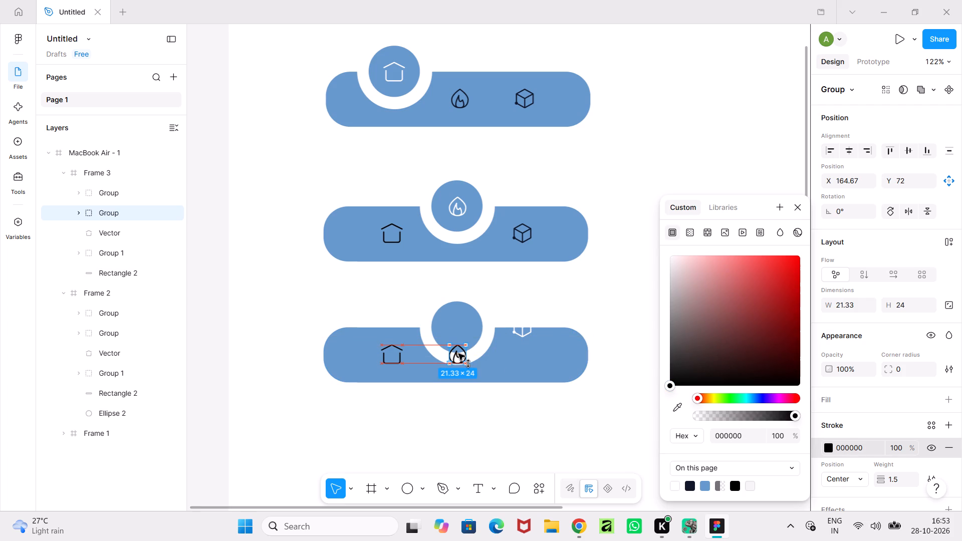
{"action": "left_click_drag", "start_coordinate": [458, 354], "coordinate": [458, 355], "text": "shift"}
Move the notched circle group in the third bar horizontally from the flame icon until it is centred behind the cube icon.
{"action": "left_click", "coordinate": [466, 319]}
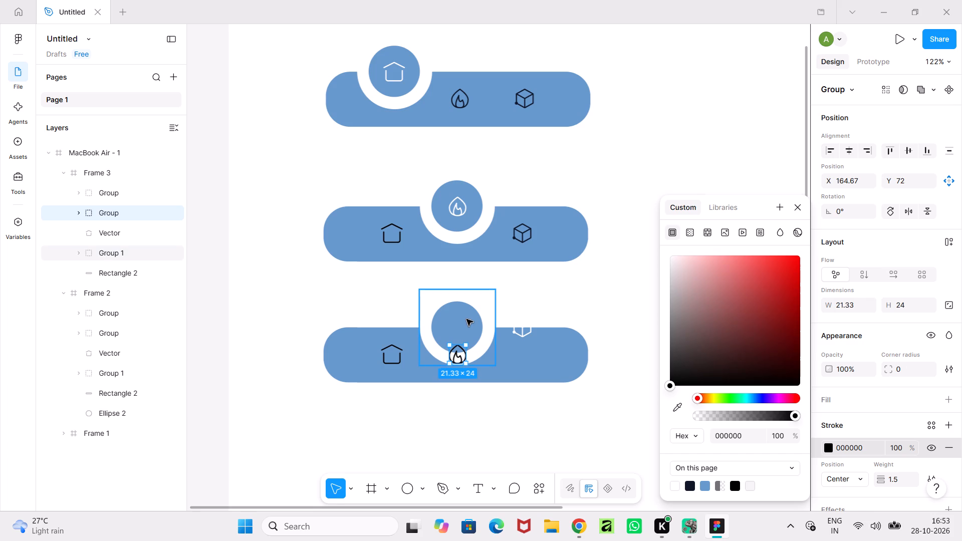
{"action": "left_click_drag", "start_coordinate": [466, 320], "coordinate": [506, 321], "text": "shift"}
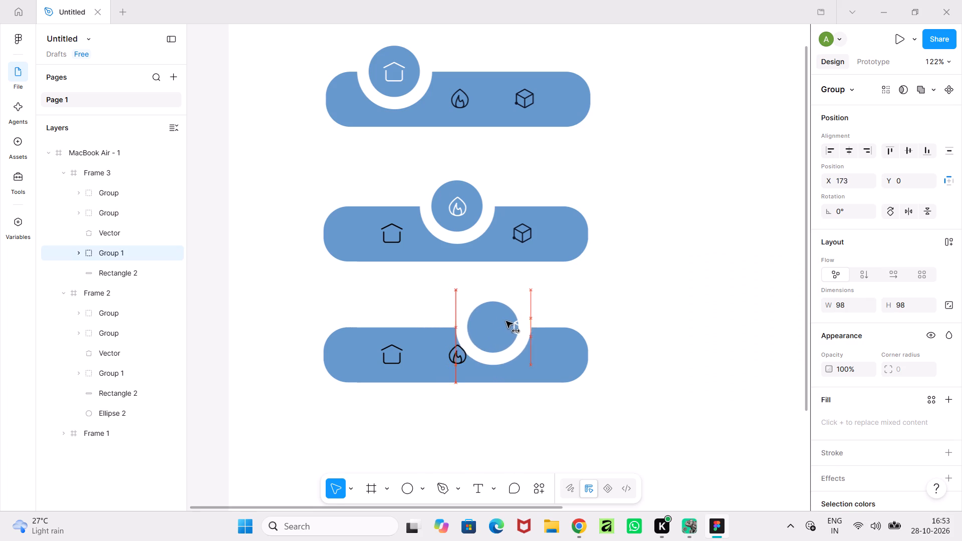
{"action": "left_click_drag", "start_coordinate": [506, 321], "coordinate": [531, 323], "text": "shift"}
{"action": "left_click", "coordinate": [677, 336]}
Select all three navigation bar frames, switch from design to prototype mode, and clear the selection.
{"action": "scroll", "coordinate": [677, 336], "scroll_direction": "down", "scroll_amount": 2, "text": "ctrl"}
{"action": "middle_click_drag", "start_coordinate": [677, 336], "coordinate": [659, 419]}
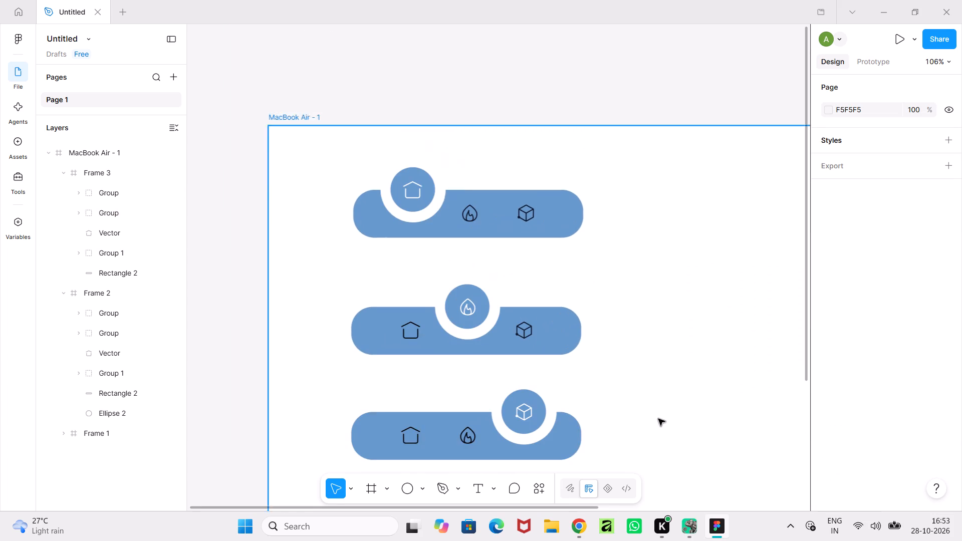
{"action": "scroll", "coordinate": [658, 419], "scroll_direction": "down", "scroll_amount": 1, "text": "ctrl"}
{"action": "middle_click_drag", "start_coordinate": [667, 330], "coordinate": [667, 323]}
{"action": "middle_click_drag", "start_coordinate": [669, 330], "coordinate": [635, 298]}
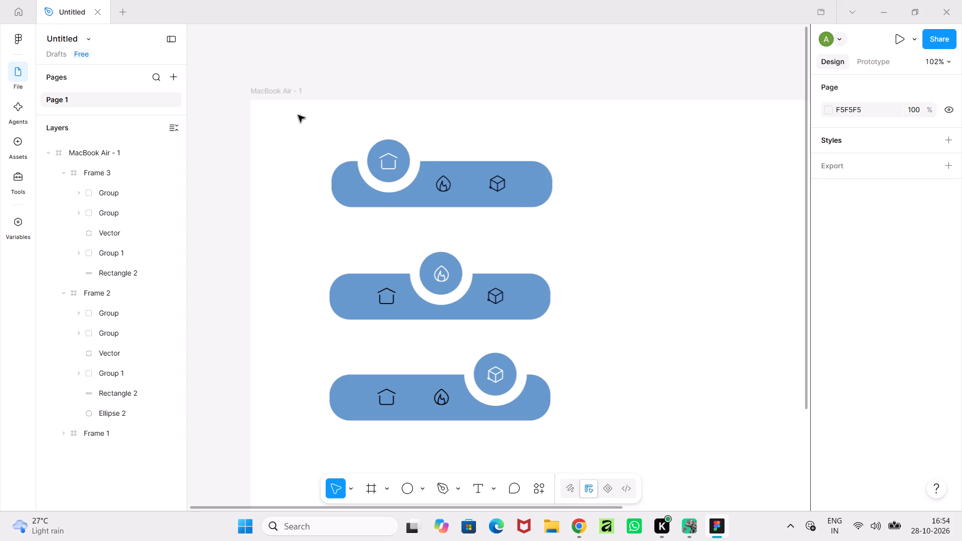
{"action": "left_click_drag", "start_coordinate": [298, 115], "coordinate": [573, 447]}
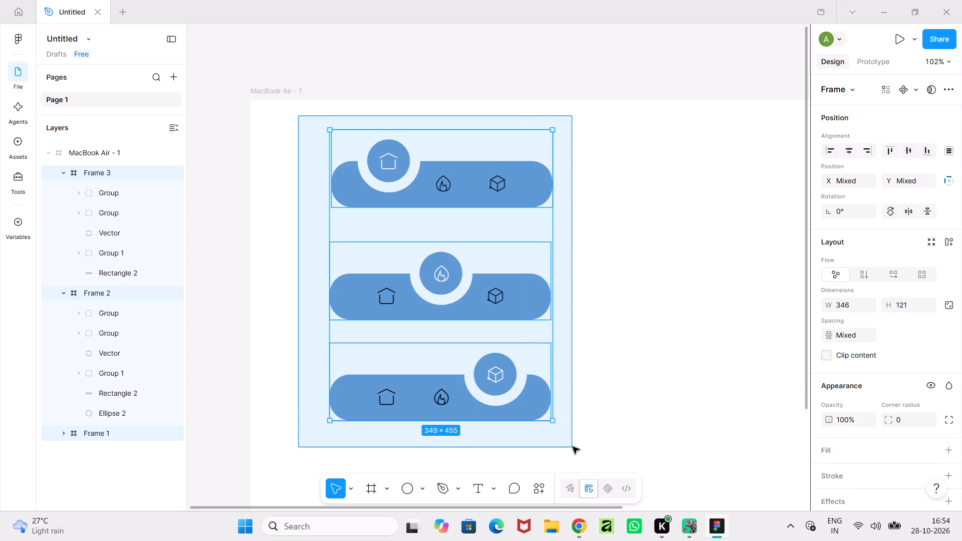
{"action": "left_click_drag", "start_coordinate": [573, 447], "coordinate": [594, 467]}
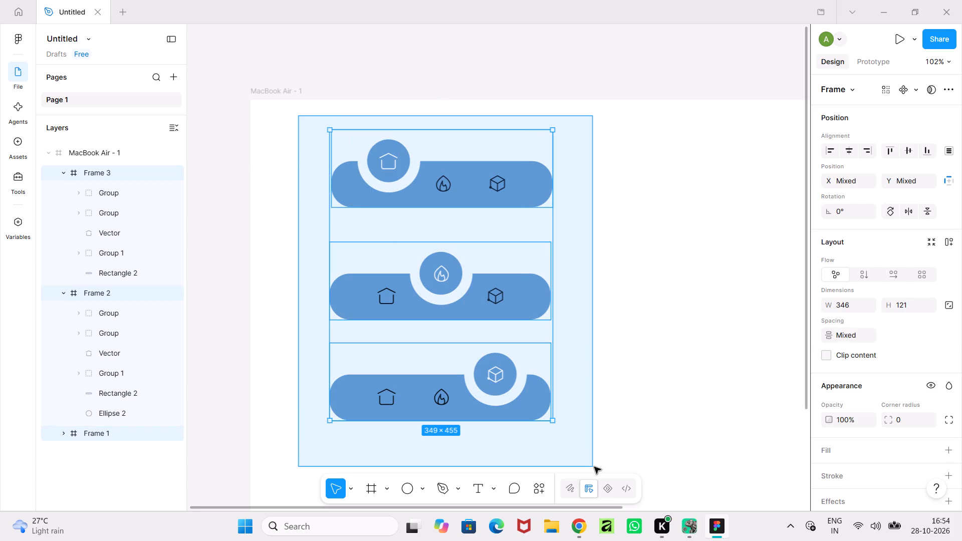
{"action": "left_click_drag", "start_coordinate": [594, 467], "coordinate": [592, 437]}
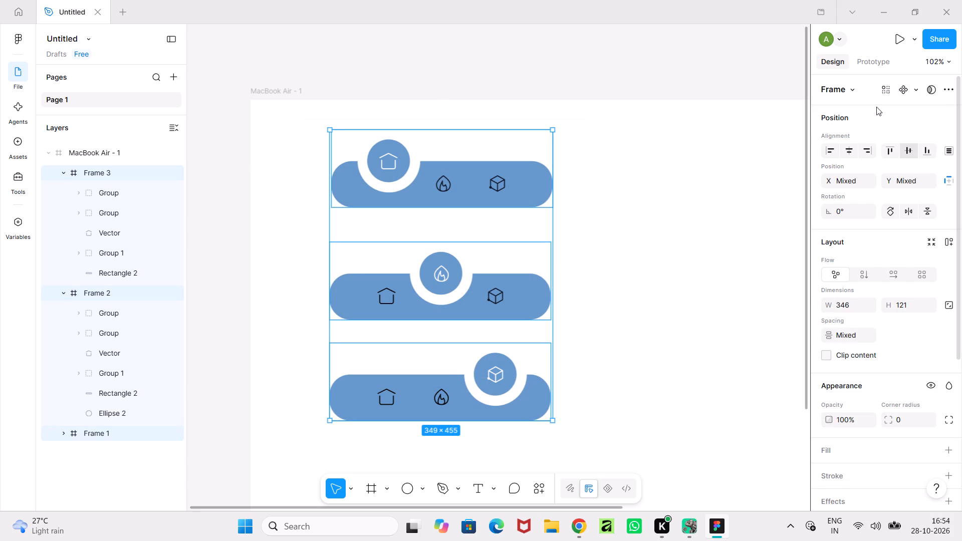
{"action": "left_click", "coordinate": [881, 59]}
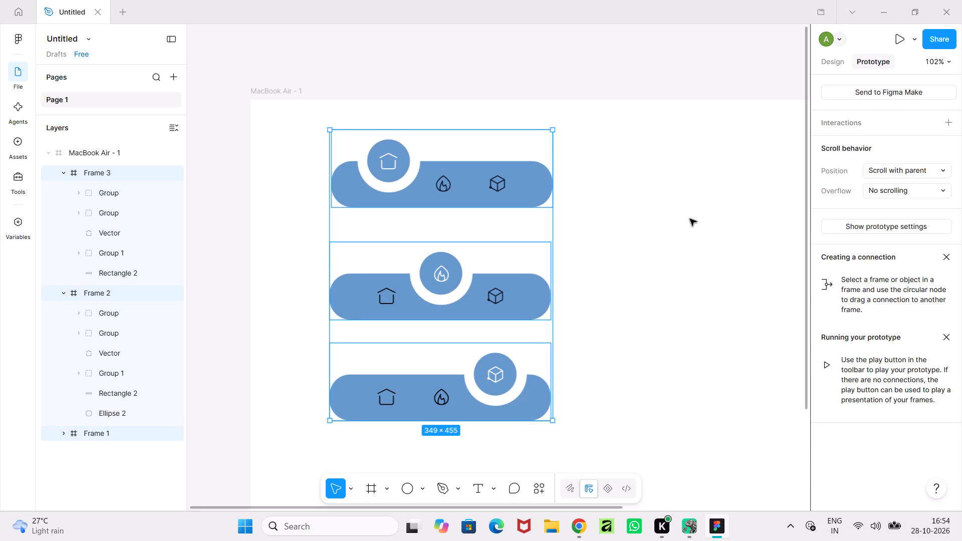
{"action": "left_click", "coordinate": [690, 219]}
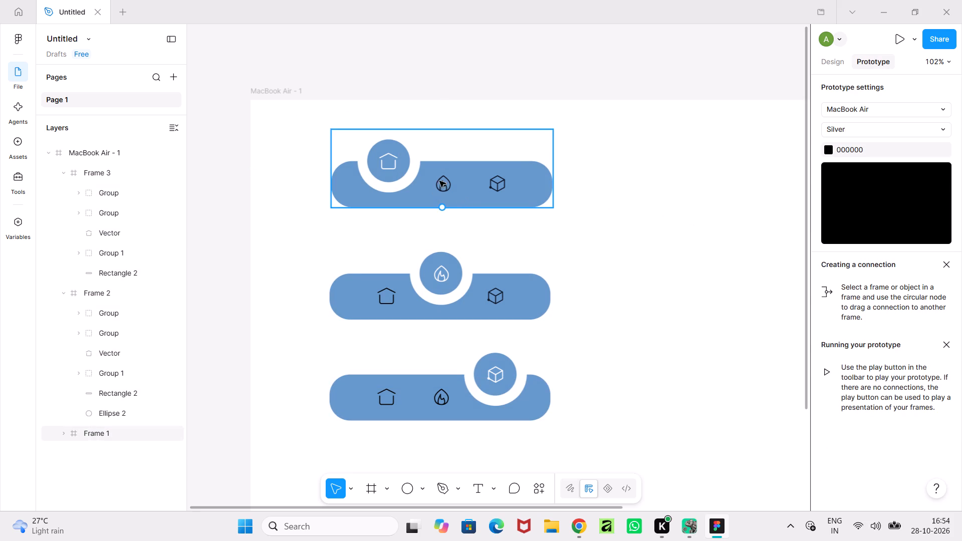
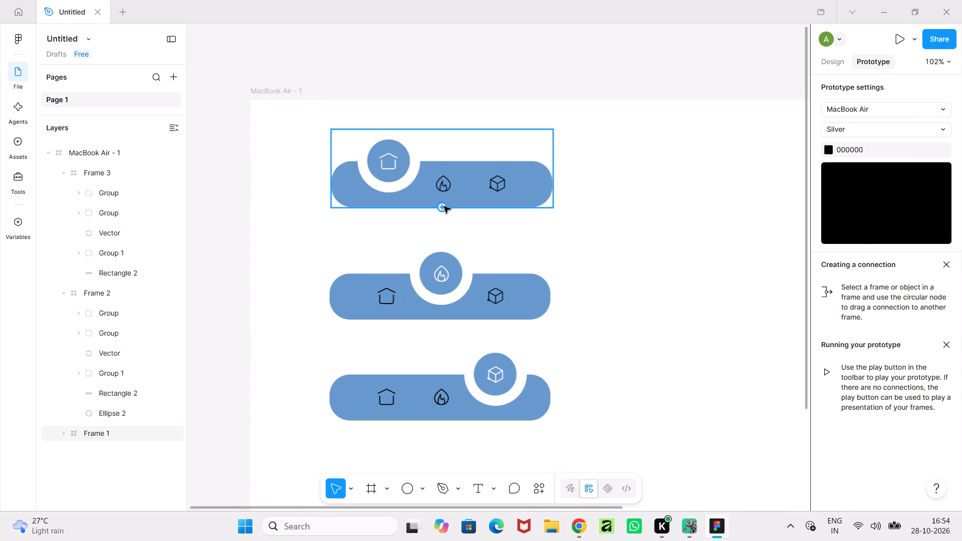
Connect the flame icon in the first bar to the blue flame circle in the second bar, using an on-click Scroll to action.
{"action": "left_click", "coordinate": [448, 178]}
{"action": "double_click", "coordinate": [446, 183]}
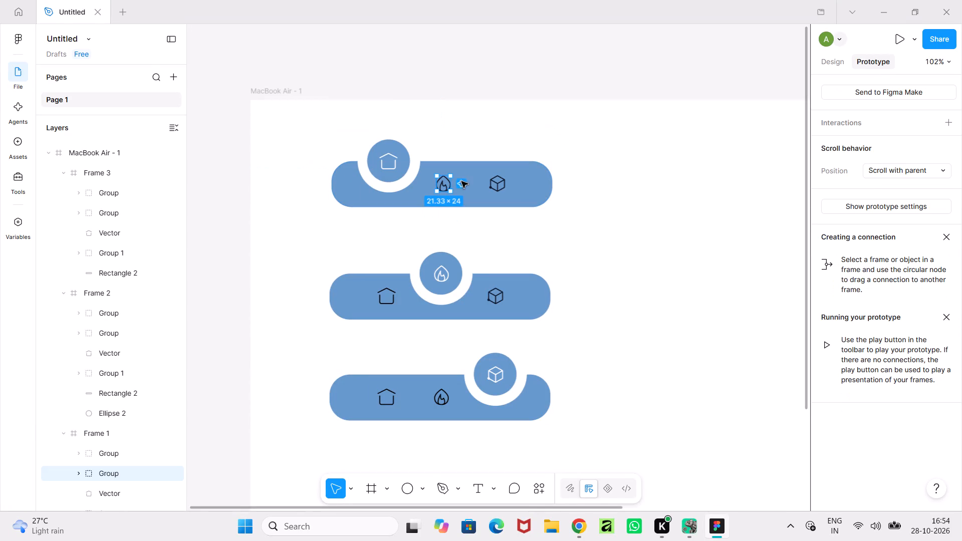
{"action": "left_click_drag", "start_coordinate": [453, 183], "coordinate": [454, 258]}
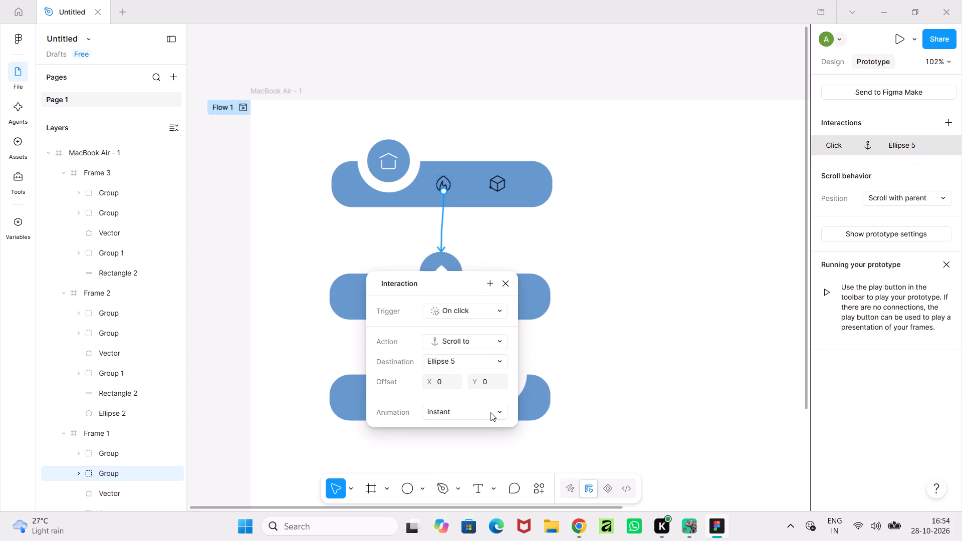
{"action": "left_click", "coordinate": [479, 343]}
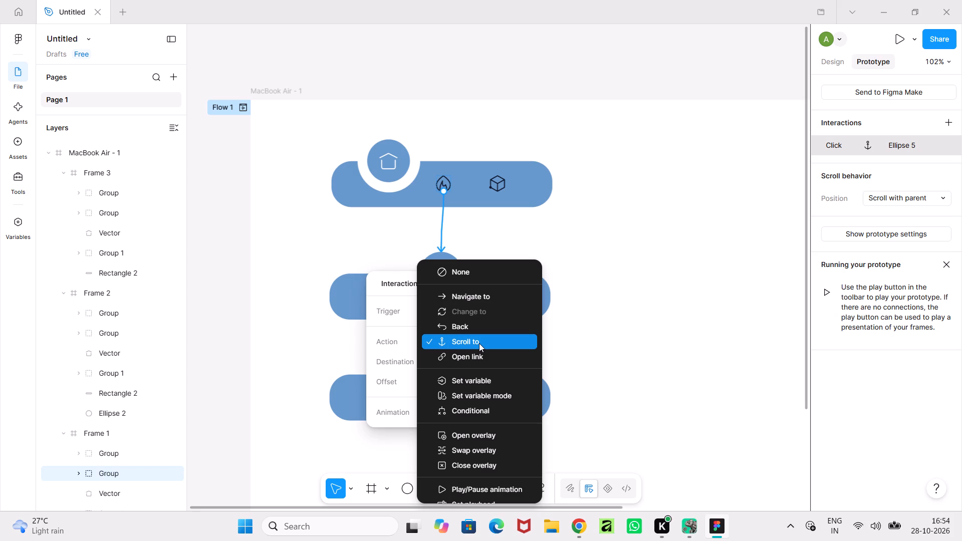
{"action": "scroll", "coordinate": [479, 343], "scroll_direction": "down", "scroll_amount": 2}
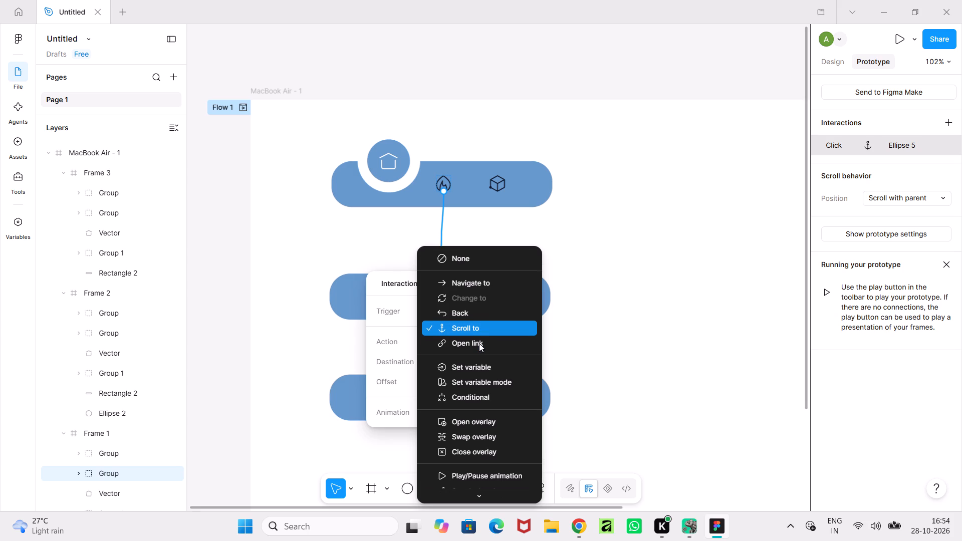
{"action": "scroll", "coordinate": [479, 343], "scroll_direction": "up", "scroll_amount": 3}
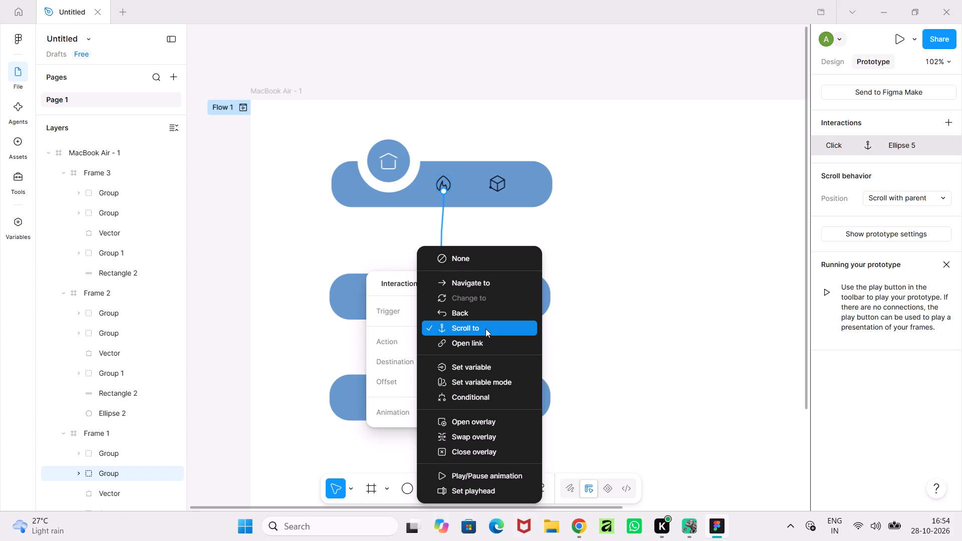
{"action": "left_click", "coordinate": [486, 329]}
Set the flame connection's animation to Animate with Linear easing.
{"action": "left_click", "coordinate": [483, 406]}
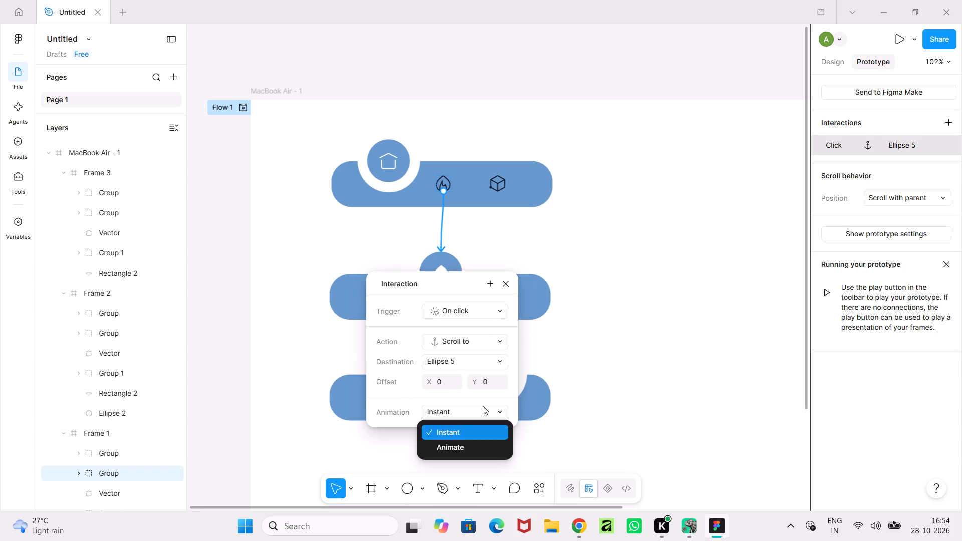
{"action": "left_click", "coordinate": [474, 445]}
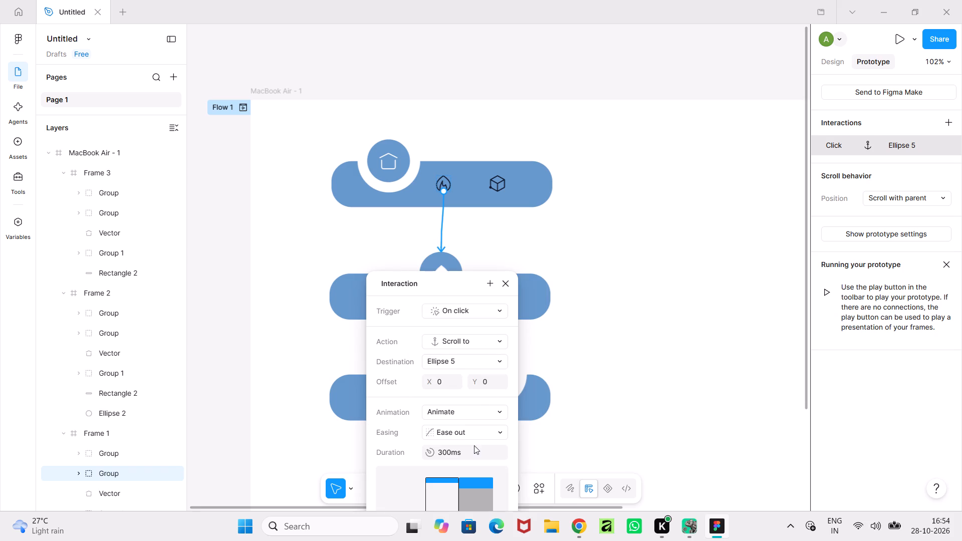
{"action": "scroll", "coordinate": [488, 440], "scroll_direction": "down", "scroll_amount": 2}
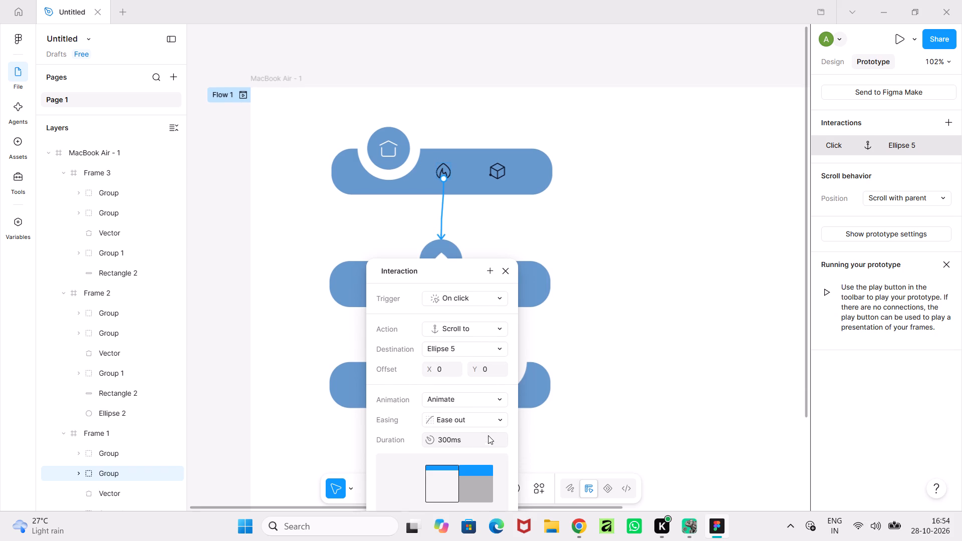
{"action": "left_click", "coordinate": [490, 422]}
{"action": "scroll", "coordinate": [490, 422], "scroll_direction": "down", "scroll_amount": 2}
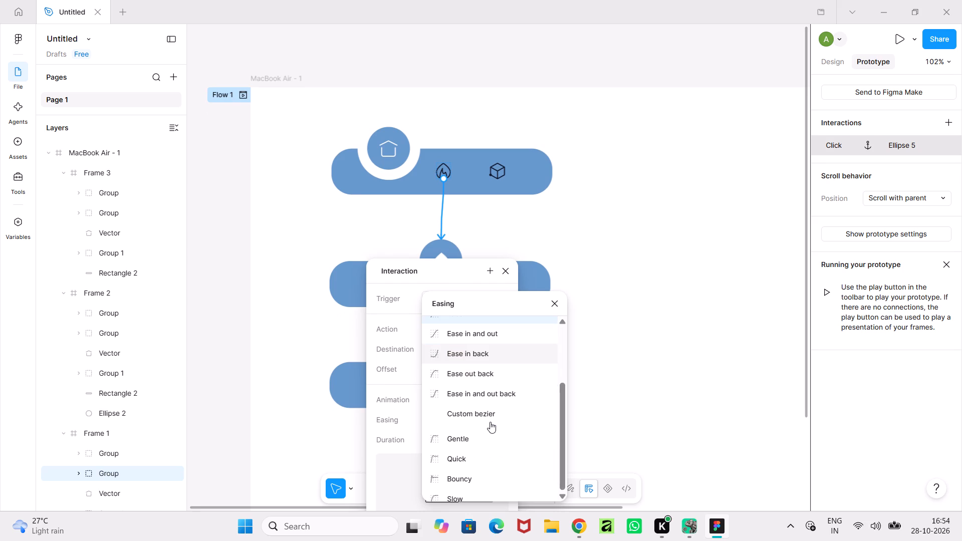
{"action": "scroll", "coordinate": [490, 422], "scroll_direction": "down", "scroll_amount": 1}
{"action": "scroll", "coordinate": [490, 422], "scroll_direction": "up", "scroll_amount": 1}
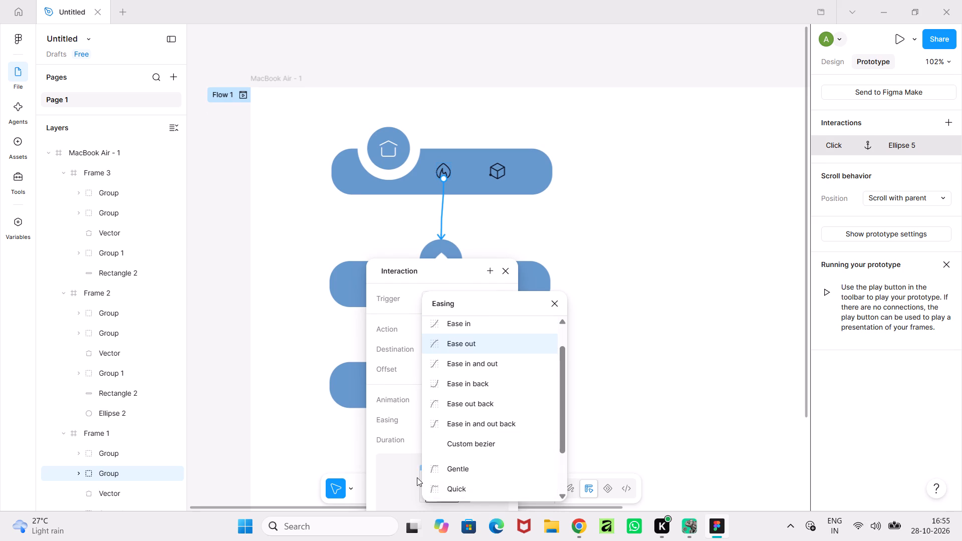
{"action": "left_click", "coordinate": [417, 477]}
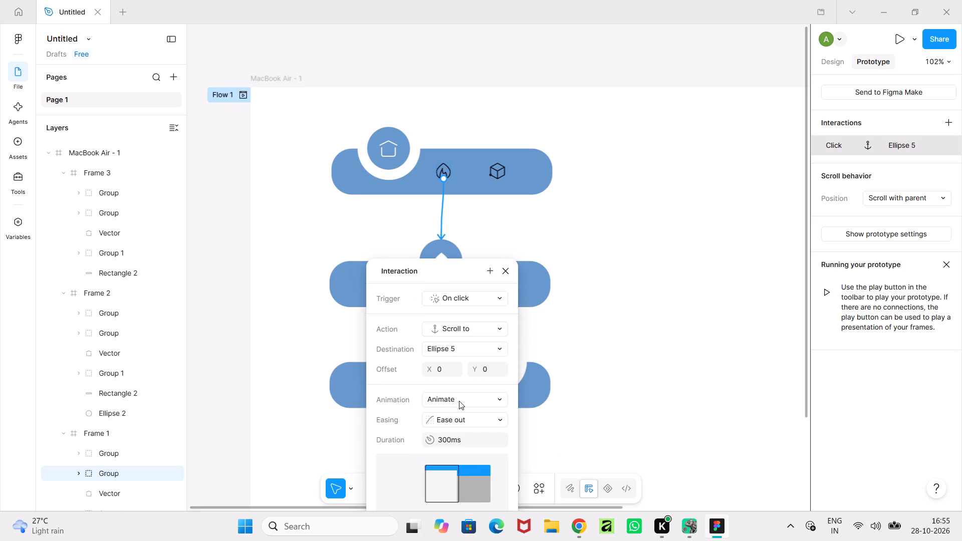
{"action": "left_click", "coordinate": [465, 416]}
{"action": "scroll", "coordinate": [465, 416], "scroll_direction": "up", "scroll_amount": 5}
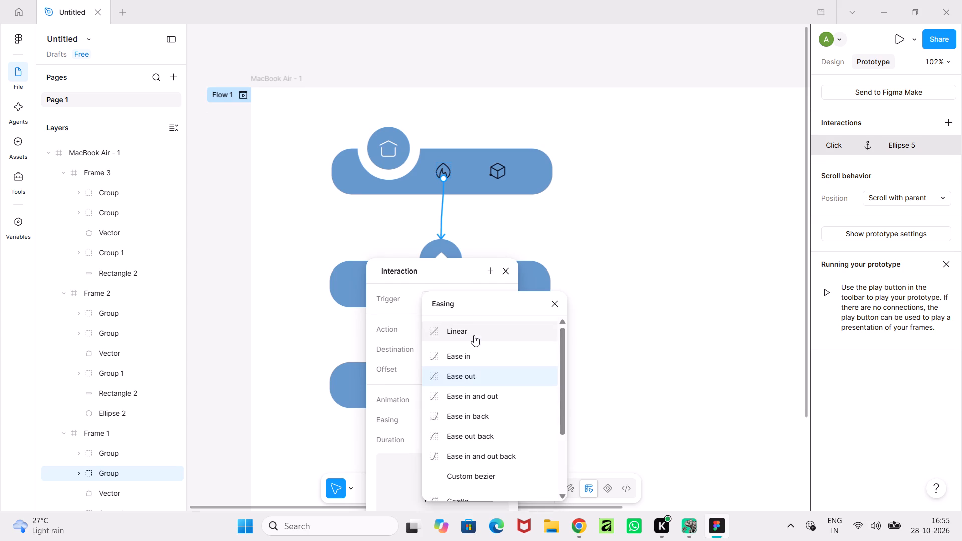
{"action": "left_click", "coordinate": [474, 335]}
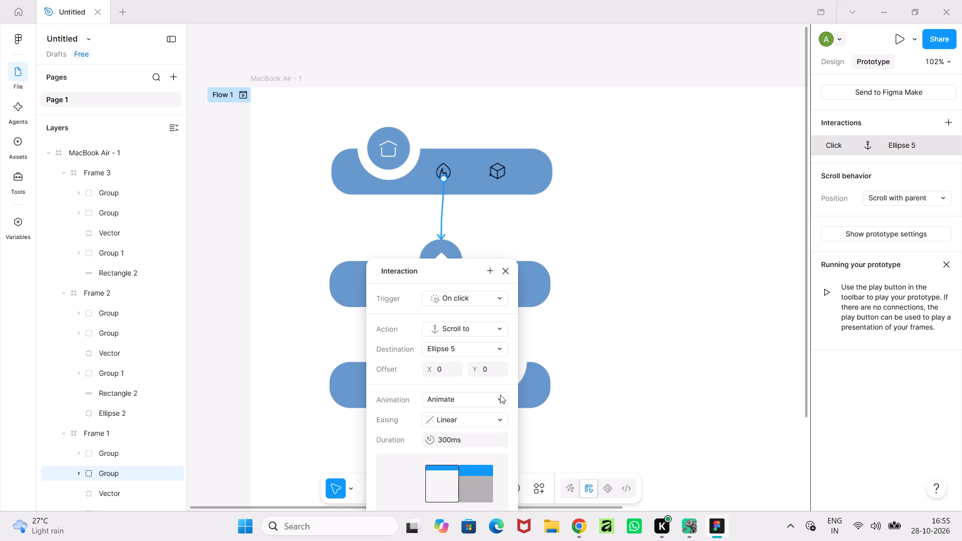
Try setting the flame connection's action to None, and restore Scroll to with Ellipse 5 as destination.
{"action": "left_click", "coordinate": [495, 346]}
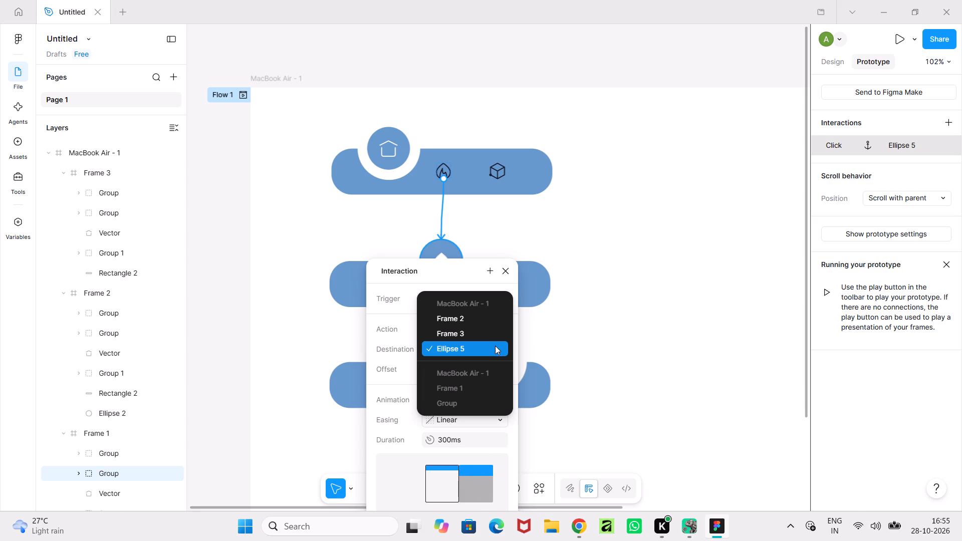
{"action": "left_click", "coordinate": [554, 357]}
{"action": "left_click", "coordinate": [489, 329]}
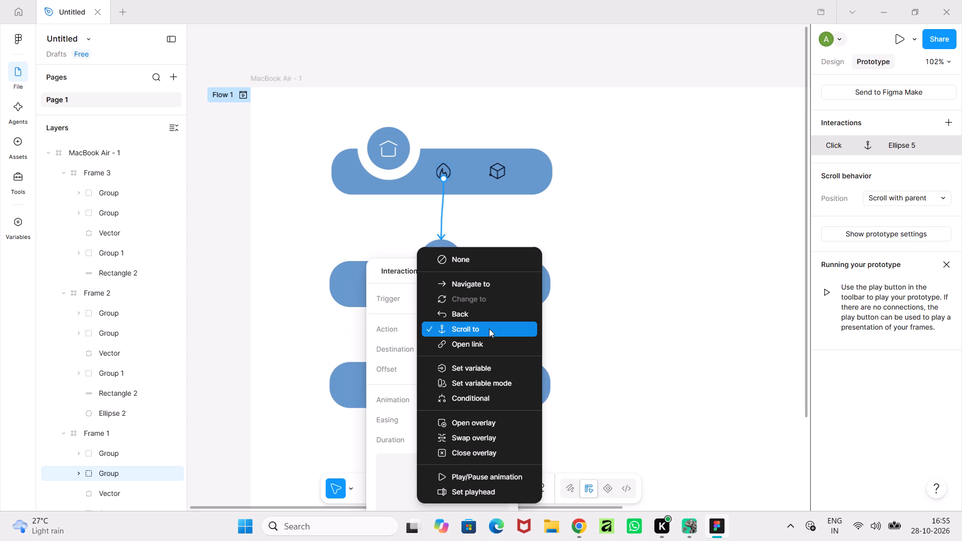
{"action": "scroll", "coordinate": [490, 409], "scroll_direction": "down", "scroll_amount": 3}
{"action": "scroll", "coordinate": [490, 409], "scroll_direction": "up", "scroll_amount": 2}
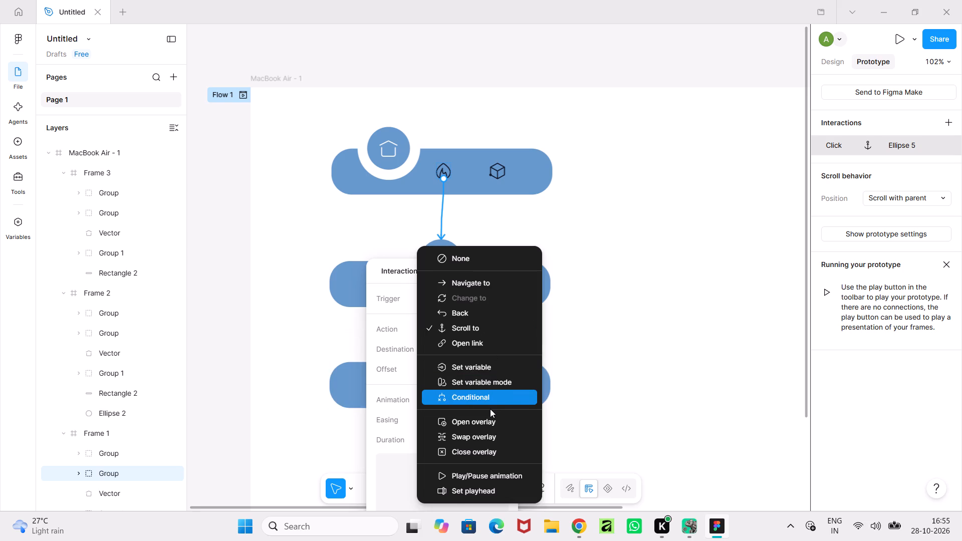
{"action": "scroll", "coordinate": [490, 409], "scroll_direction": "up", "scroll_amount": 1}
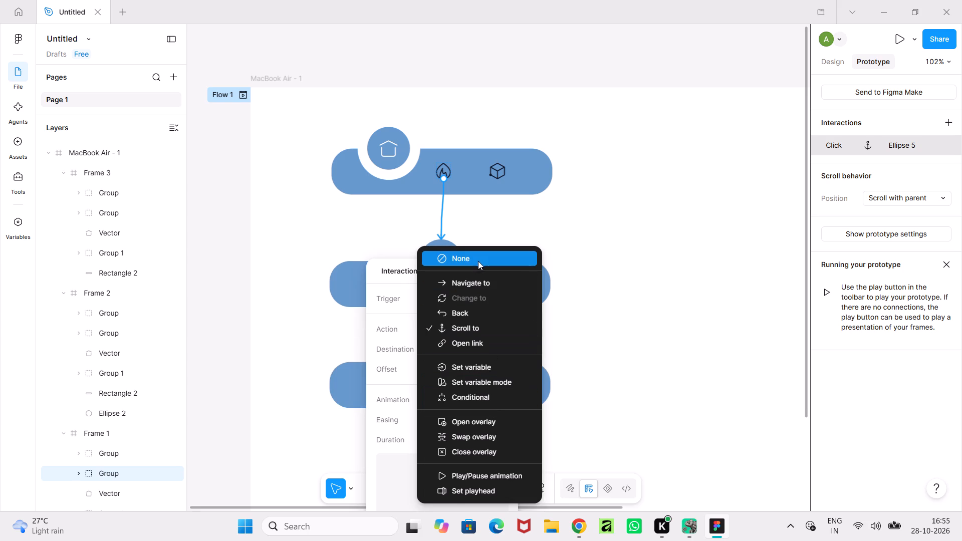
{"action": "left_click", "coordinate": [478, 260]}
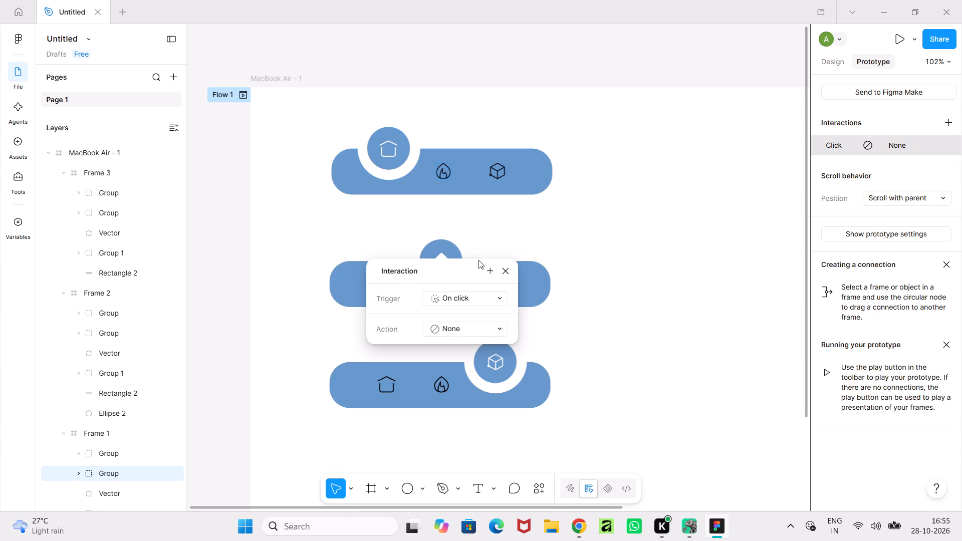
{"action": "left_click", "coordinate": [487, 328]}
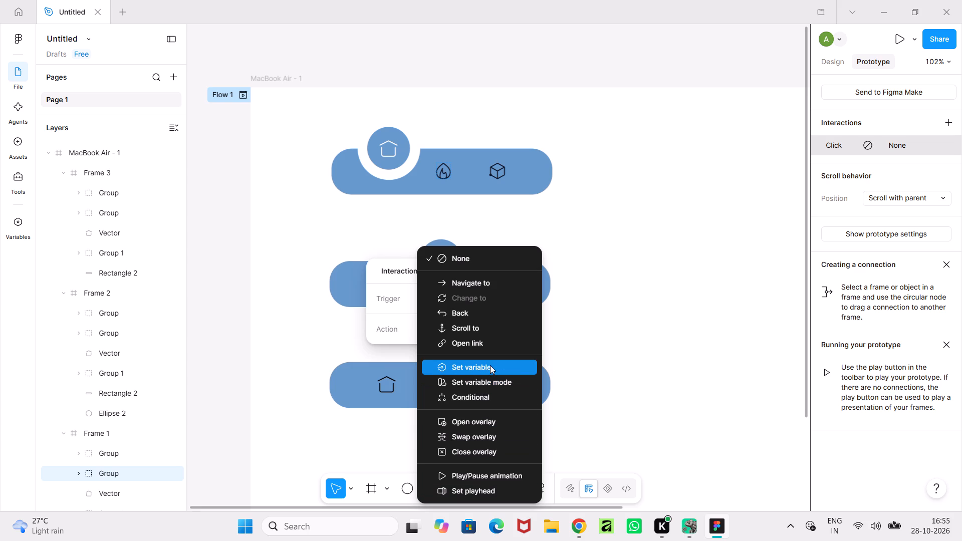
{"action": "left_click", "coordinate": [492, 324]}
Keep On click as the flame connection's trigger and close its interaction settings, leaving the easing as is.
{"action": "scroll", "coordinate": [559, 425], "scroll_direction": "down", "scroll_amount": 1}
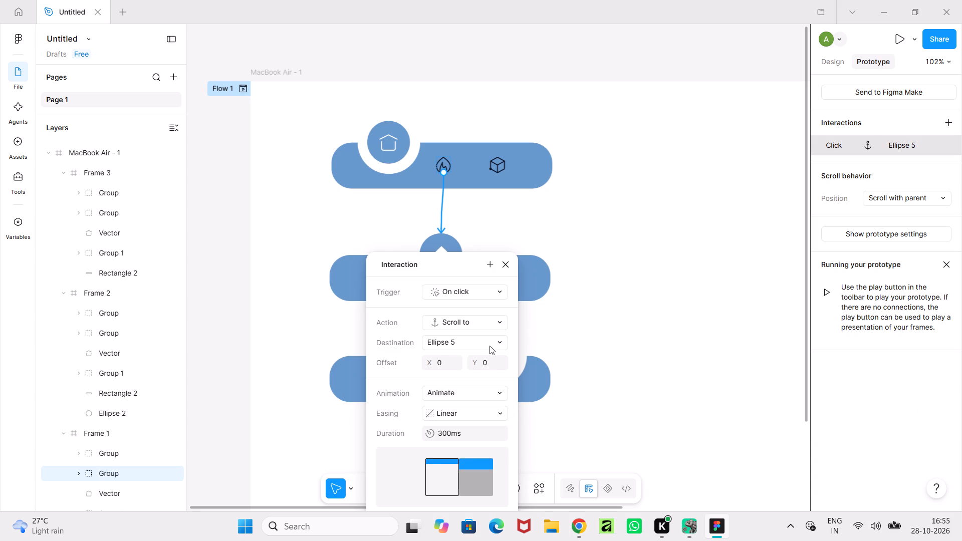
{"action": "left_click", "coordinate": [499, 293]}
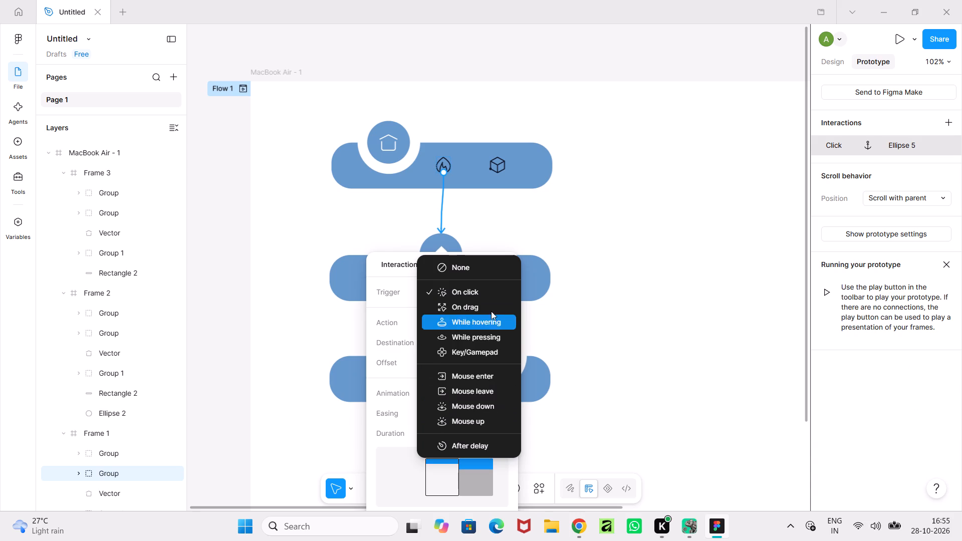
{"action": "left_click", "coordinate": [495, 295]}
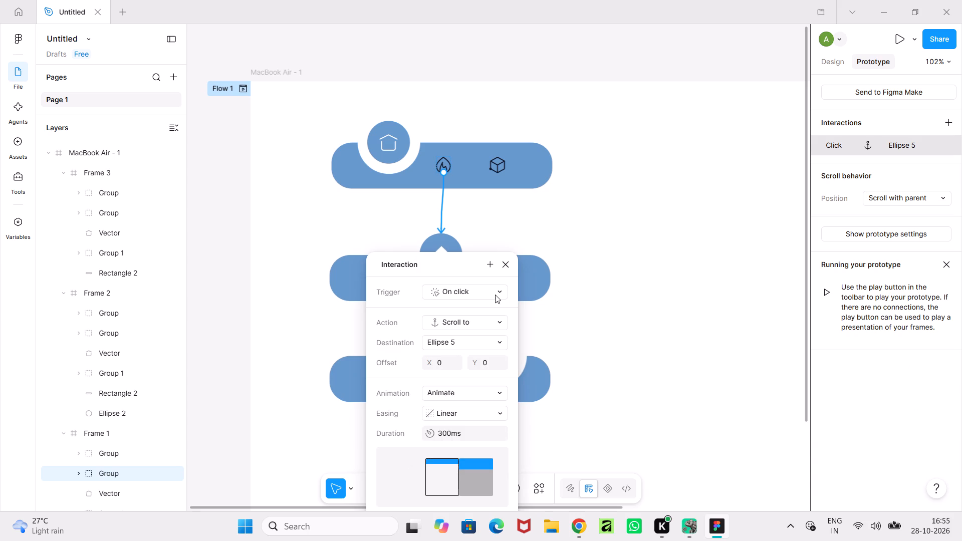
{"action": "left_click", "coordinate": [488, 410]}
{"action": "scroll", "coordinate": [499, 420], "scroll_direction": "down", "scroll_amount": 5}
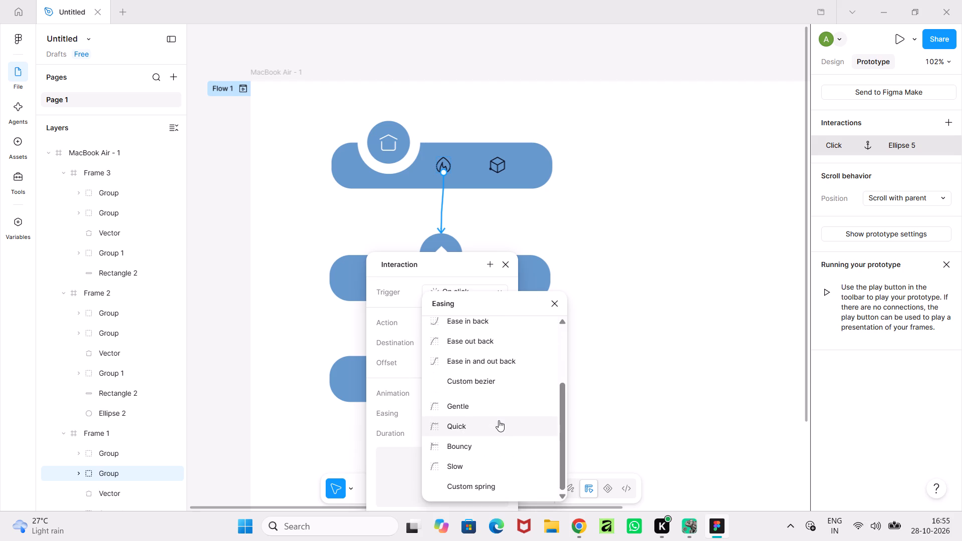
{"action": "scroll", "coordinate": [499, 420], "scroll_direction": "up", "scroll_amount": 1}
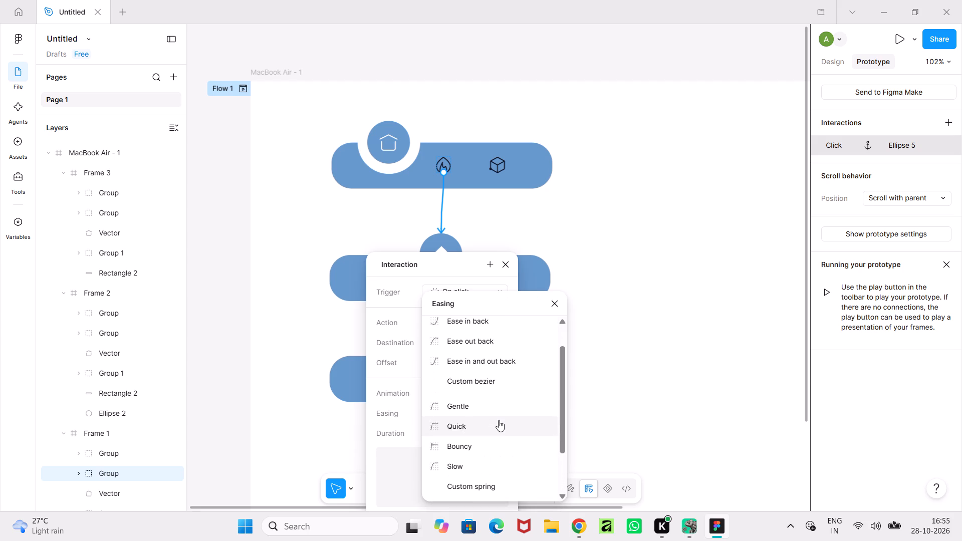
{"action": "left_click", "coordinate": [629, 412]}
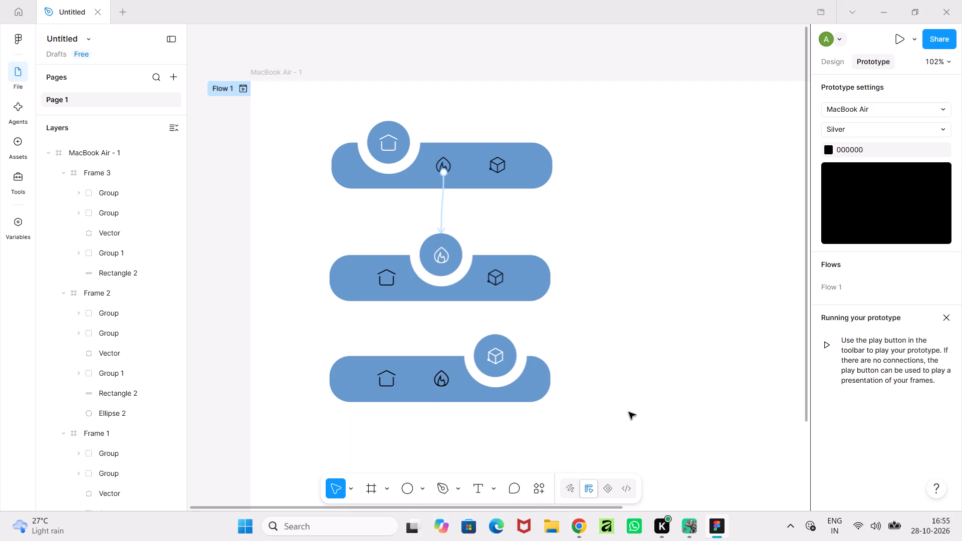
Connect the cube icon in the first bar to the blue cube circle in the third bar with an on-click Scroll to interaction.
{"action": "double_click", "coordinate": [494, 164]}
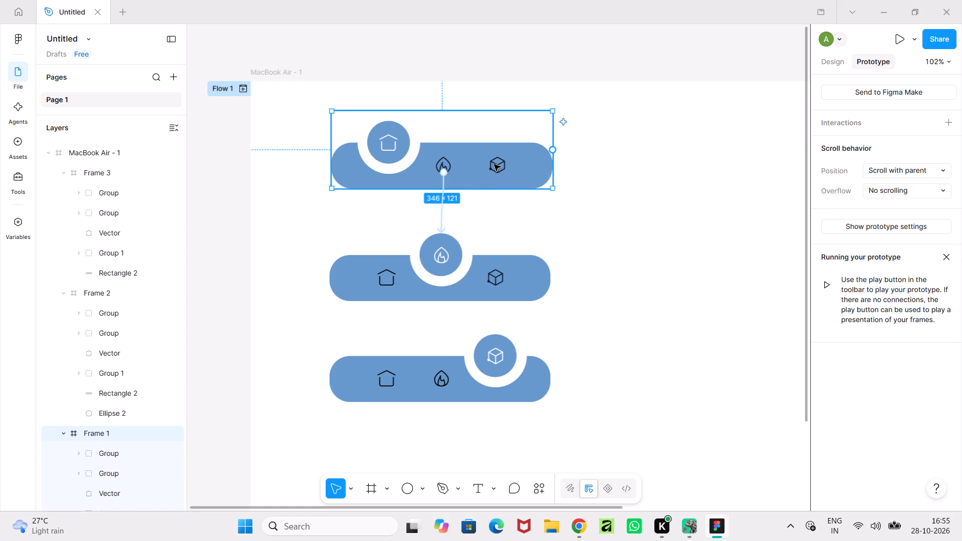
{"action": "left_click_drag", "start_coordinate": [506, 167], "coordinate": [512, 352]}
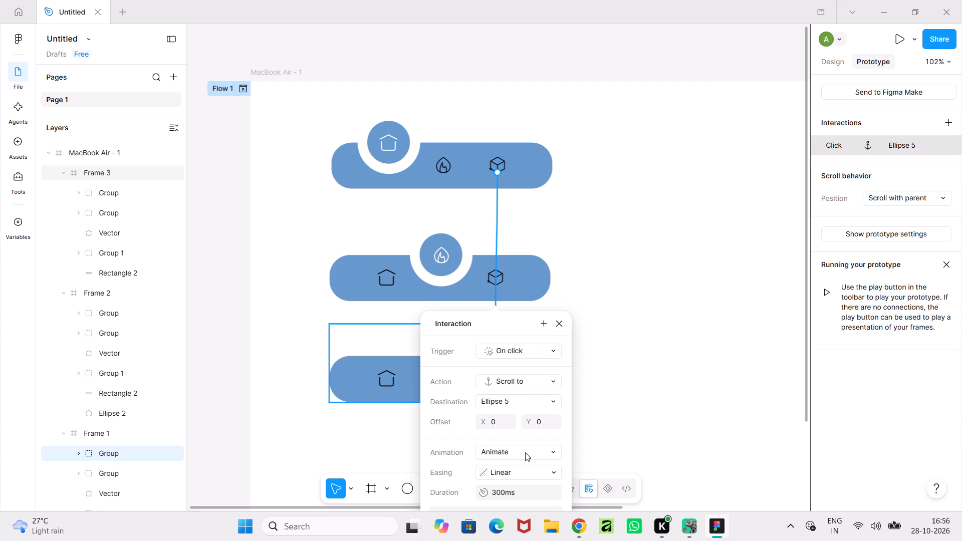
{"action": "left_click", "coordinate": [604, 443]}
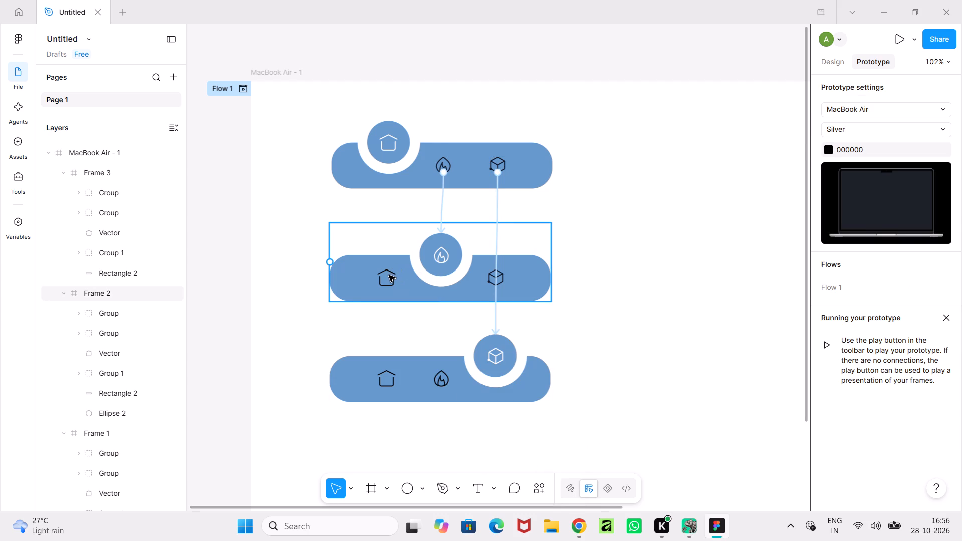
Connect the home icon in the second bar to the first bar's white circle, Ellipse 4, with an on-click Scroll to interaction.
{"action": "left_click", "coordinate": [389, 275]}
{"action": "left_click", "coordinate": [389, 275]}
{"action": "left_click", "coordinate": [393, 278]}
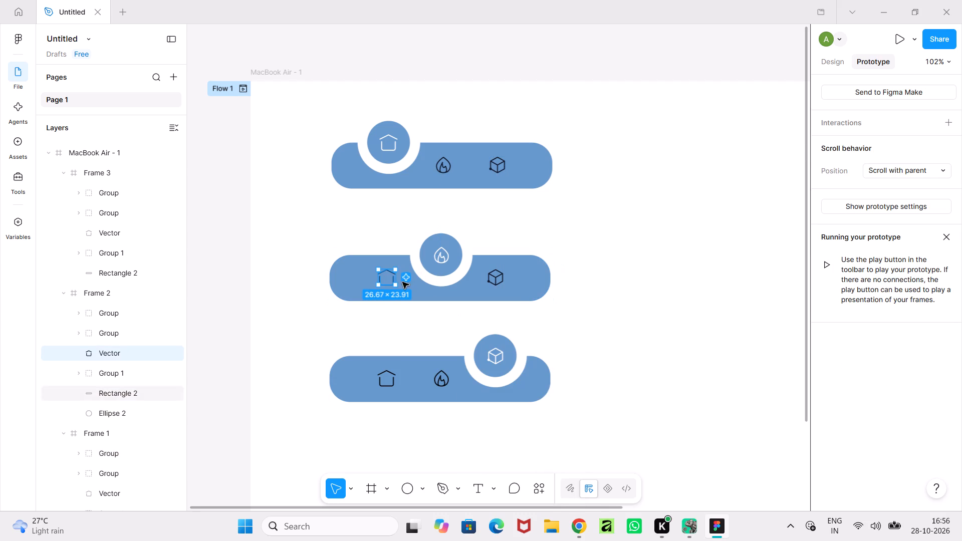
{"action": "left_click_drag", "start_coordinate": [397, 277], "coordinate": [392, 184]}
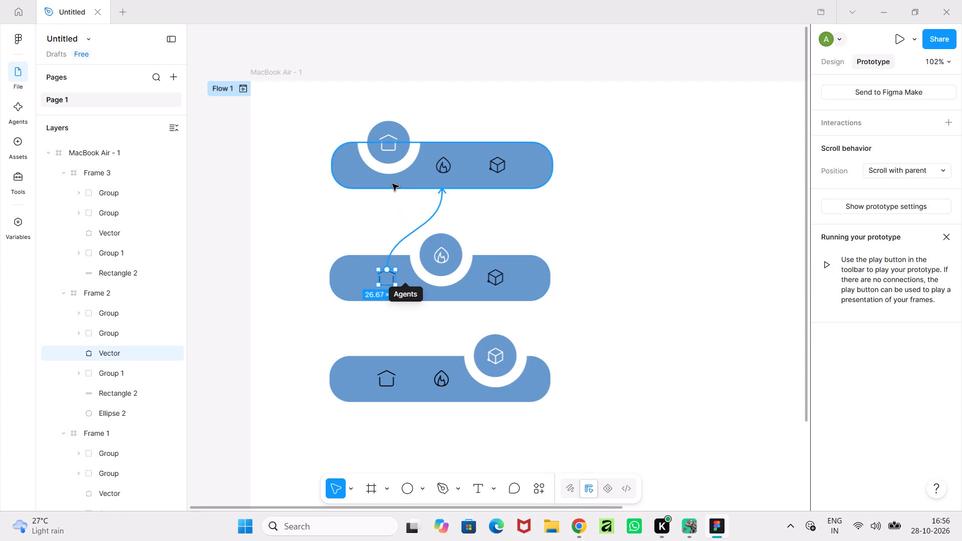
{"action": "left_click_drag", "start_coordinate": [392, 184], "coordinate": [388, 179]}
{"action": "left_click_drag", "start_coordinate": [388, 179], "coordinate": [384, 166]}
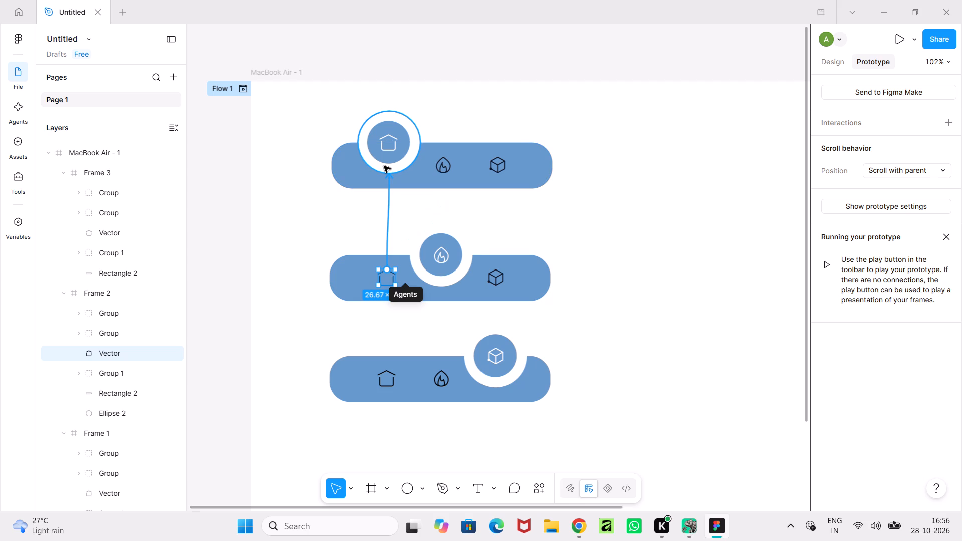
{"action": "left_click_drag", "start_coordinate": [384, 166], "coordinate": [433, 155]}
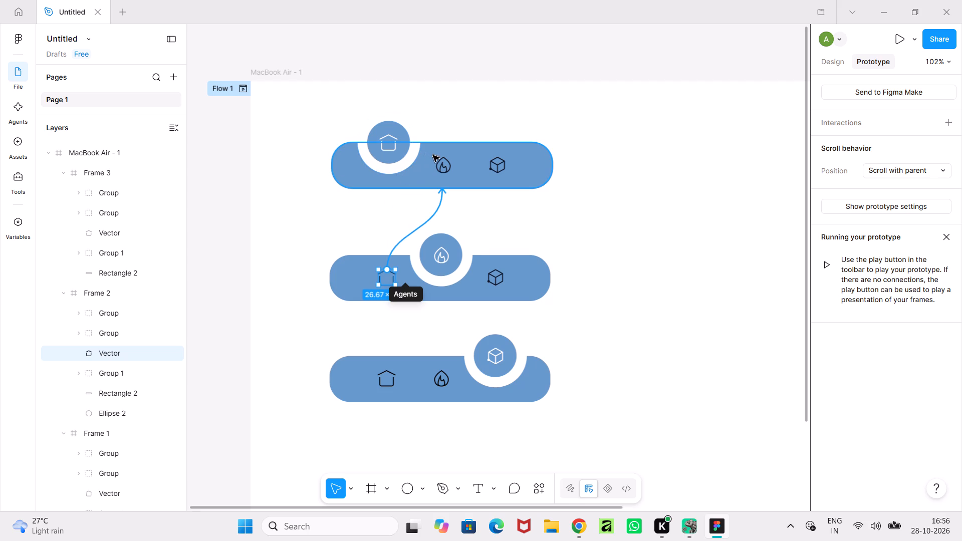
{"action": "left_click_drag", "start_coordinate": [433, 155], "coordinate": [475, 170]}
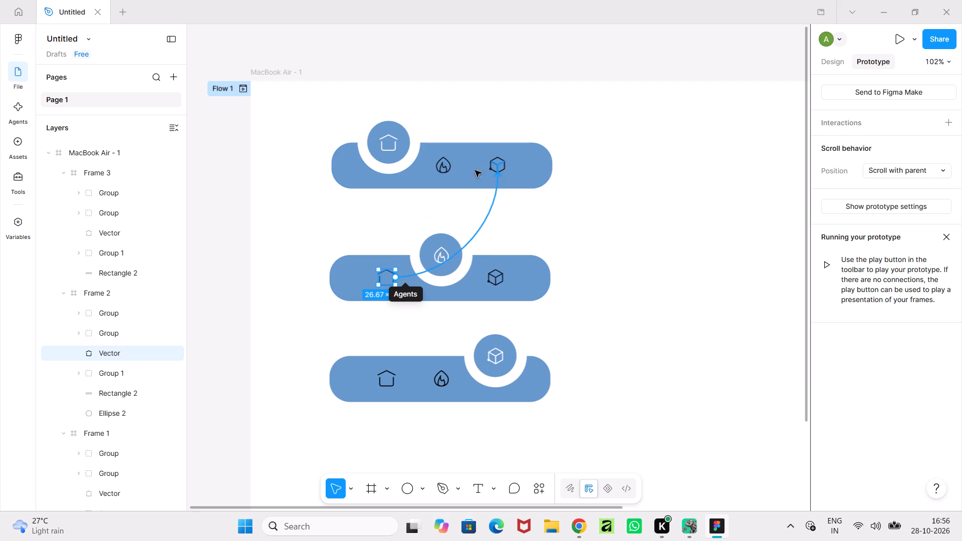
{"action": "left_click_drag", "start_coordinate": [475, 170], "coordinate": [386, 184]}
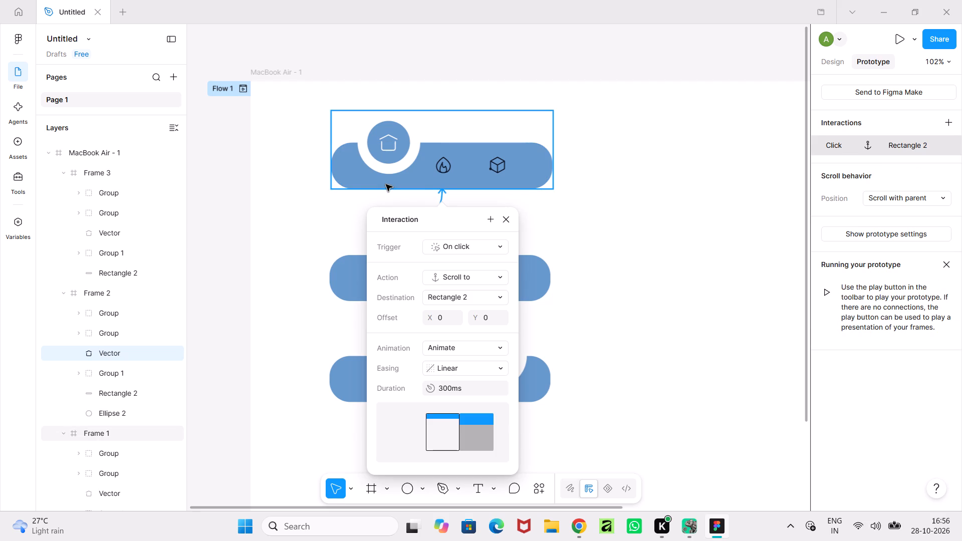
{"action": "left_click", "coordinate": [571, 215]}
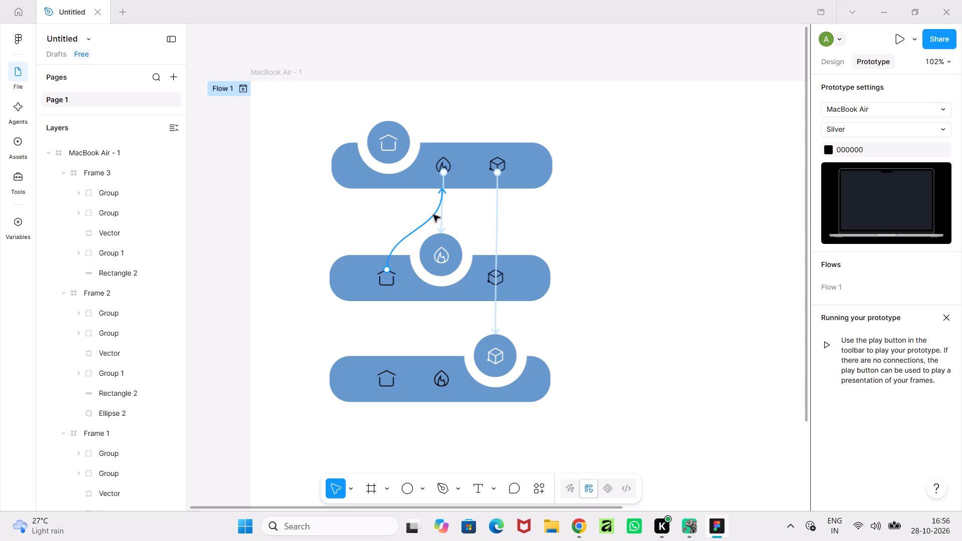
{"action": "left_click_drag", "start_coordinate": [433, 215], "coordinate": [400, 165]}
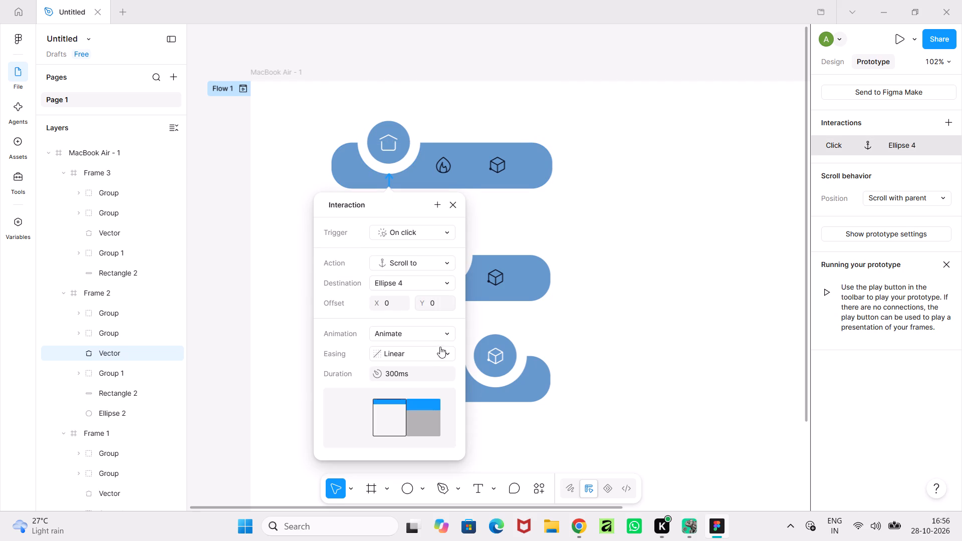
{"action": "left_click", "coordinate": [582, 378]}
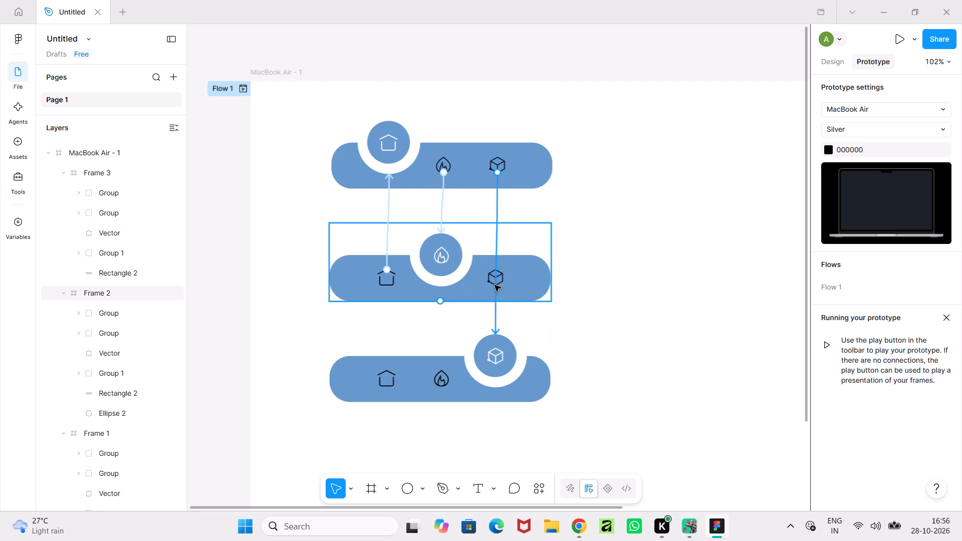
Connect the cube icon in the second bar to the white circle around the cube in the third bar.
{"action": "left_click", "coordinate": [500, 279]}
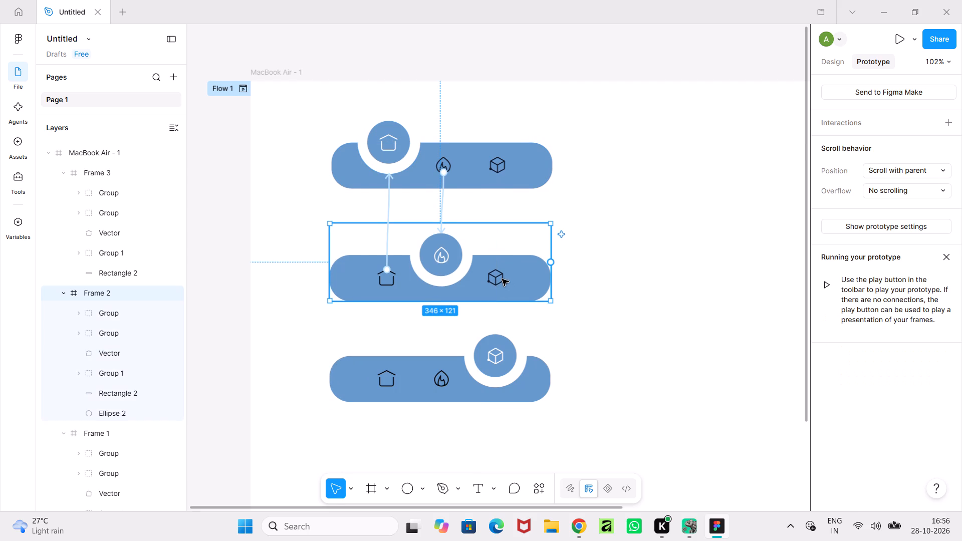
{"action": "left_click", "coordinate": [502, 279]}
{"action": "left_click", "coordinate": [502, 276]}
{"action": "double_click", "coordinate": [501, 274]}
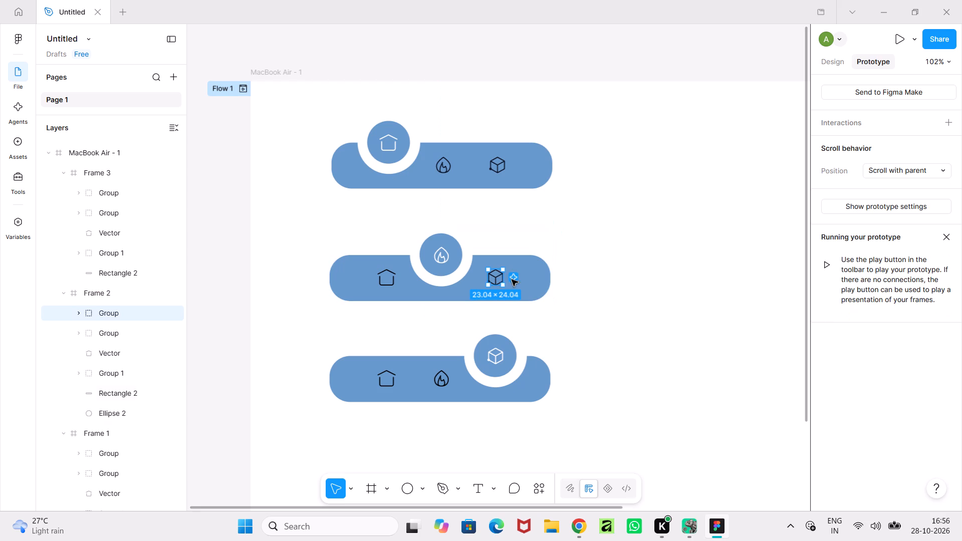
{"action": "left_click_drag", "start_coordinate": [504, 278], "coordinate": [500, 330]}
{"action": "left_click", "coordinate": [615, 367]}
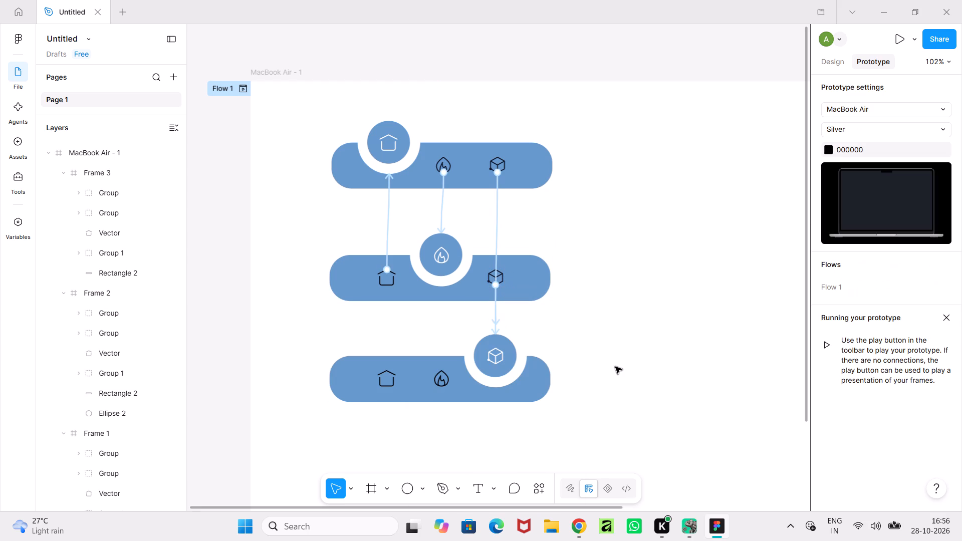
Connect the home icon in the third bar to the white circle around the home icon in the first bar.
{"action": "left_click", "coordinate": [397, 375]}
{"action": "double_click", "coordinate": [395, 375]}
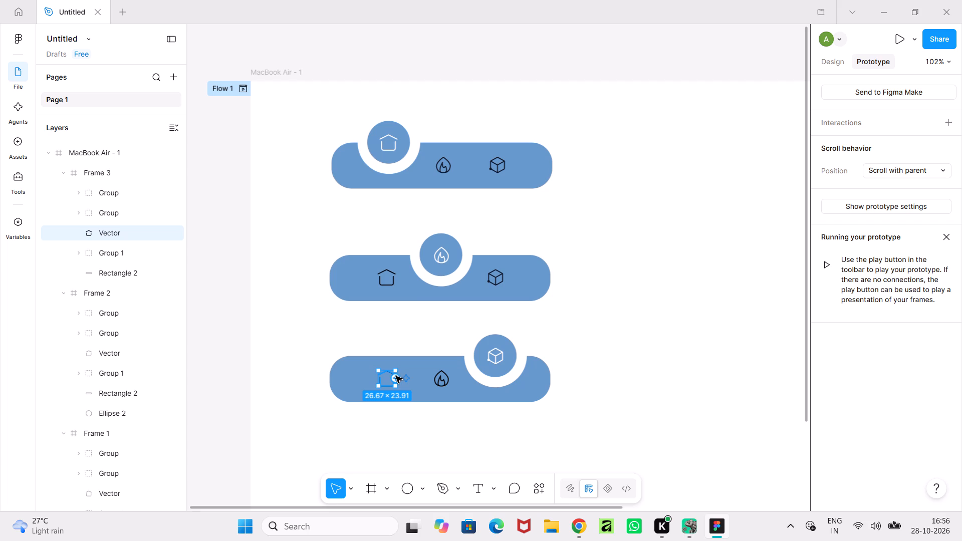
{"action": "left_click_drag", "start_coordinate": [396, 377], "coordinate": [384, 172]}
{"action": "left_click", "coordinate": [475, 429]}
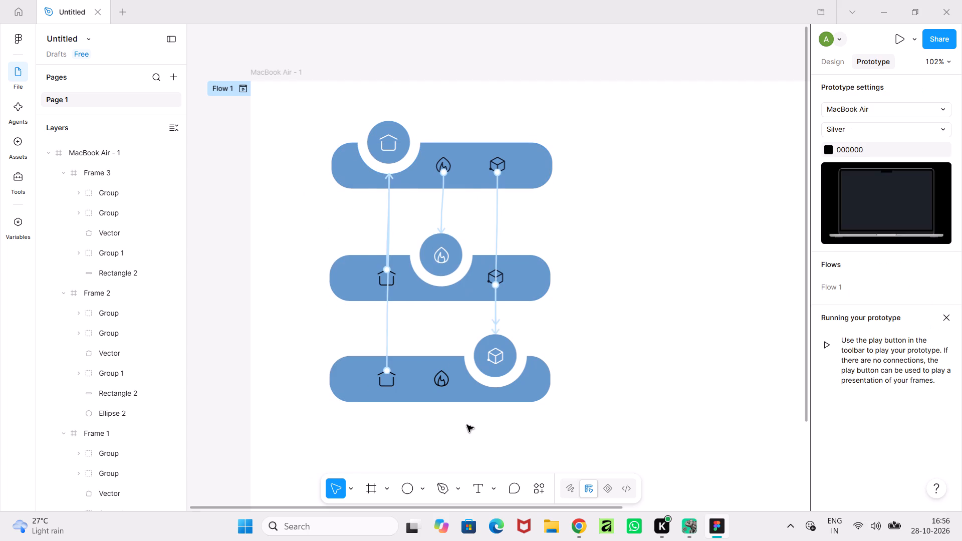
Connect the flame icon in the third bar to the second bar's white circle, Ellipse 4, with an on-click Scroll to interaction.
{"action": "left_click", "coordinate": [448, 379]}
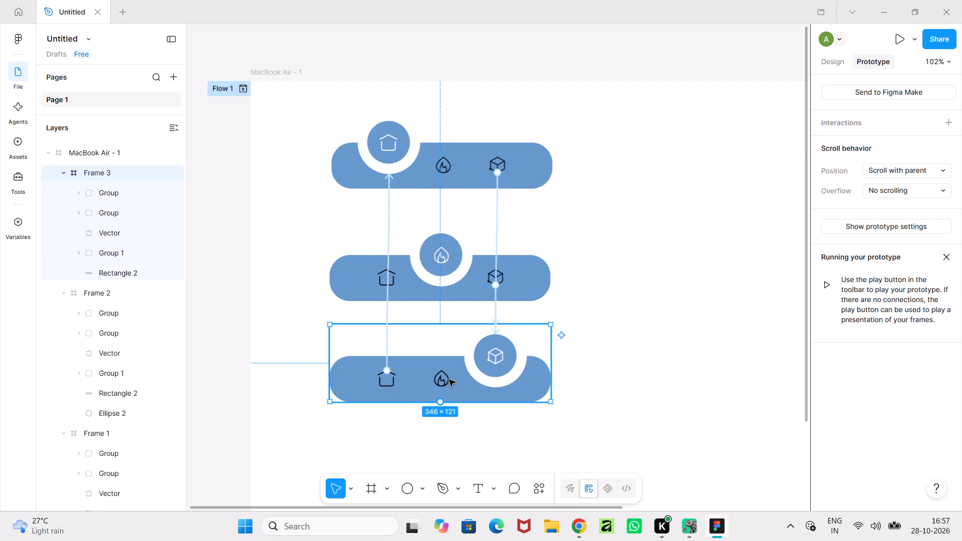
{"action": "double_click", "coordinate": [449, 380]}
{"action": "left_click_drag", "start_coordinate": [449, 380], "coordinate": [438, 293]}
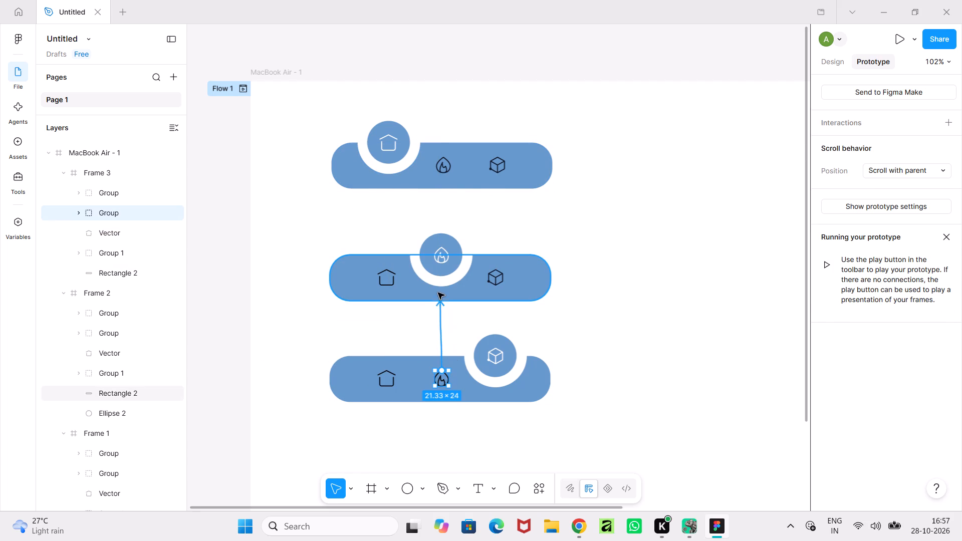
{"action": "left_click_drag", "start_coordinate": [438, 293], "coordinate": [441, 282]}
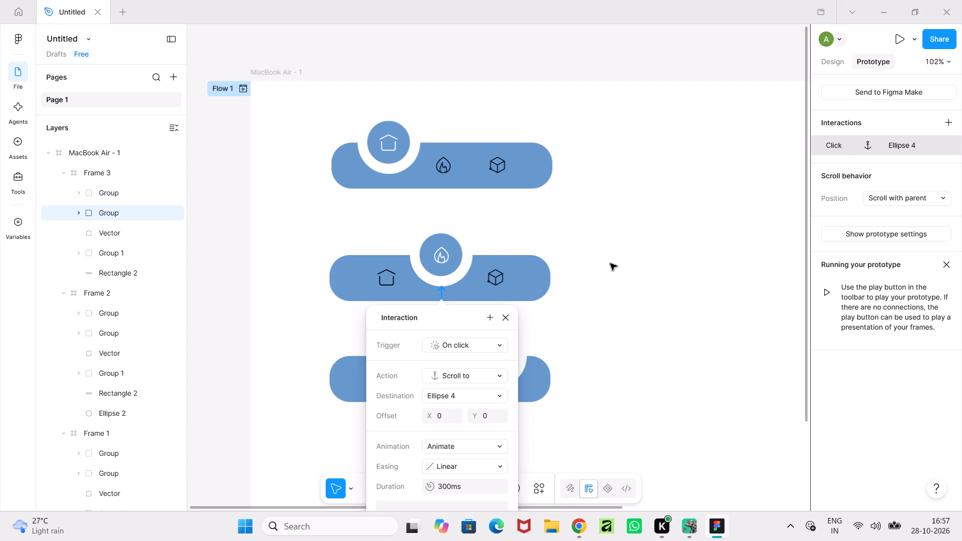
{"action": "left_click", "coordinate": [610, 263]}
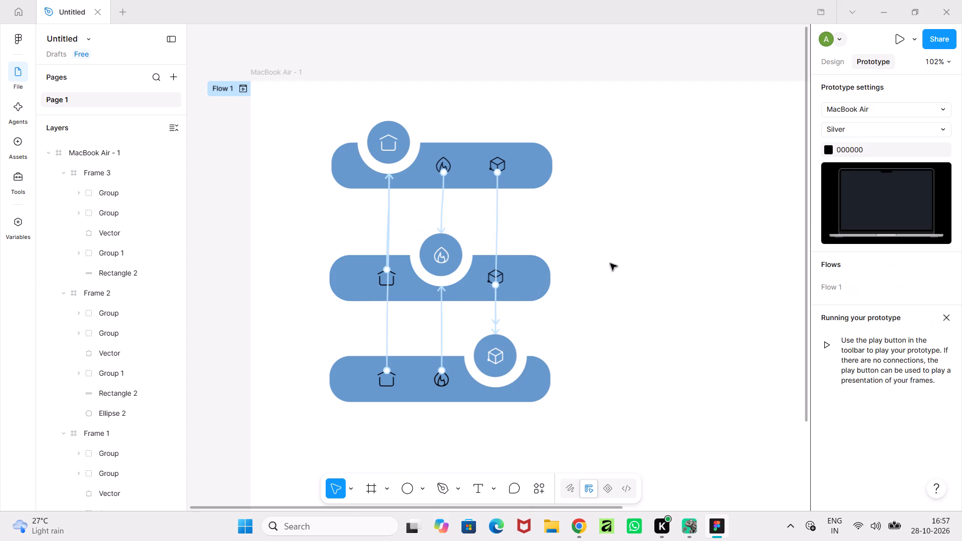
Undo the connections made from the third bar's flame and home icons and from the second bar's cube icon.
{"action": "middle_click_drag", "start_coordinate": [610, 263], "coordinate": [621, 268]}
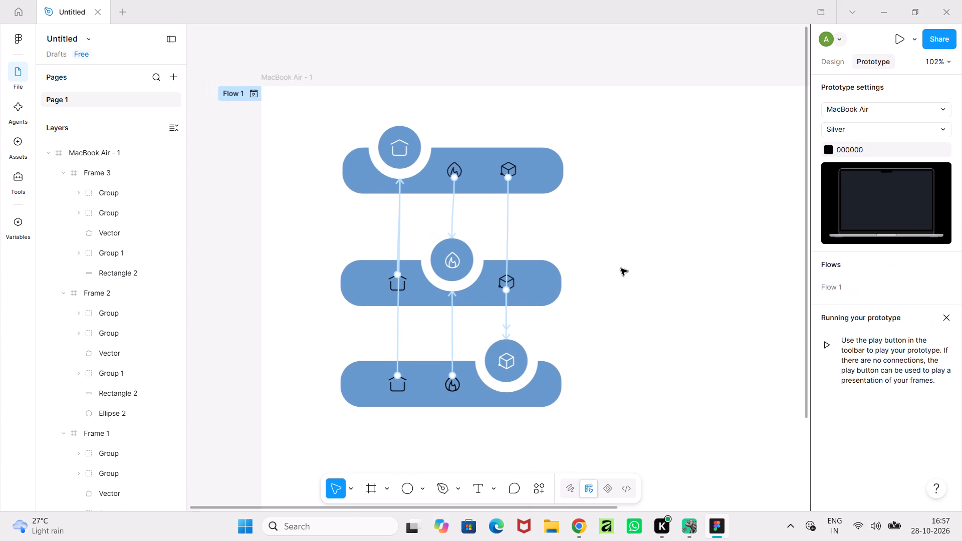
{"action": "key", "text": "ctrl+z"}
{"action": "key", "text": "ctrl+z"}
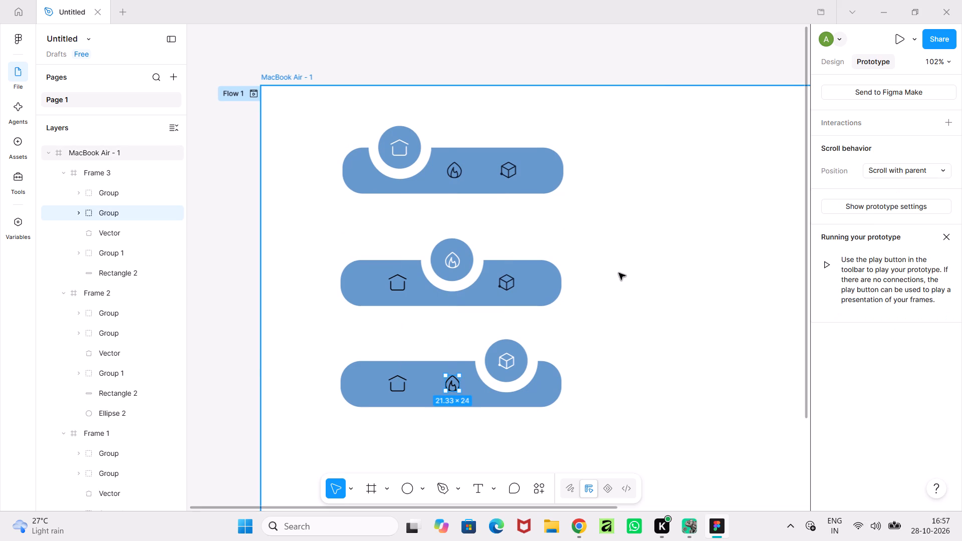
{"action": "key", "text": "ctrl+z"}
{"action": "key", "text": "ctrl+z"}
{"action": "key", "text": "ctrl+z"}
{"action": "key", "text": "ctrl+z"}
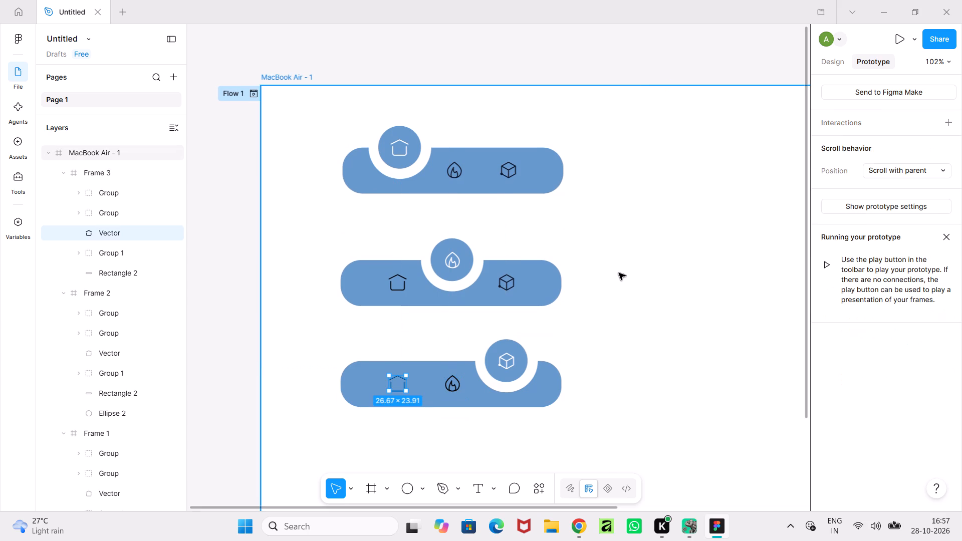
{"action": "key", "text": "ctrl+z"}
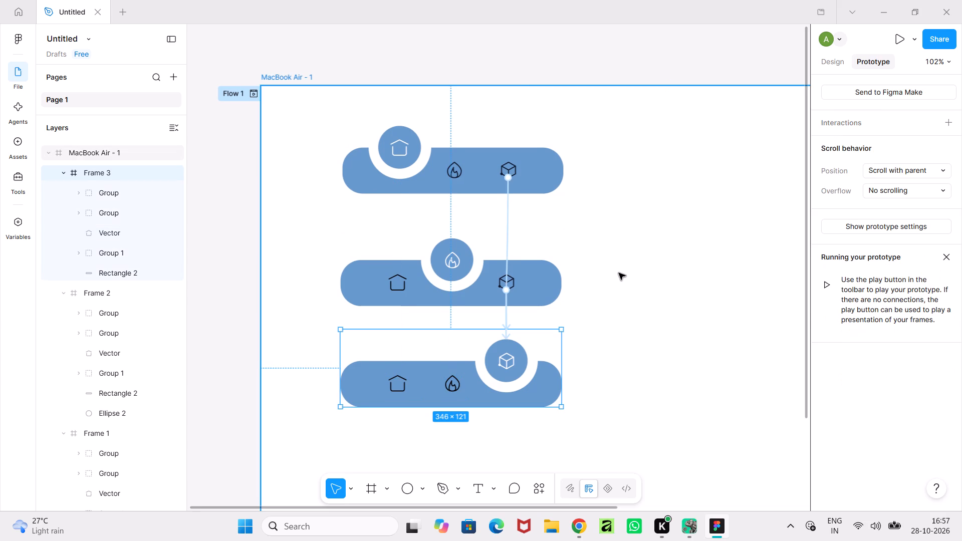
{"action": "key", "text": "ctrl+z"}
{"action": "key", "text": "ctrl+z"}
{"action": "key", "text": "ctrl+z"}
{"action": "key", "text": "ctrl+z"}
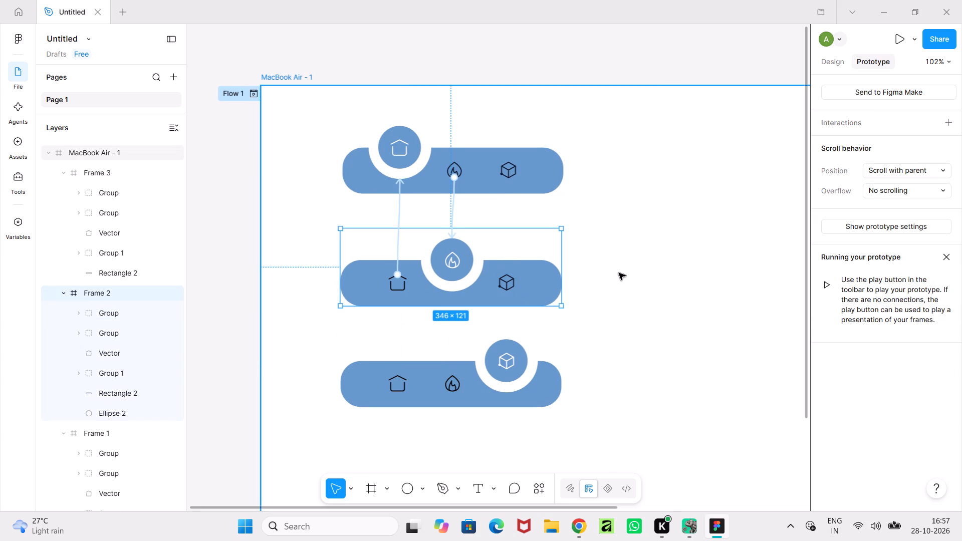
Delete the remaining connections from the first bar's flame and cube icons and the second bar's home icon.
{"action": "left_click", "coordinate": [454, 212]}
{"action": "key", "text": "Delete"}
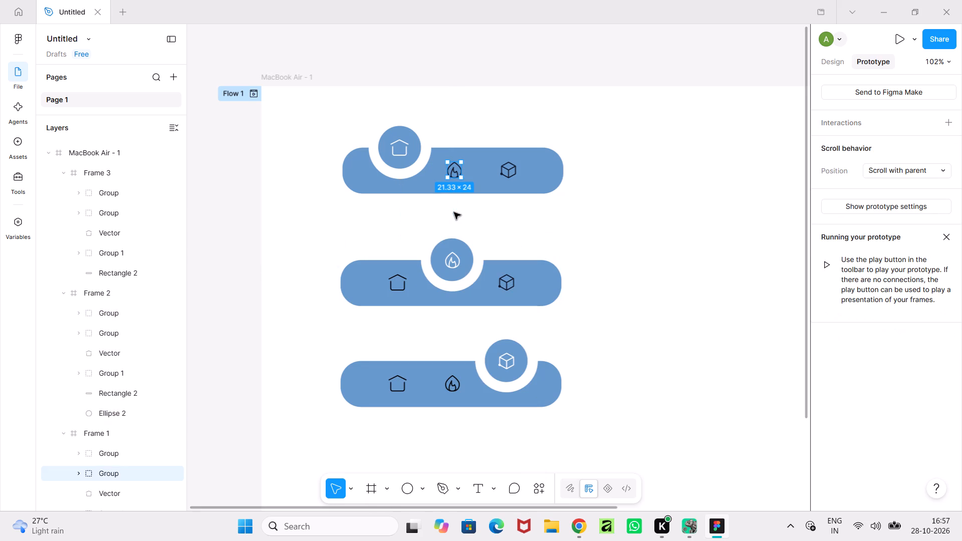
{"action": "left_click_drag", "start_coordinate": [381, 217], "coordinate": [407, 226]}
{"action": "key", "text": "Delete"}
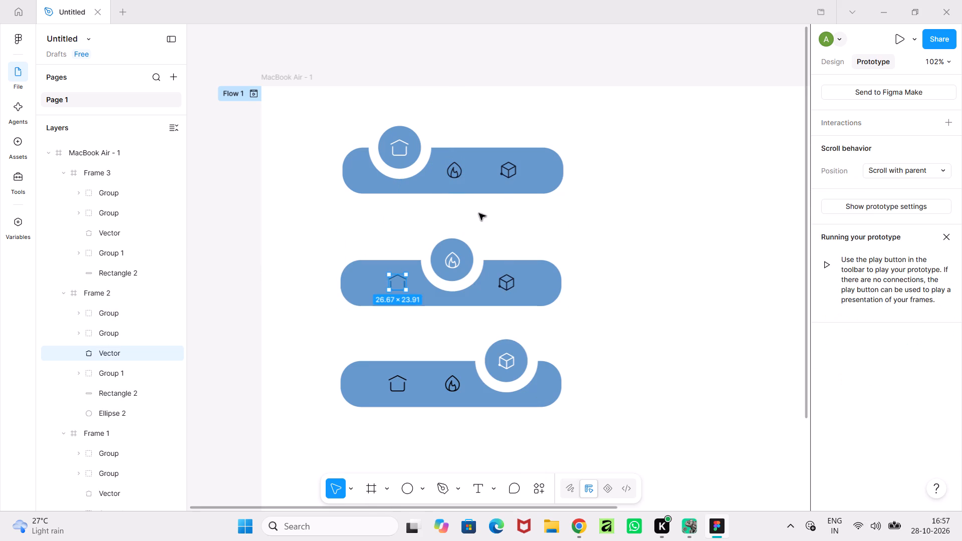
{"action": "left_click_drag", "start_coordinate": [478, 213], "coordinate": [535, 239]}
{"action": "key", "text": "Delete"}
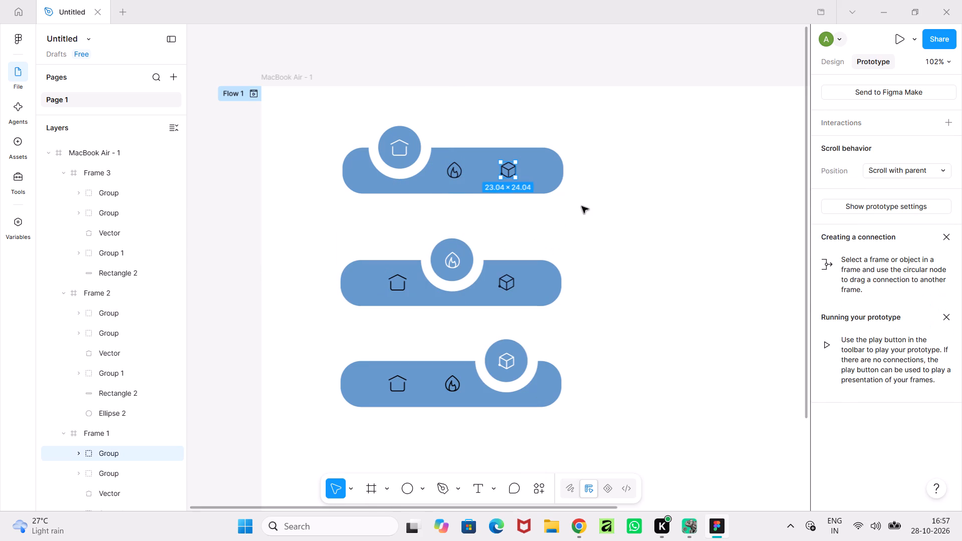
Connect the flame icon in the first bar to Frame 2 with an on-click Scroll to interaction, Animate, Linear, 300ms.
{"action": "left_click", "coordinate": [582, 206]}
{"action": "double_click", "coordinate": [460, 176]}
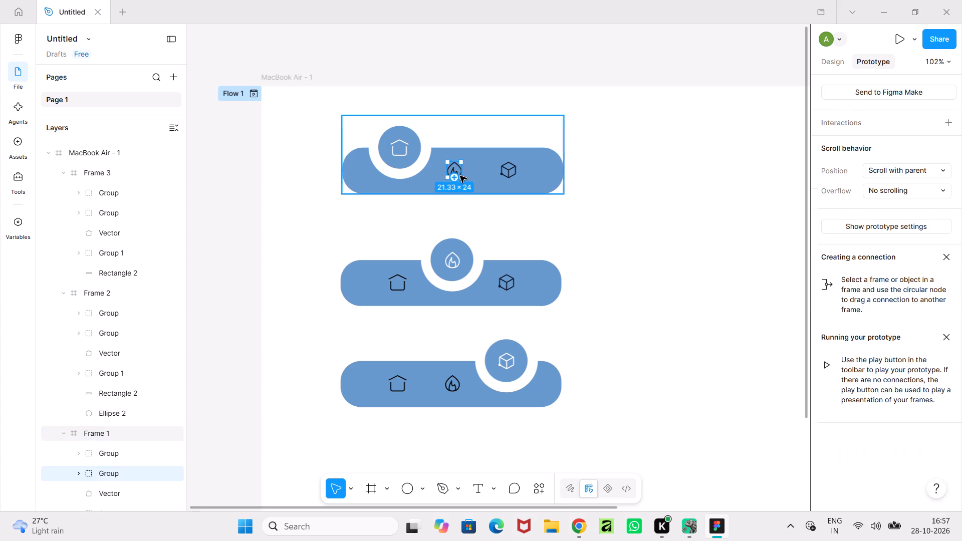
{"action": "left_click_drag", "start_coordinate": [462, 169], "coordinate": [509, 234]}
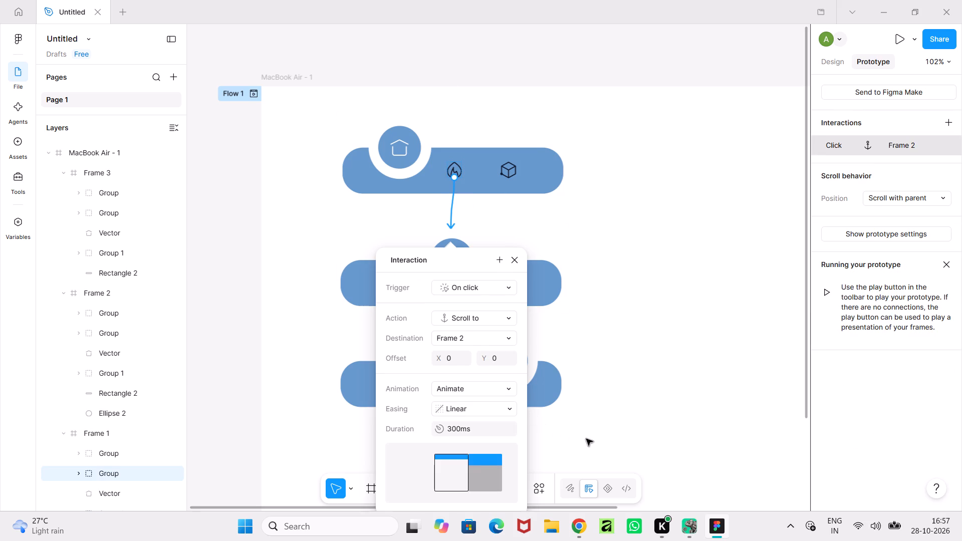
{"action": "left_click", "coordinate": [586, 438]}
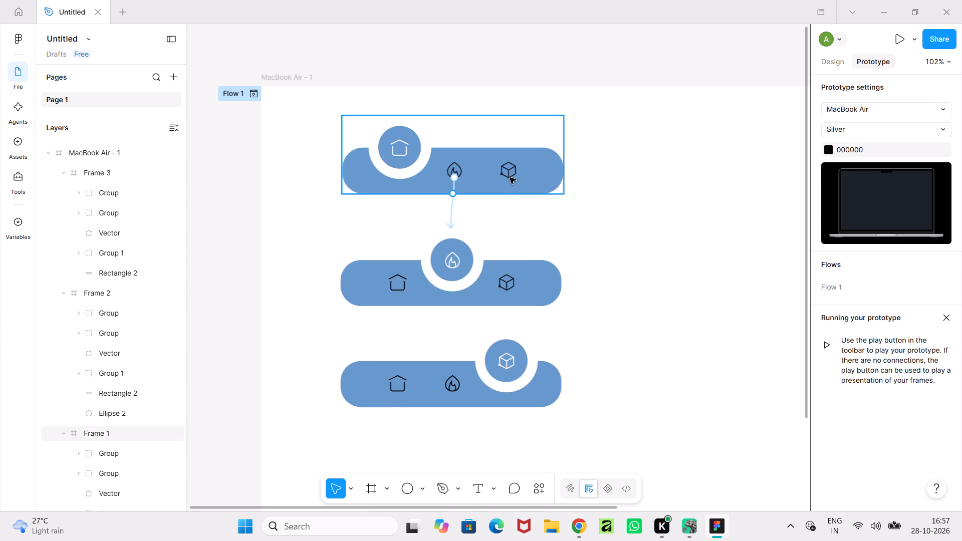
Connect the cube icon in the first bar to Frame 3 with an on-click Scroll to interaction, Animate, Linear, 300ms.
{"action": "double_click", "coordinate": [510, 177]}
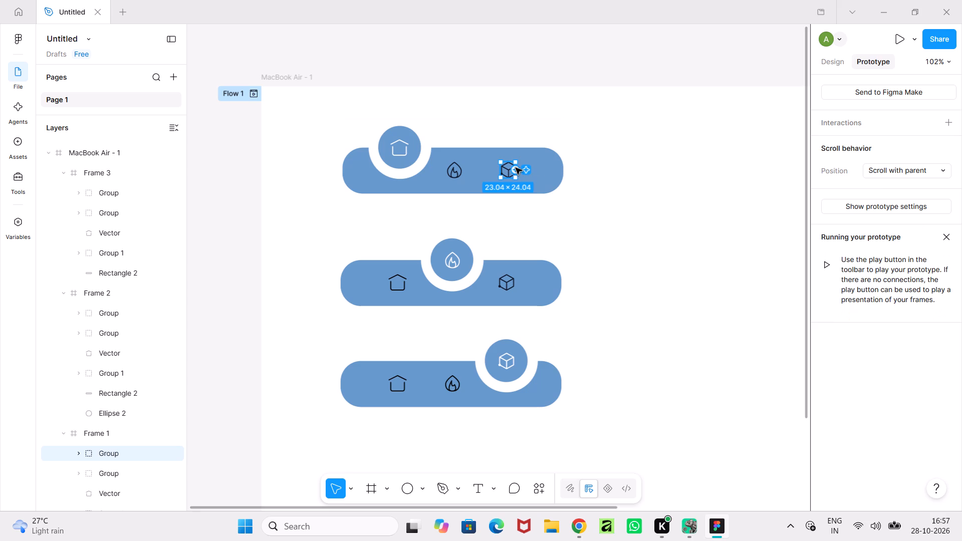
{"action": "left_click_drag", "start_coordinate": [516, 168], "coordinate": [543, 349]}
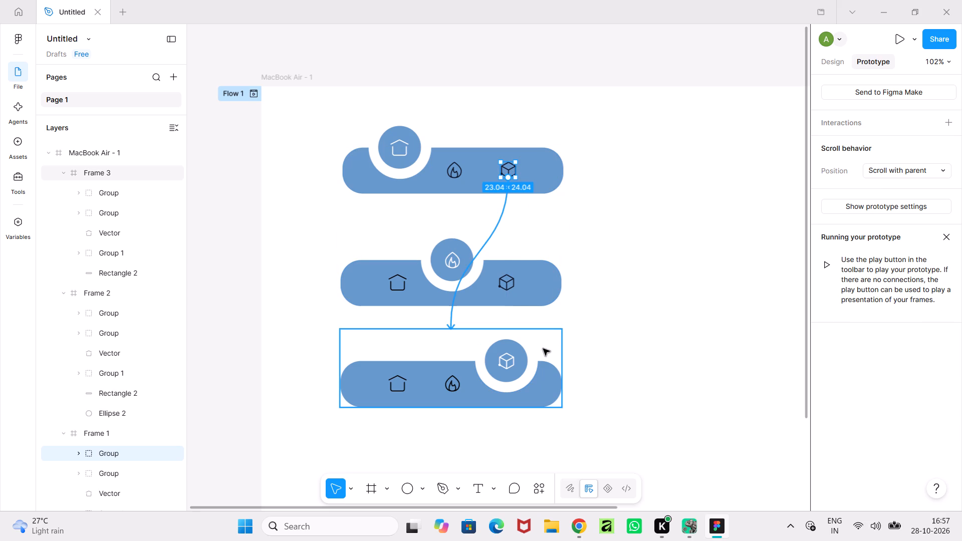
{"action": "left_click_drag", "start_coordinate": [543, 349], "coordinate": [543, 349]}
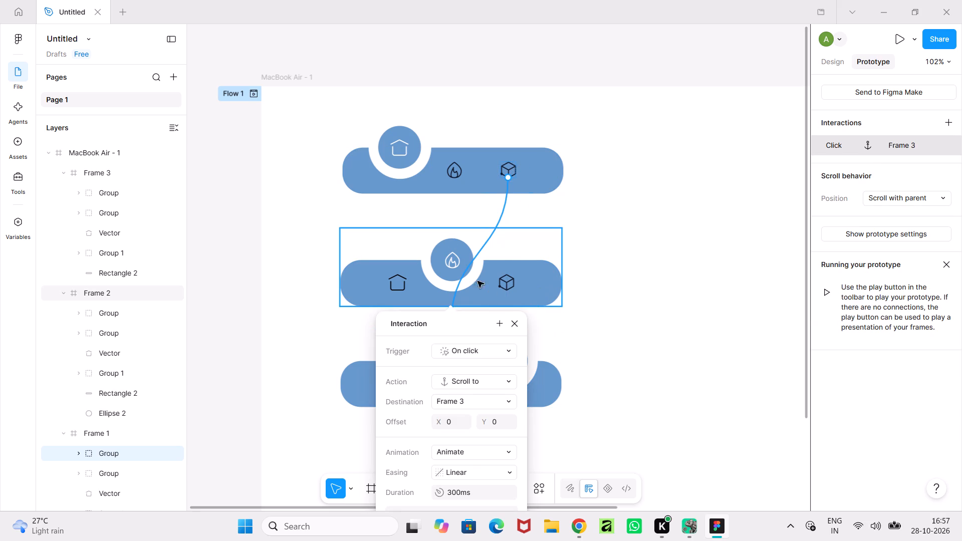
Connect the home icon in the second bar to the first bar's Rectangle 2 with on-click Scroll to, Animate, Linear, 300ms.
{"action": "left_click", "coordinate": [404, 284]}
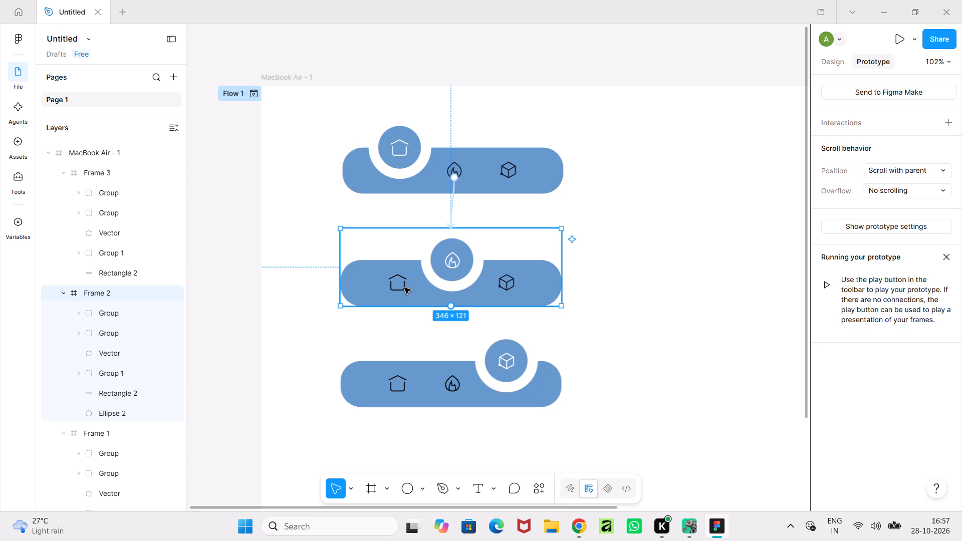
{"action": "double_click", "coordinate": [404, 288]}
{"action": "left_click_drag", "start_coordinate": [406, 283], "coordinate": [400, 270]}
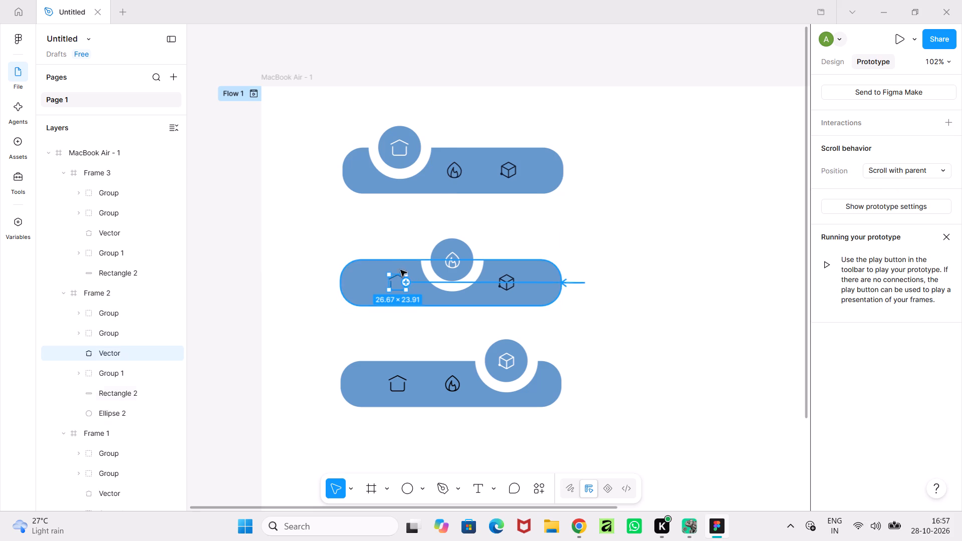
{"action": "left_click_drag", "start_coordinate": [400, 270], "coordinate": [343, 188]}
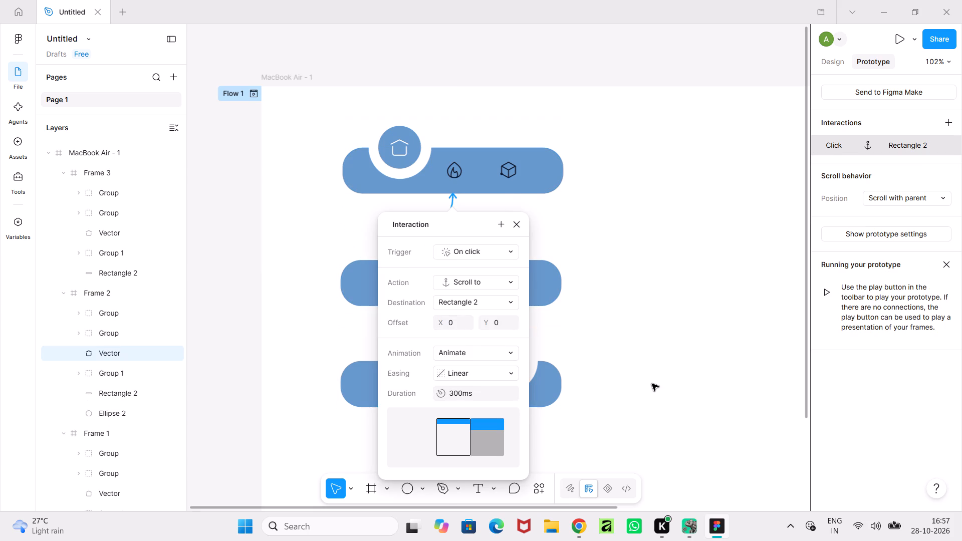
{"action": "left_click", "coordinate": [652, 384]}
Connect the cube icon in the second bar to the blue rectangle of the third bar.
{"action": "left_click", "coordinate": [505, 283]}
{"action": "double_click", "coordinate": [507, 282]}
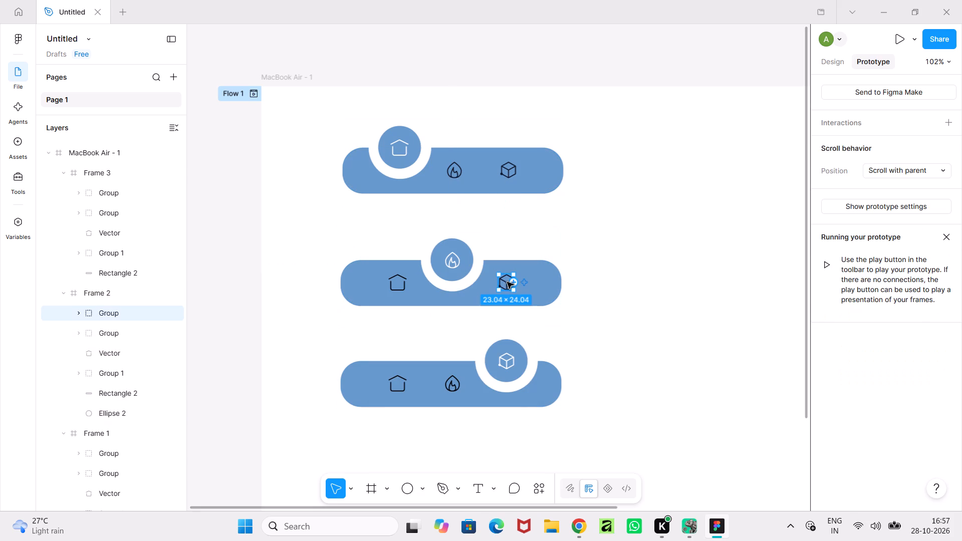
{"action": "left_click_drag", "start_coordinate": [513, 283], "coordinate": [571, 376]}
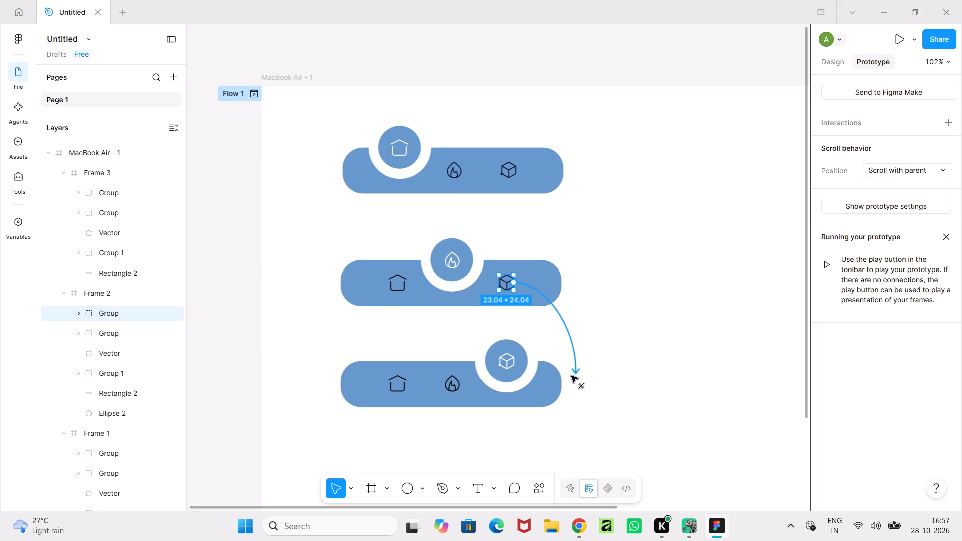
{"action": "left_click_drag", "start_coordinate": [571, 376], "coordinate": [557, 377]}
{"action": "left_click", "coordinate": [596, 290]}
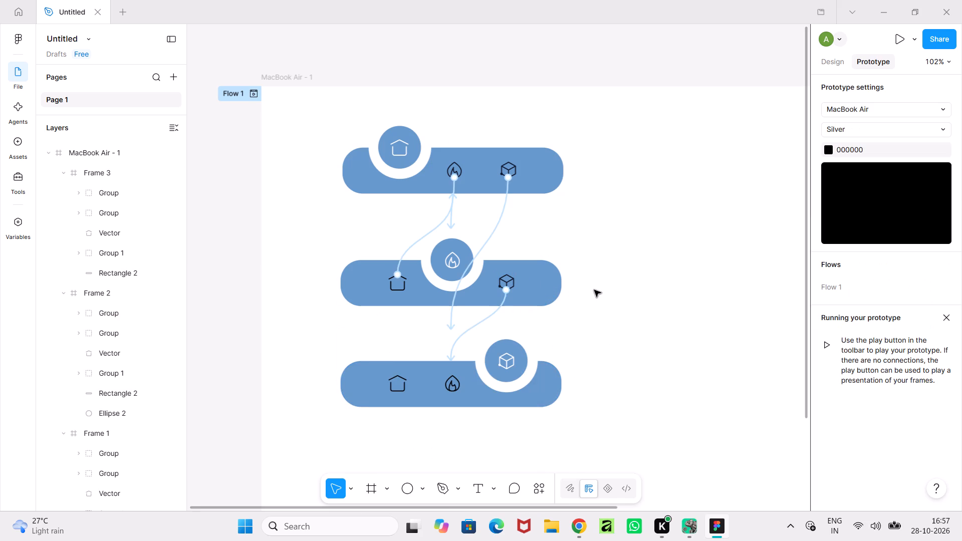
Connect the home icon in the third bar to the blue rectangle of the first bar.
{"action": "double_click", "coordinate": [398, 376]}
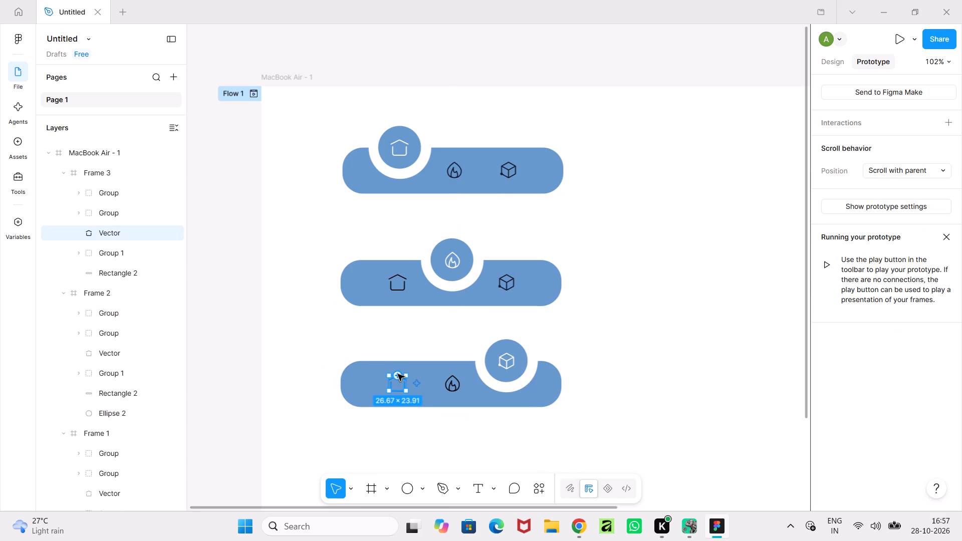
{"action": "left_click_drag", "start_coordinate": [398, 374], "coordinate": [378, 191]}
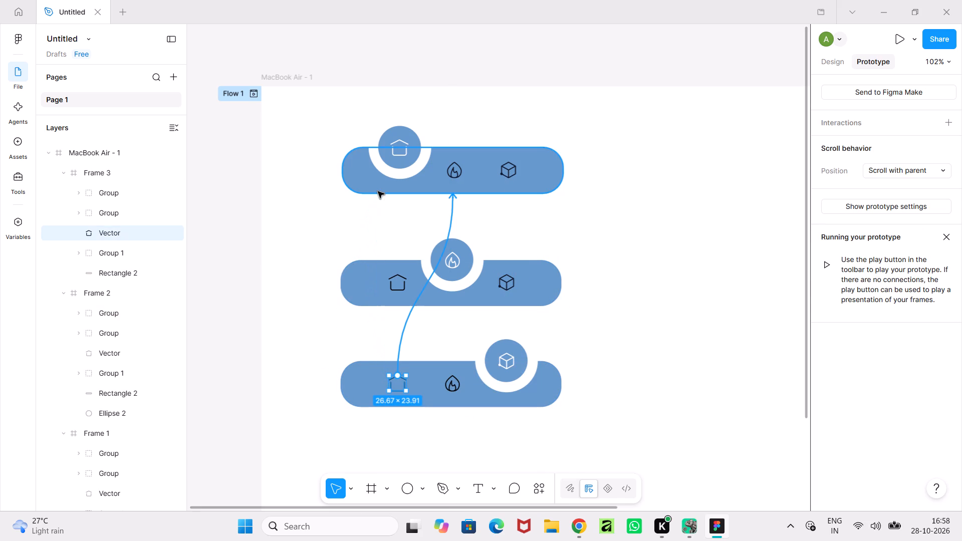
{"action": "left_click_drag", "start_coordinate": [378, 191], "coordinate": [364, 191]}
{"action": "left_click", "coordinate": [580, 405]}
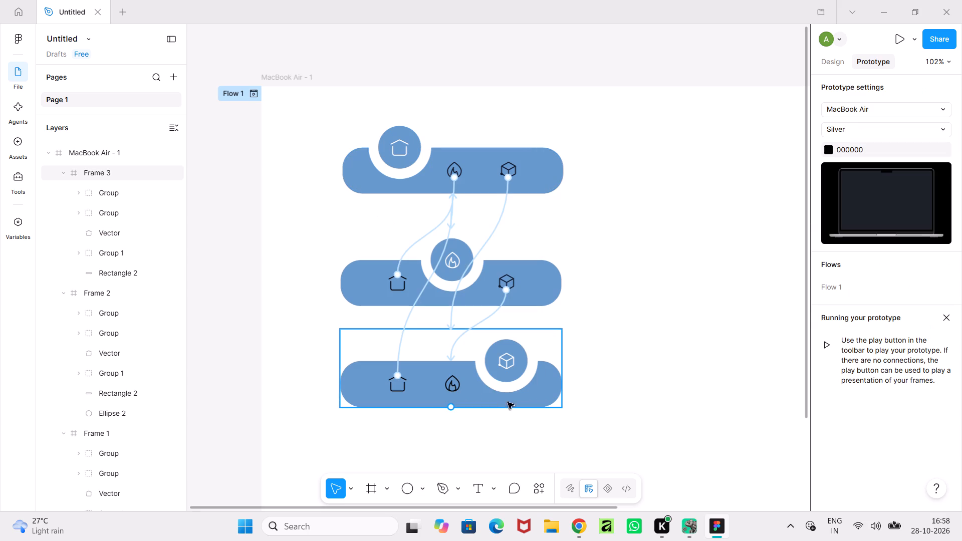
Connect the flame icon in the third bar to the second bar's Rectangle 2 with on-click Scroll to, Animate, Linear, 300ms.
{"action": "left_click", "coordinate": [457, 379]}
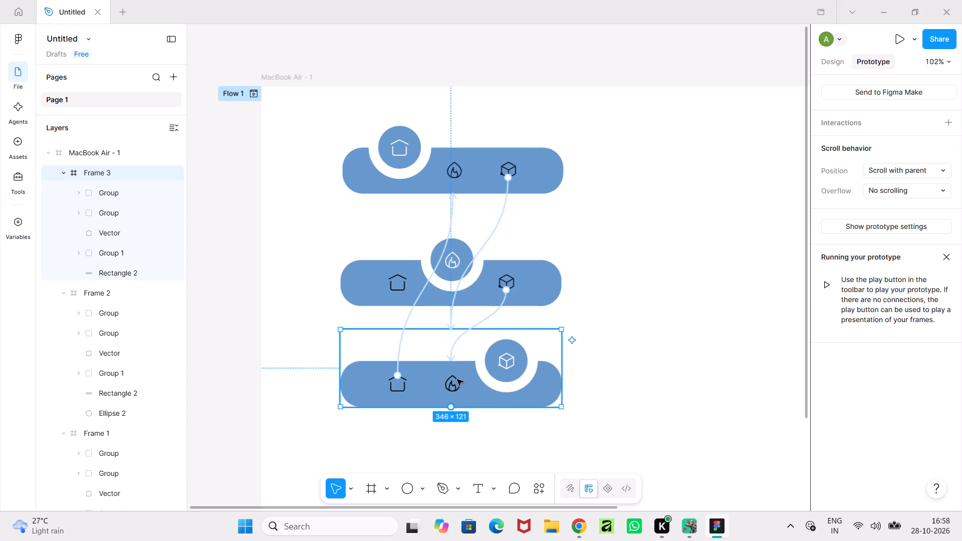
{"action": "double_click", "coordinate": [457, 379]}
{"action": "left_click_drag", "start_coordinate": [459, 383], "coordinate": [579, 298]}
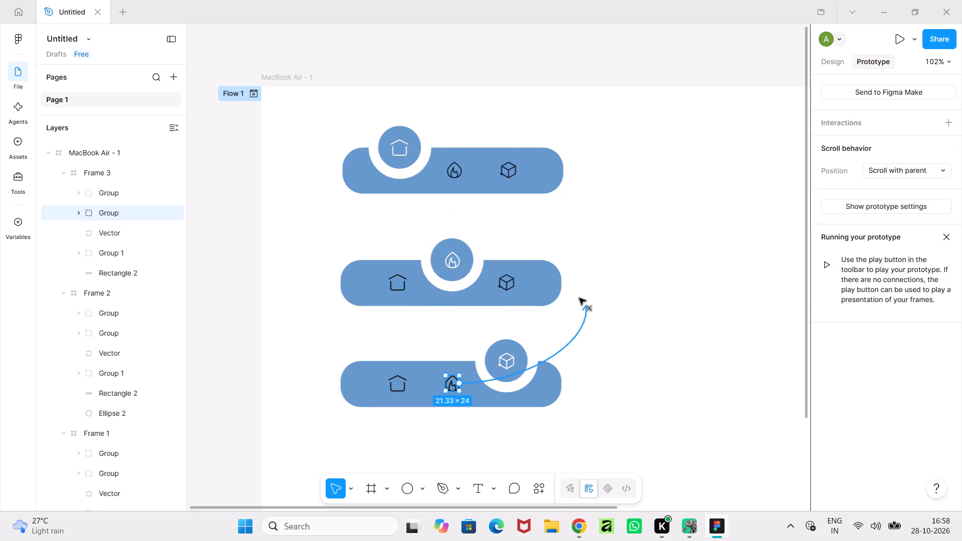
{"action": "left_click_drag", "start_coordinate": [579, 298], "coordinate": [560, 282]}
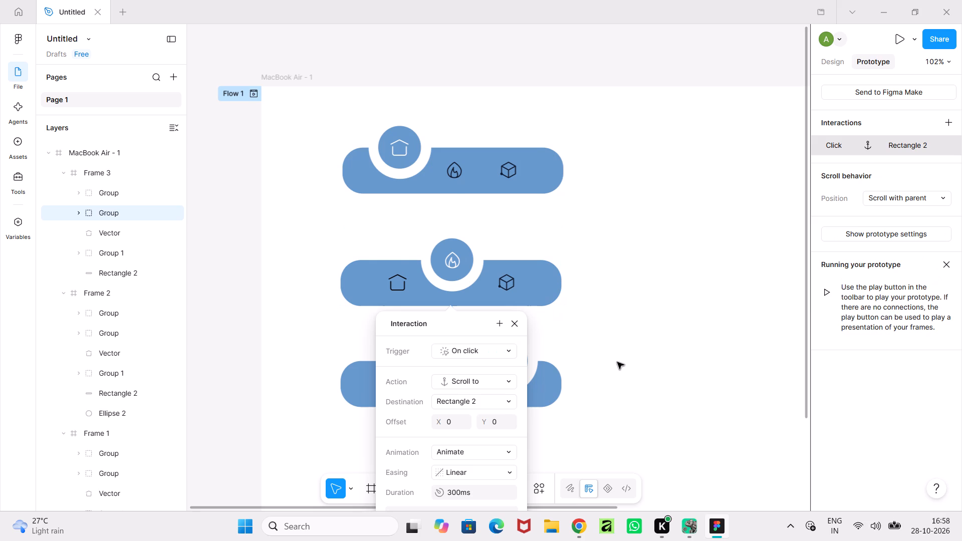
{"action": "left_click", "coordinate": [617, 362]}
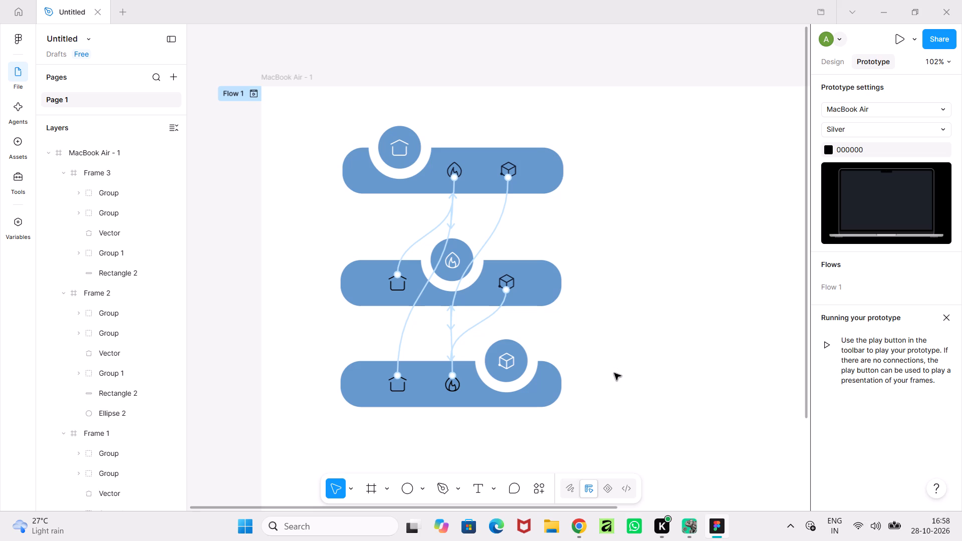
Combine all three navigation bar frames into one component set.
{"action": "scroll", "coordinate": [614, 373], "scroll_direction": "down", "scroll_amount": 2, "text": "ctrl"}
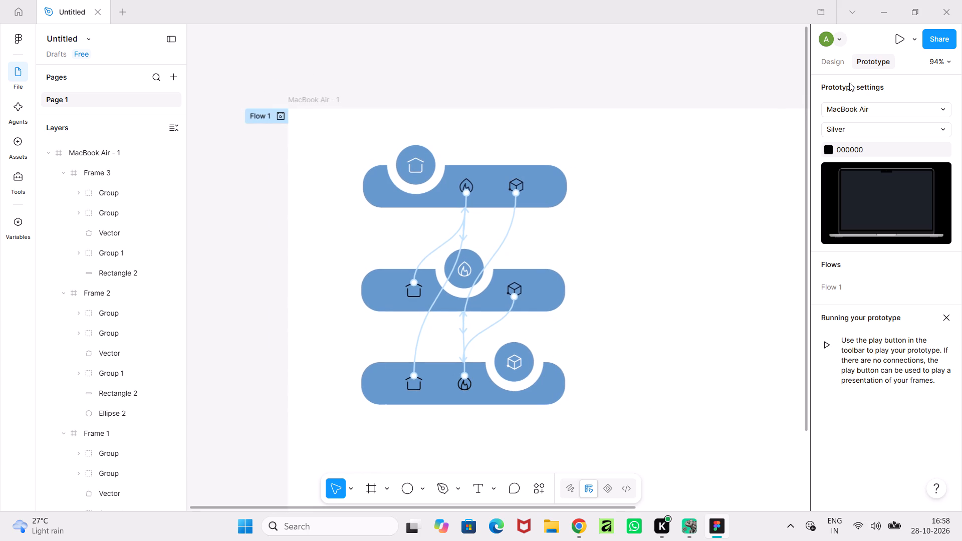
{"action": "left_click", "coordinate": [826, 60]}
{"action": "left_click_drag", "start_coordinate": [331, 132], "coordinate": [566, 381]}
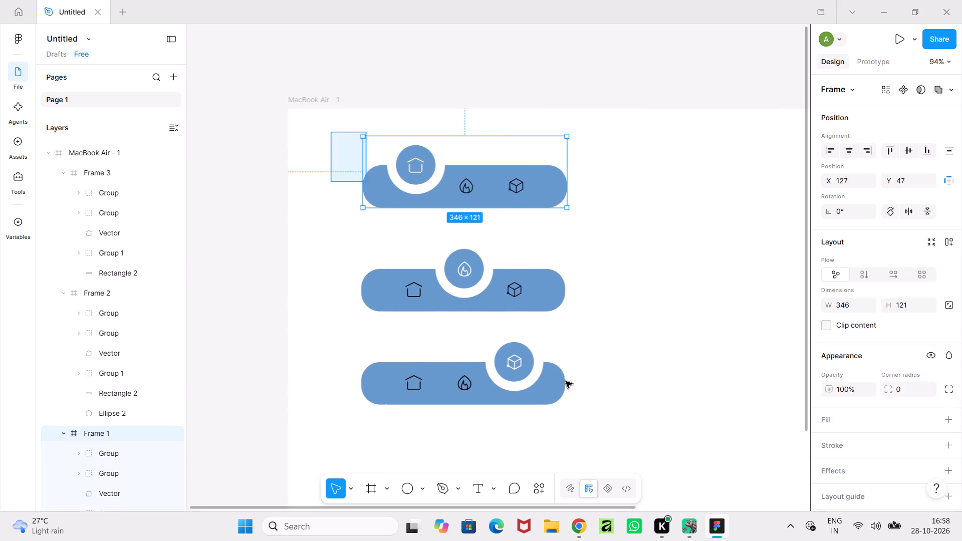
{"action": "left_click_drag", "start_coordinate": [566, 381], "coordinate": [608, 438]}
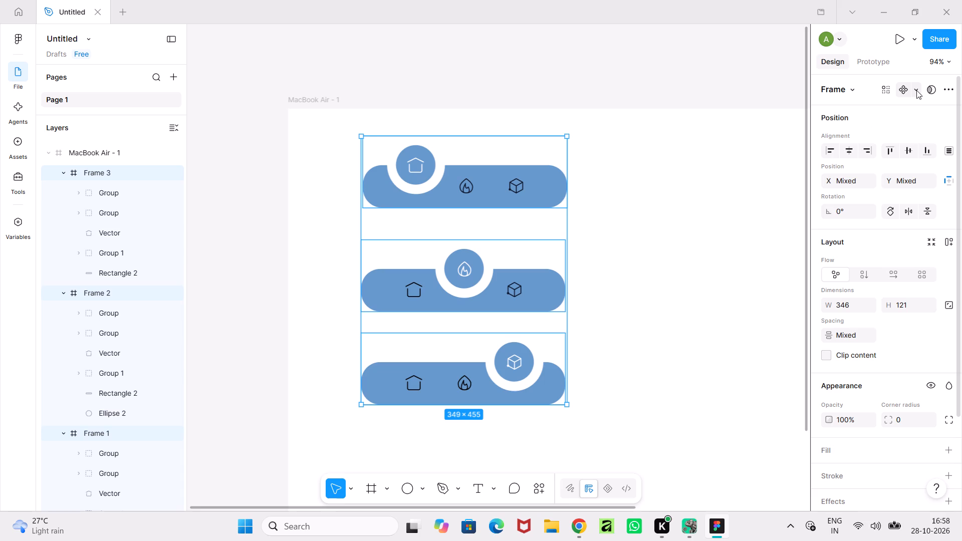
{"action": "left_click", "coordinate": [917, 90]}
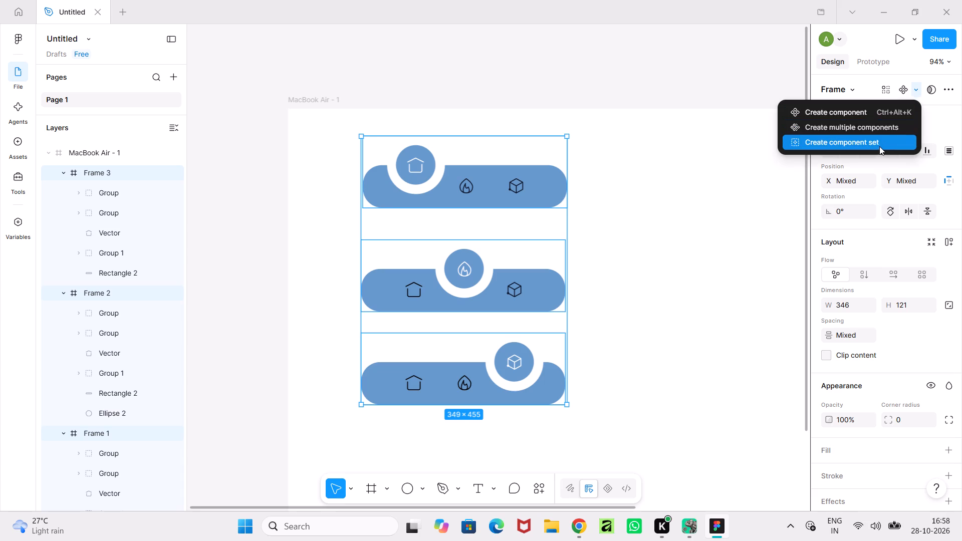
{"action": "left_click", "coordinate": [878, 147]}
Move the component set out of the MacBook Air frame onto the canvas beside it, at about X -414, Y 80.
{"action": "middle_click_drag", "start_coordinate": [695, 240], "coordinate": [784, 234]}
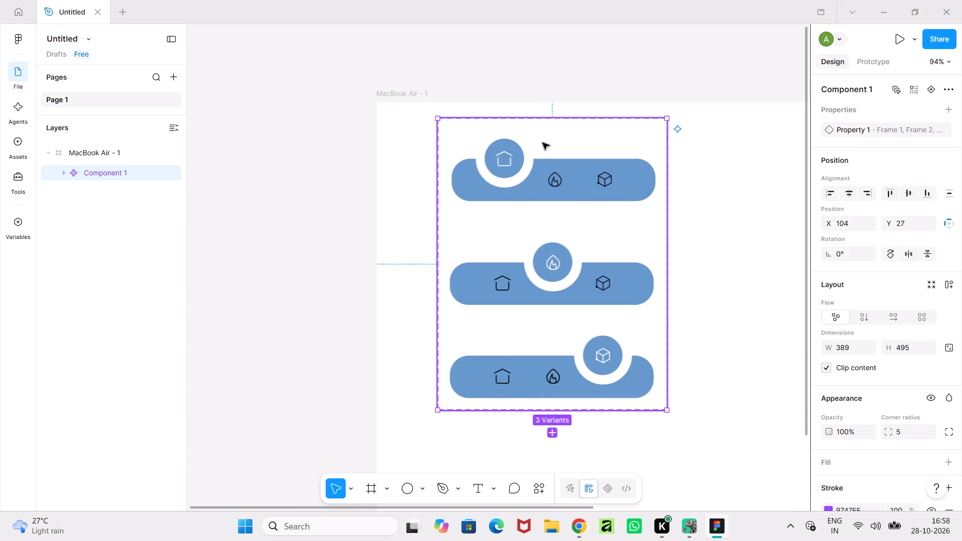
{"action": "left_click_drag", "start_coordinate": [550, 138], "coordinate": [244, 169]}
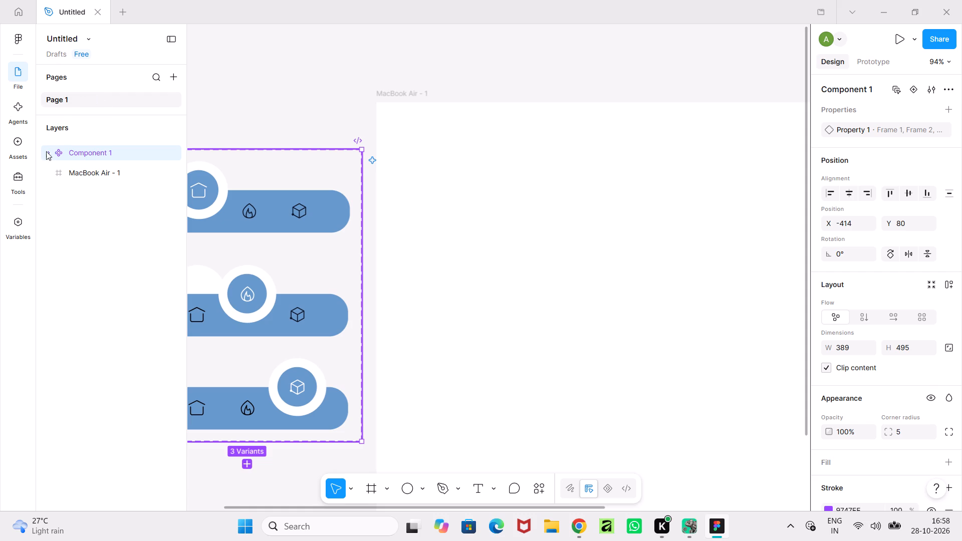
Place an instance of Component 1 from this file's assets in the MacBook Air frame at about X 307, Y 84.
{"action": "left_click", "coordinate": [19, 145]}
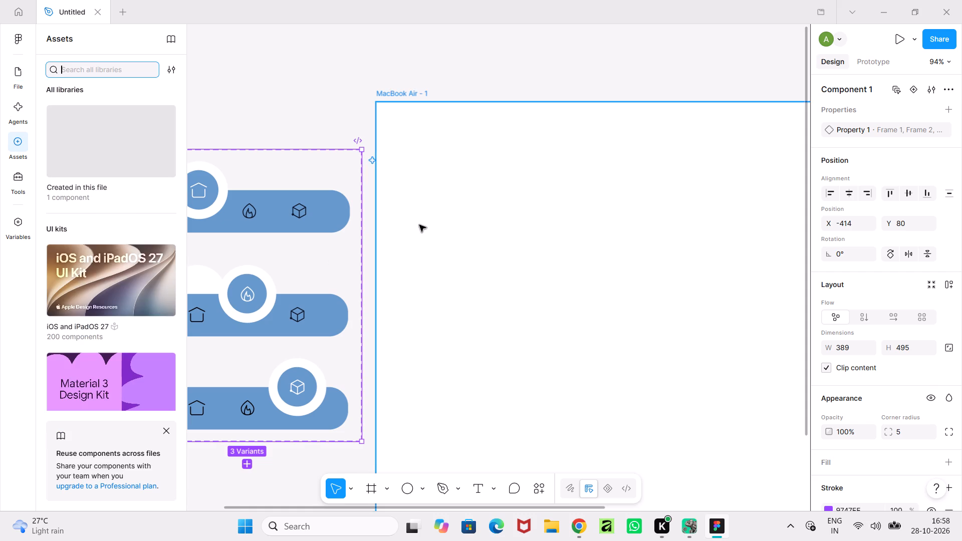
{"action": "left_click", "coordinate": [96, 167]}
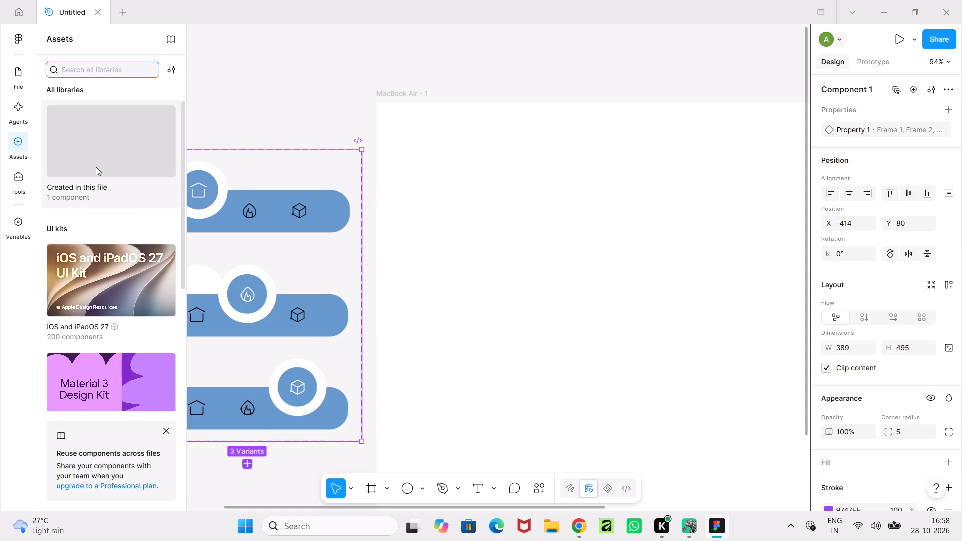
{"action": "left_click_drag", "start_coordinate": [86, 141], "coordinate": [164, 160]}
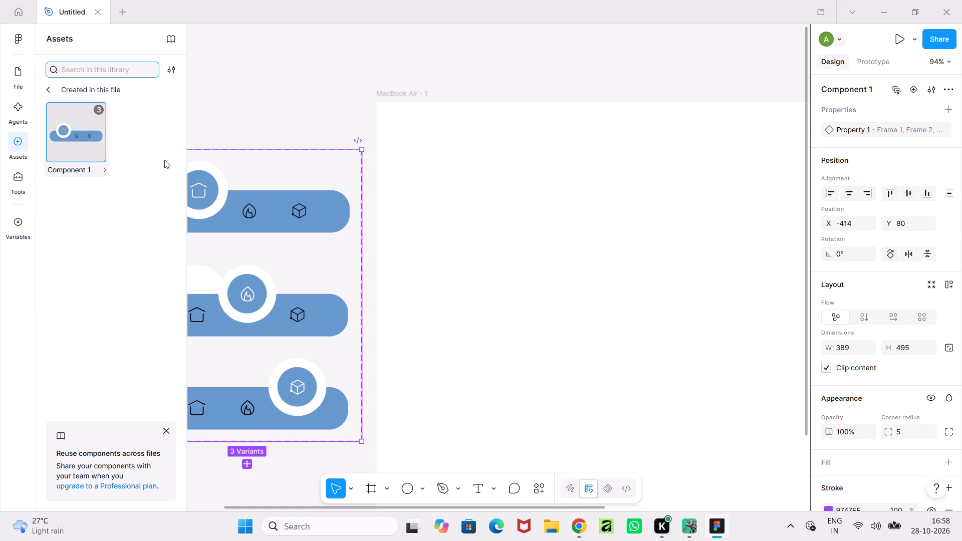
{"action": "left_click_drag", "start_coordinate": [164, 160], "coordinate": [642, 232]}
{"action": "middle_click_drag", "start_coordinate": [630, 335], "coordinate": [421, 333]}
{"action": "left_click_drag", "start_coordinate": [415, 211], "coordinate": [457, 200]}
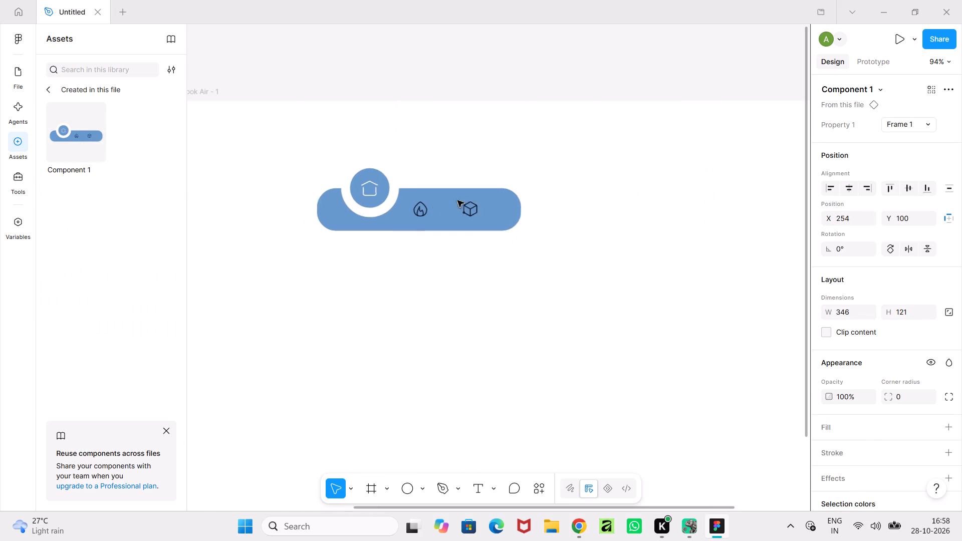
{"action": "left_click_drag", "start_coordinate": [457, 200], "coordinate": [464, 198]}
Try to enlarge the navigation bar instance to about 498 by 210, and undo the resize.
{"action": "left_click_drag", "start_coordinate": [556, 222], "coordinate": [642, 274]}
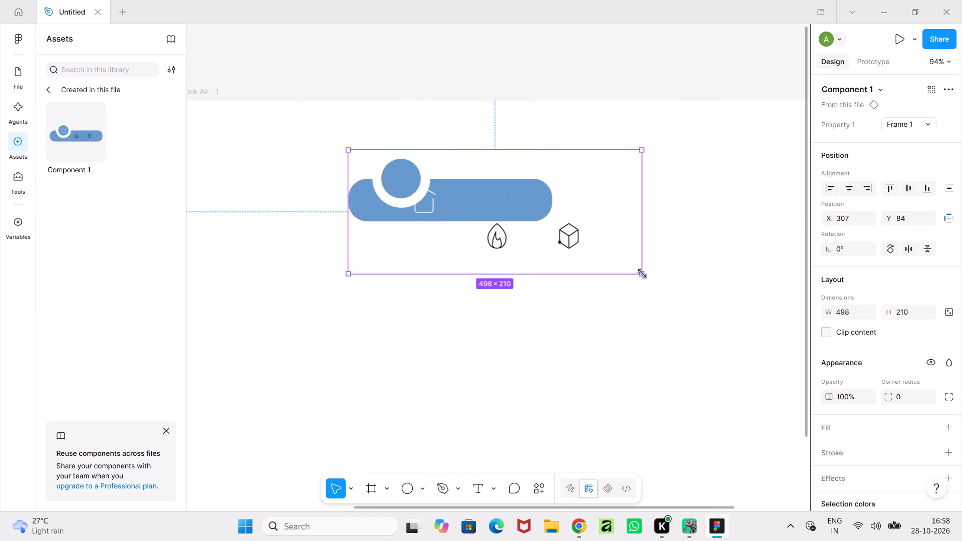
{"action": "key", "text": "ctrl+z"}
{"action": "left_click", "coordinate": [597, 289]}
Move the navigation bar instance to about X 226, Y 51 in the MacBook Air frame.
{"action": "scroll", "coordinate": [597, 289], "scroll_direction": "down", "scroll_amount": 2, "text": "ctrl"}
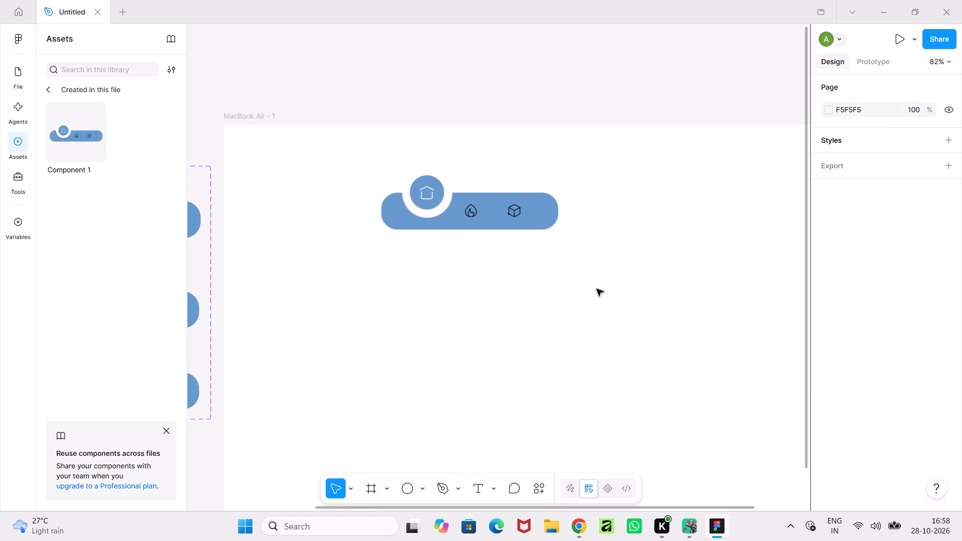
{"action": "left_click", "coordinate": [394, 183]}
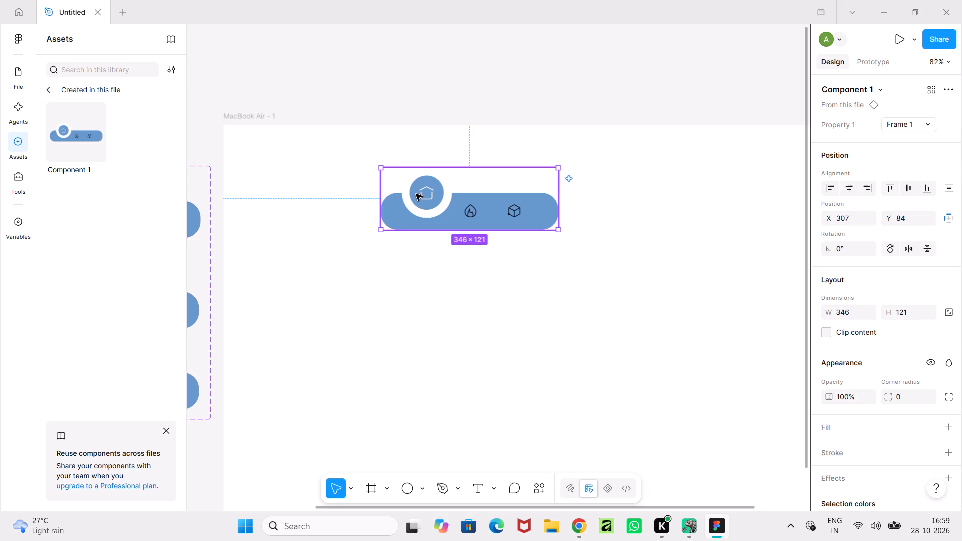
{"action": "left_click_drag", "start_coordinate": [416, 194], "coordinate": [375, 177]}
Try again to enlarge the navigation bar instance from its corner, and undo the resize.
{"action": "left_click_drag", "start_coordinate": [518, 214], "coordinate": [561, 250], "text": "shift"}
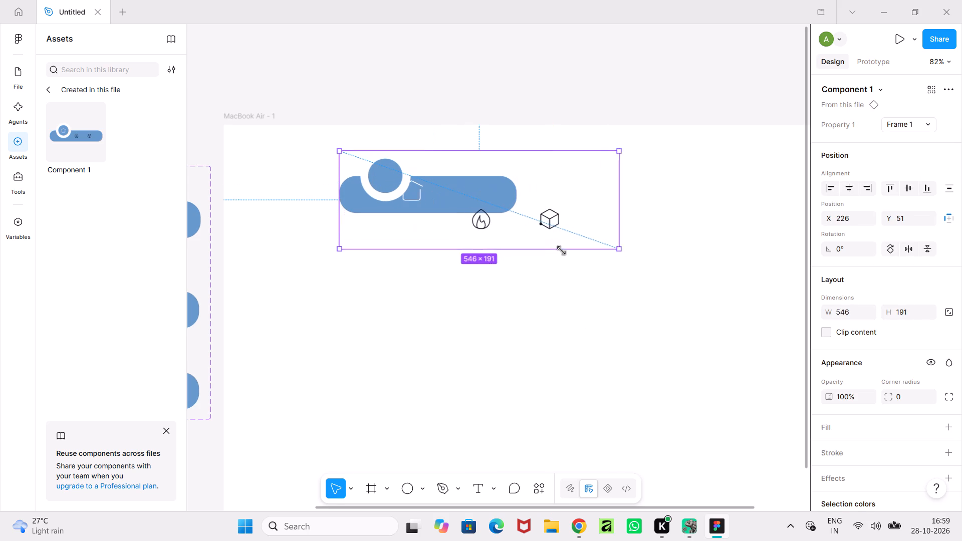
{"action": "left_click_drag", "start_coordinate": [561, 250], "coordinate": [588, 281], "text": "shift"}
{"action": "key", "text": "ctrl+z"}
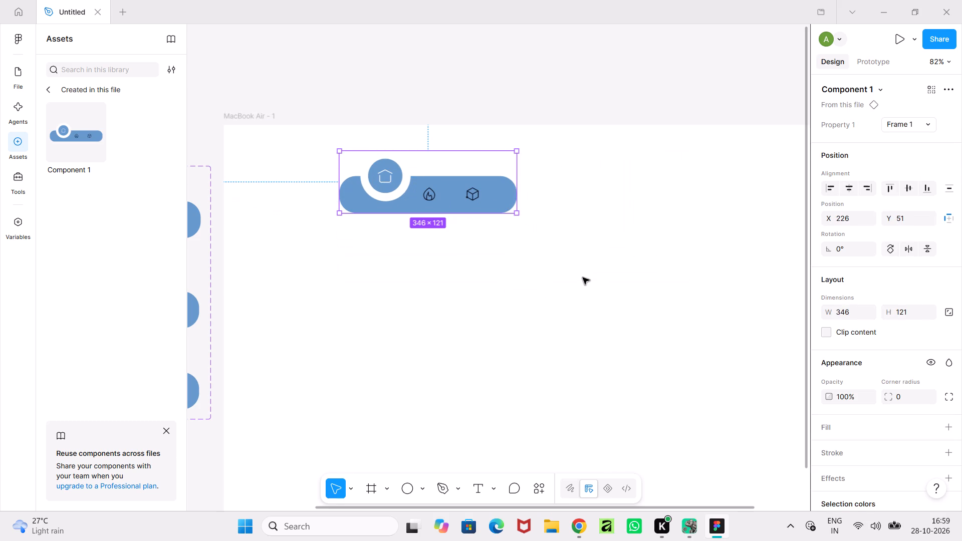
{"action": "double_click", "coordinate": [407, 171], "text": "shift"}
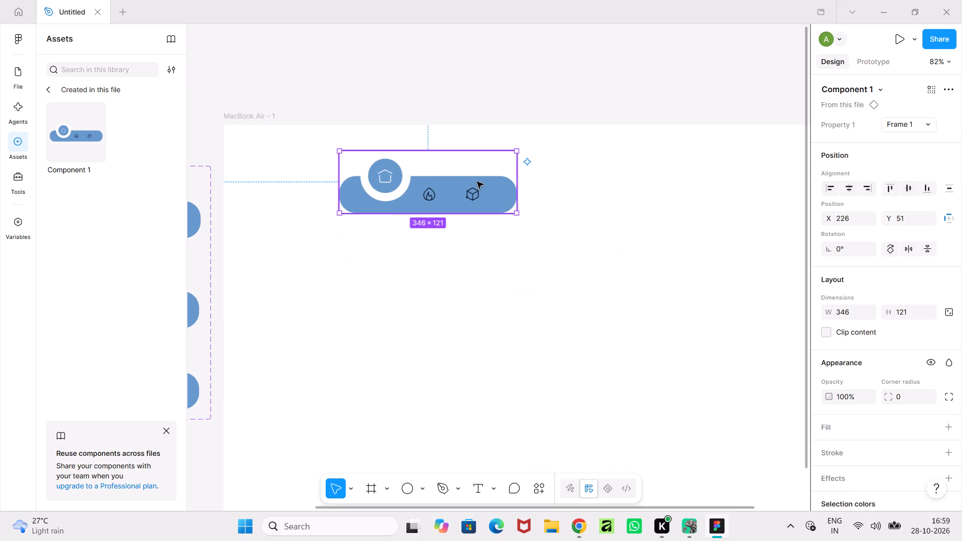
Preview the prototype and test the navigation bar's flame, cube and home icons.
{"action": "left_click", "coordinate": [912, 36]}
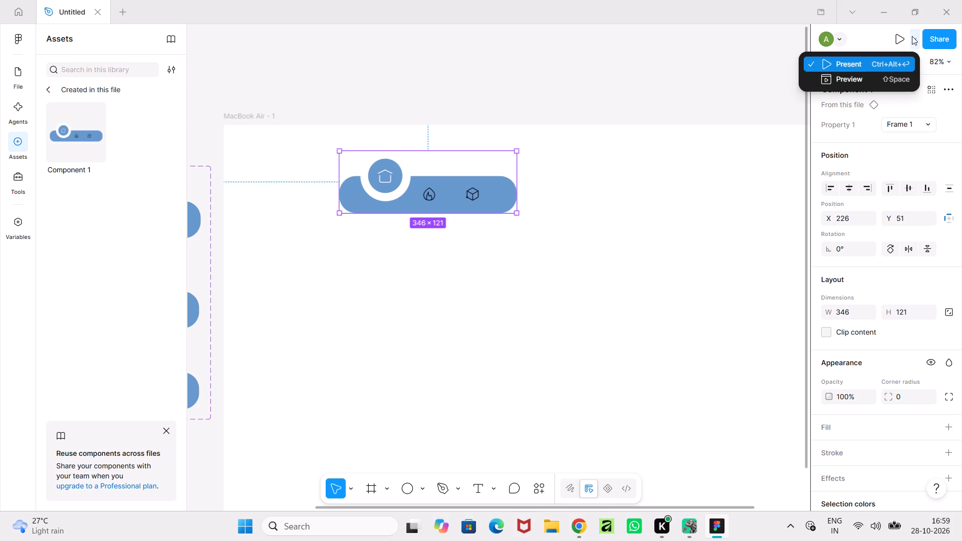
{"action": "left_click", "coordinate": [860, 81]}
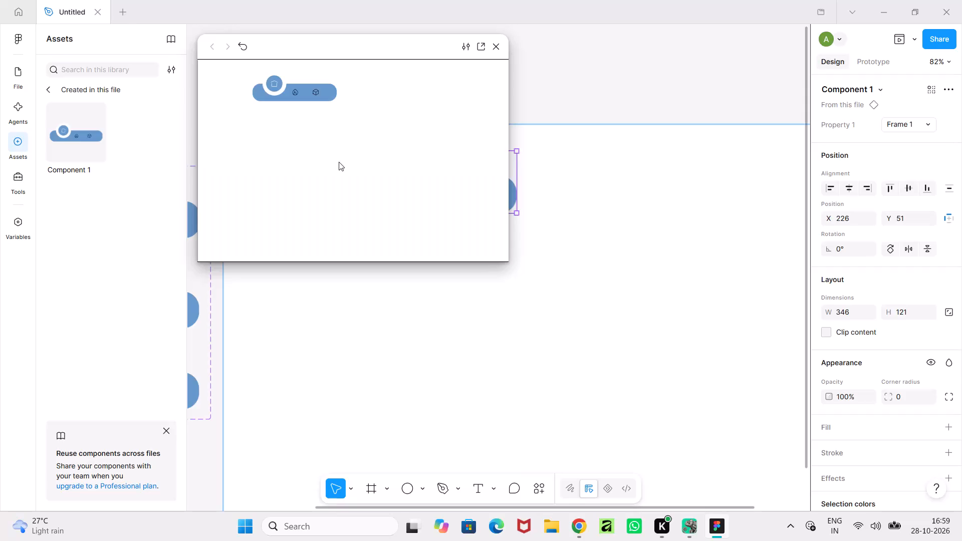
{"action": "left_click", "coordinate": [296, 94]}
{"action": "left_click", "coordinate": [316, 93]}
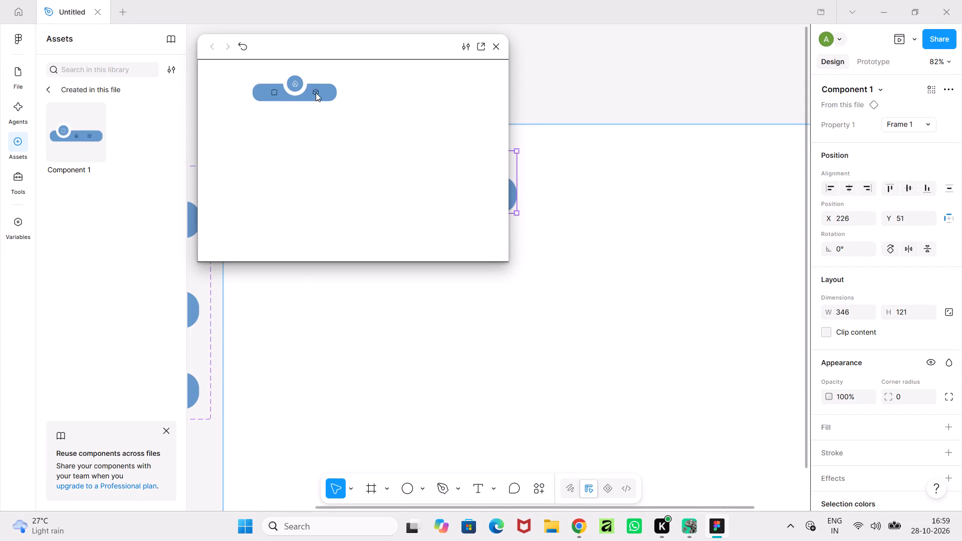
{"action": "left_click", "coordinate": [315, 89]}
{"action": "triple_click", "coordinate": [316, 95]}
{"action": "left_click", "coordinate": [274, 89]}
{"action": "left_click", "coordinate": [276, 93]}
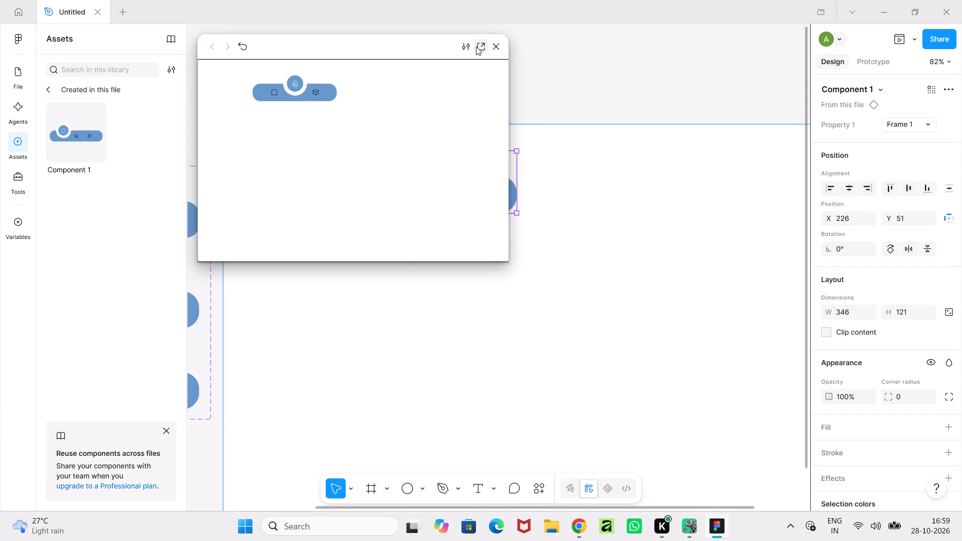
Open the previewed prototype in its own presentation tab.
{"action": "left_click", "coordinate": [476, 47]}
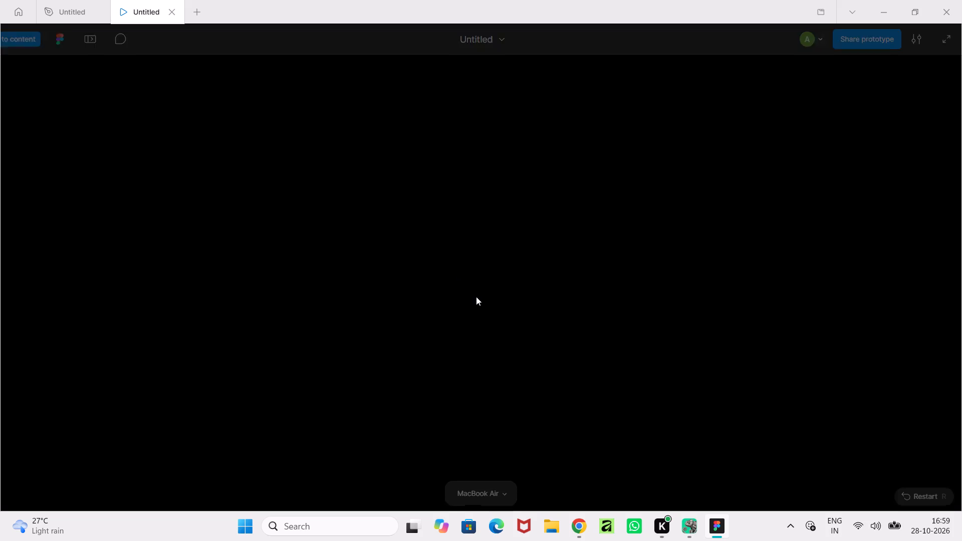
Test the navigation bar's home, flame and cube icons in the presented prototype, and close its presentation tab.
{"action": "left_click", "coordinate": [377, 131]}
{"action": "left_click", "coordinate": [414, 131]}
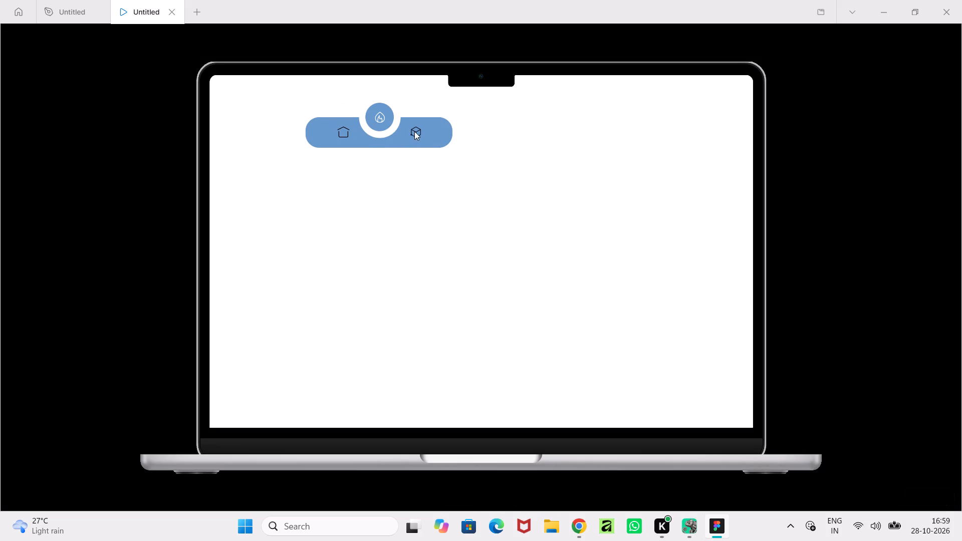
{"action": "left_click", "coordinate": [414, 134]}
{"action": "triple_click", "coordinate": [415, 134]}
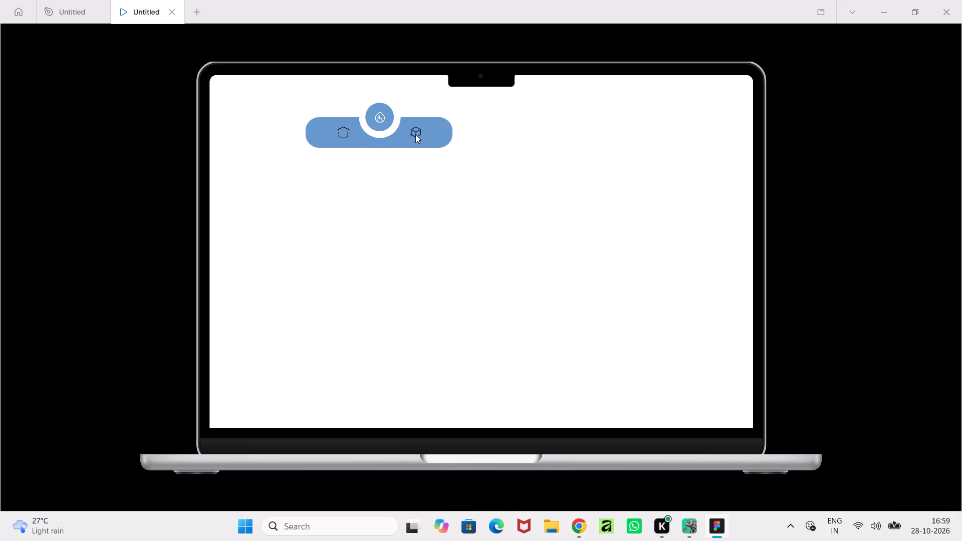
{"action": "left_click", "coordinate": [418, 134]}
{"action": "left_click_drag", "start_coordinate": [403, 127], "coordinate": [438, 142]}
{"action": "left_click", "coordinate": [337, 130]}
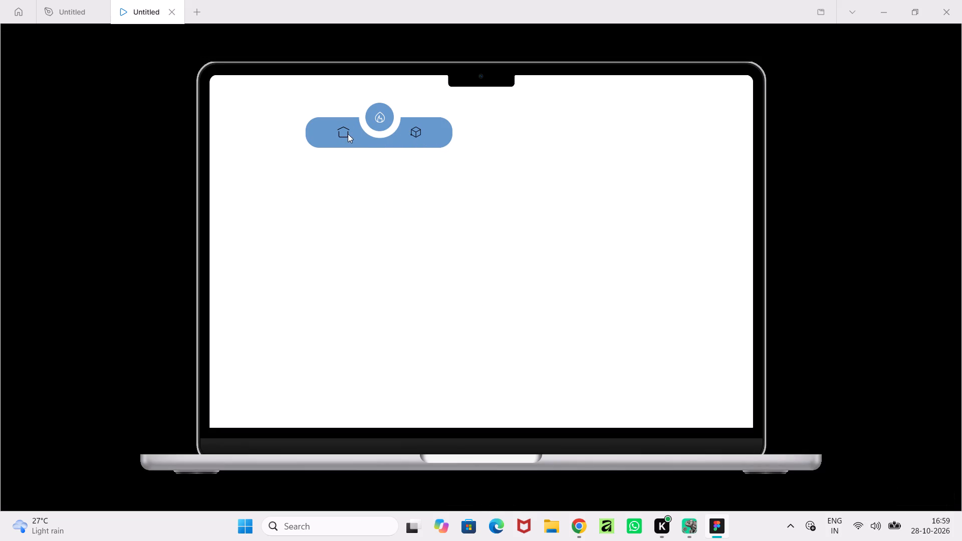
{"action": "left_click", "coordinate": [348, 134]}
{"action": "left_click_drag", "start_coordinate": [364, 114], "coordinate": [376, 119]}
{"action": "left_click_drag", "start_coordinate": [376, 119], "coordinate": [342, 118]}
{"action": "right_click", "coordinate": [477, 413]}
{"action": "right_click", "coordinate": [460, 125]}
{"action": "left_click", "coordinate": [398, 138]}
{"action": "left_click", "coordinate": [400, 133]}
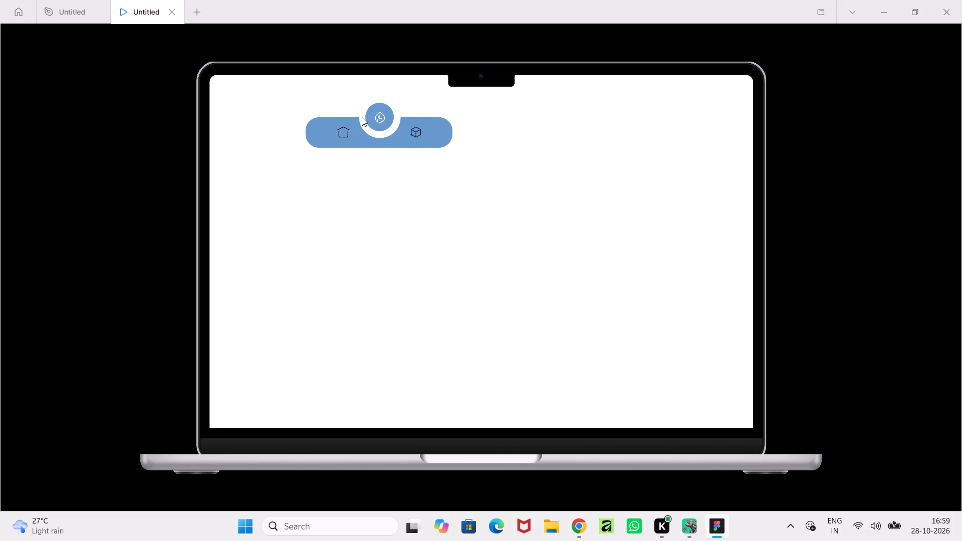
{"action": "left_click", "coordinate": [361, 117]}
{"action": "left_click", "coordinate": [344, 124]}
{"action": "left_click", "coordinate": [342, 125]}
{"action": "triple_click", "coordinate": [342, 134]}
{"action": "left_click", "coordinate": [171, 15]}
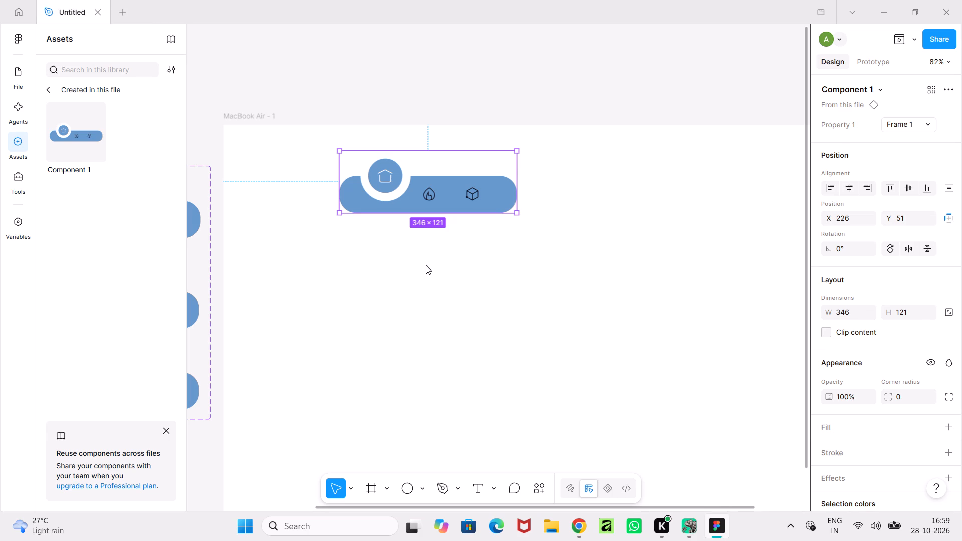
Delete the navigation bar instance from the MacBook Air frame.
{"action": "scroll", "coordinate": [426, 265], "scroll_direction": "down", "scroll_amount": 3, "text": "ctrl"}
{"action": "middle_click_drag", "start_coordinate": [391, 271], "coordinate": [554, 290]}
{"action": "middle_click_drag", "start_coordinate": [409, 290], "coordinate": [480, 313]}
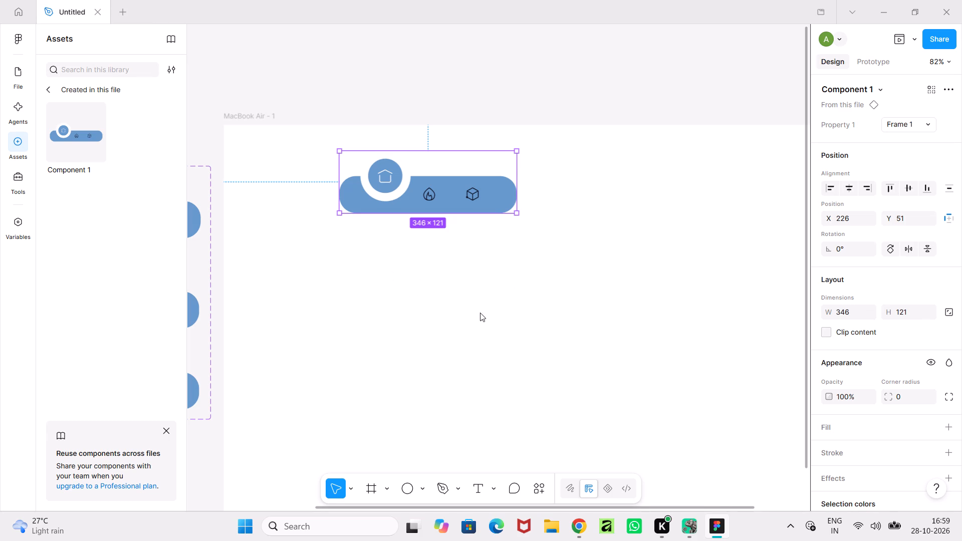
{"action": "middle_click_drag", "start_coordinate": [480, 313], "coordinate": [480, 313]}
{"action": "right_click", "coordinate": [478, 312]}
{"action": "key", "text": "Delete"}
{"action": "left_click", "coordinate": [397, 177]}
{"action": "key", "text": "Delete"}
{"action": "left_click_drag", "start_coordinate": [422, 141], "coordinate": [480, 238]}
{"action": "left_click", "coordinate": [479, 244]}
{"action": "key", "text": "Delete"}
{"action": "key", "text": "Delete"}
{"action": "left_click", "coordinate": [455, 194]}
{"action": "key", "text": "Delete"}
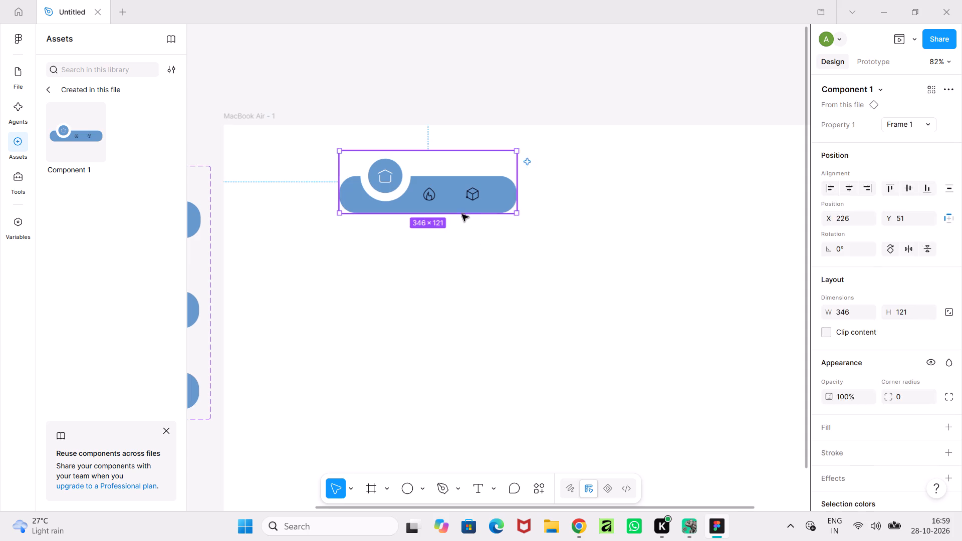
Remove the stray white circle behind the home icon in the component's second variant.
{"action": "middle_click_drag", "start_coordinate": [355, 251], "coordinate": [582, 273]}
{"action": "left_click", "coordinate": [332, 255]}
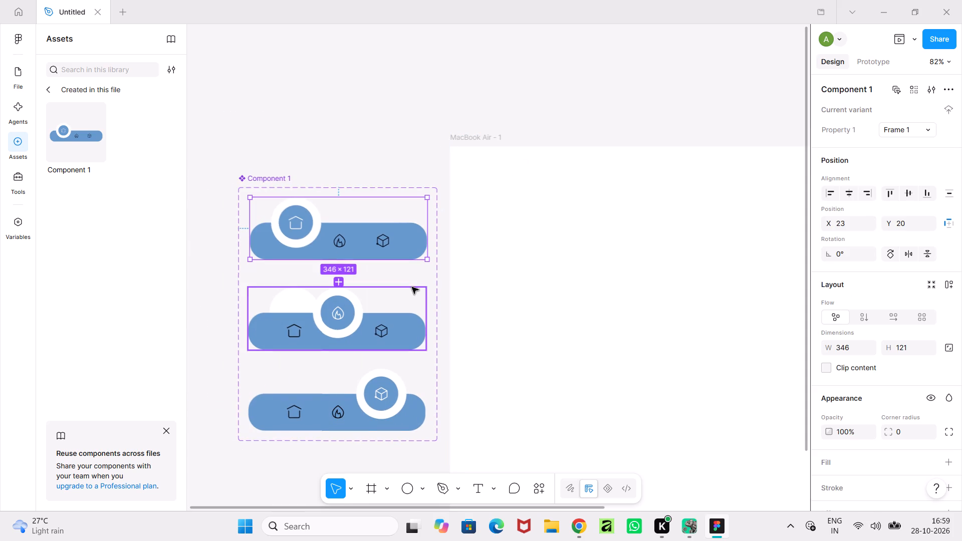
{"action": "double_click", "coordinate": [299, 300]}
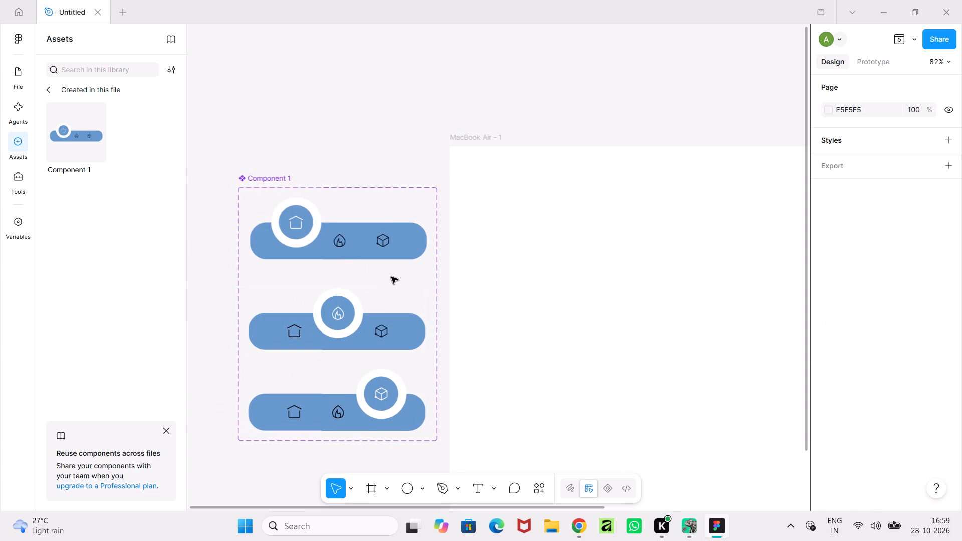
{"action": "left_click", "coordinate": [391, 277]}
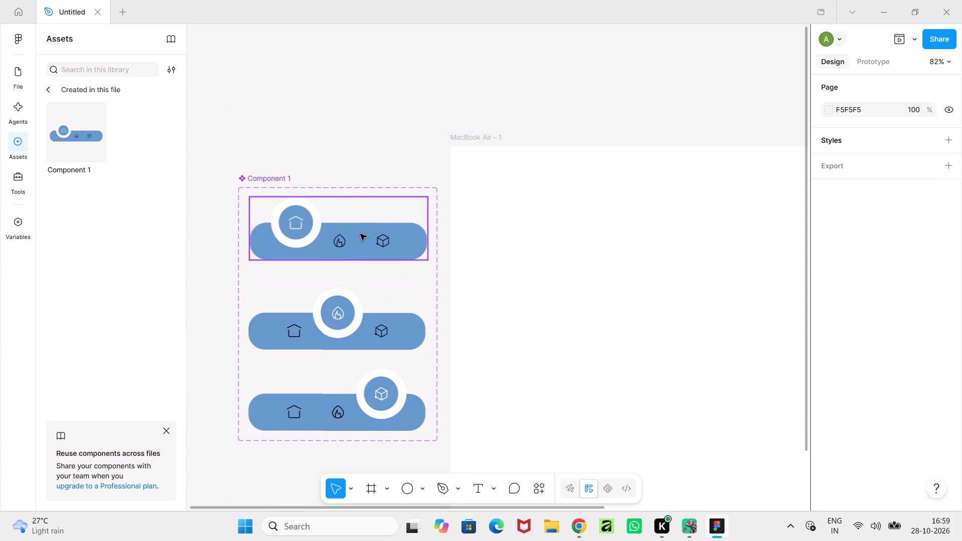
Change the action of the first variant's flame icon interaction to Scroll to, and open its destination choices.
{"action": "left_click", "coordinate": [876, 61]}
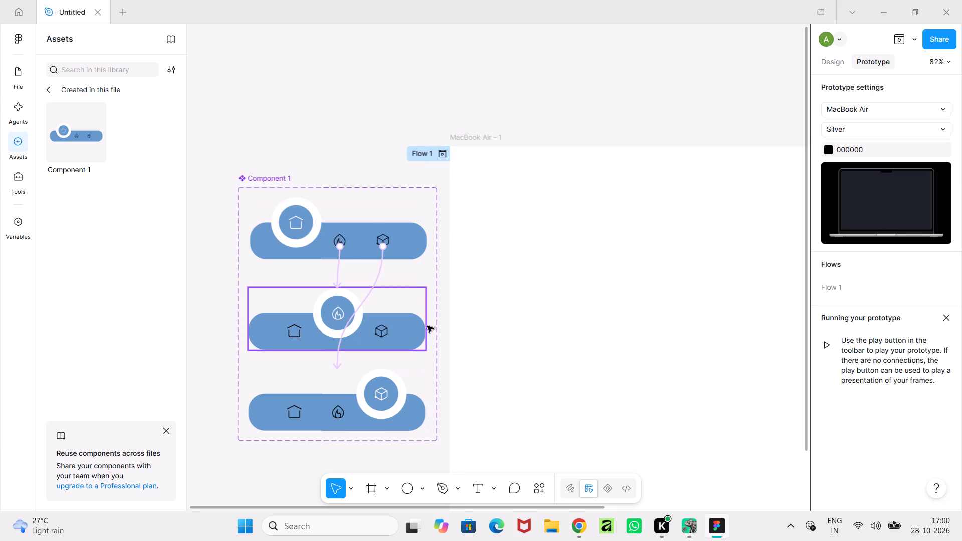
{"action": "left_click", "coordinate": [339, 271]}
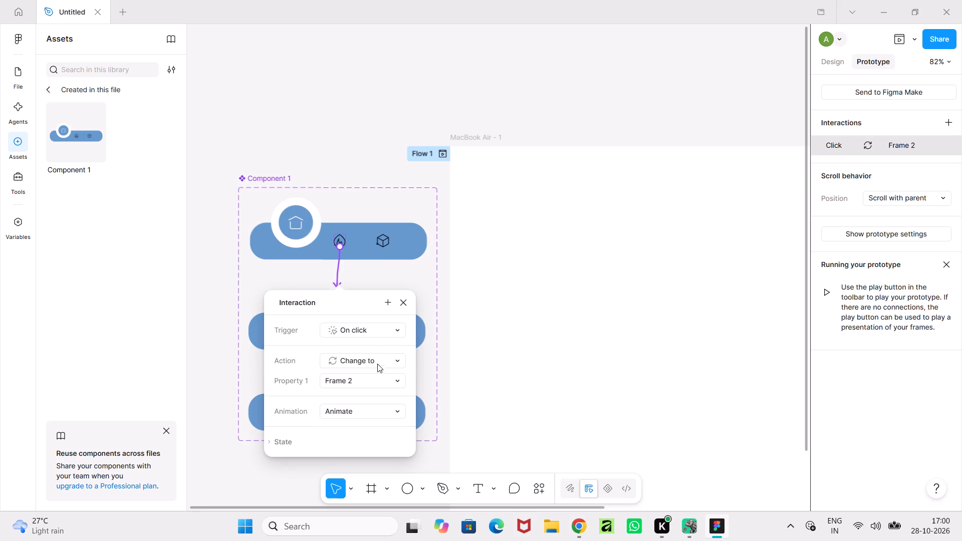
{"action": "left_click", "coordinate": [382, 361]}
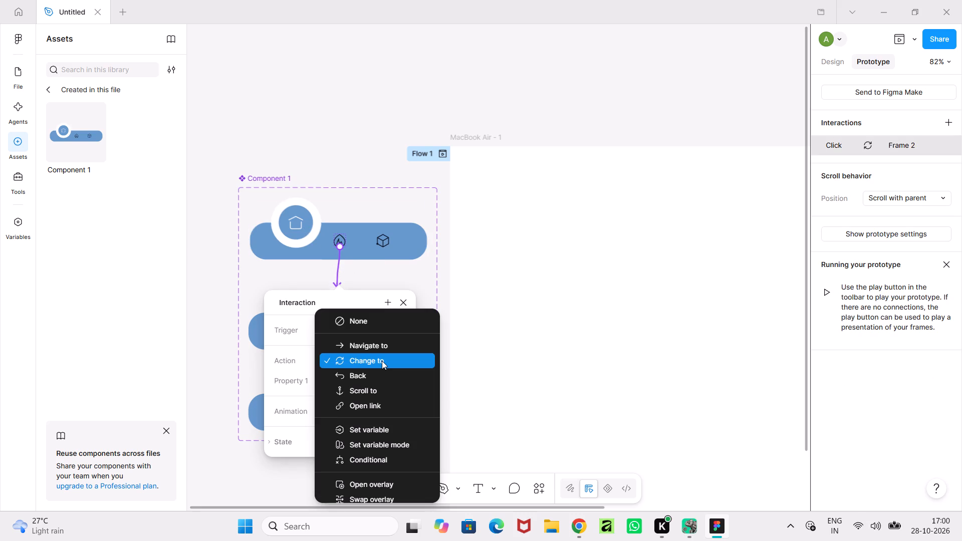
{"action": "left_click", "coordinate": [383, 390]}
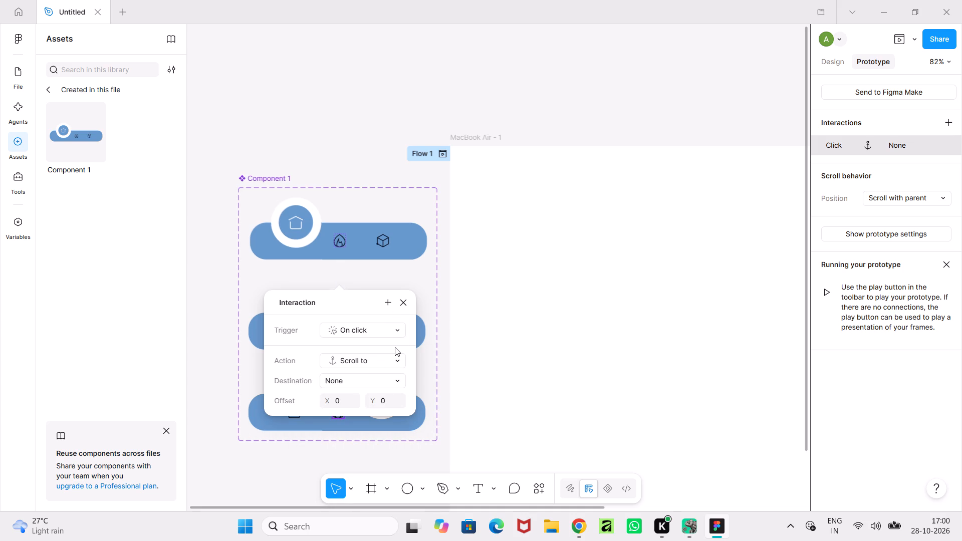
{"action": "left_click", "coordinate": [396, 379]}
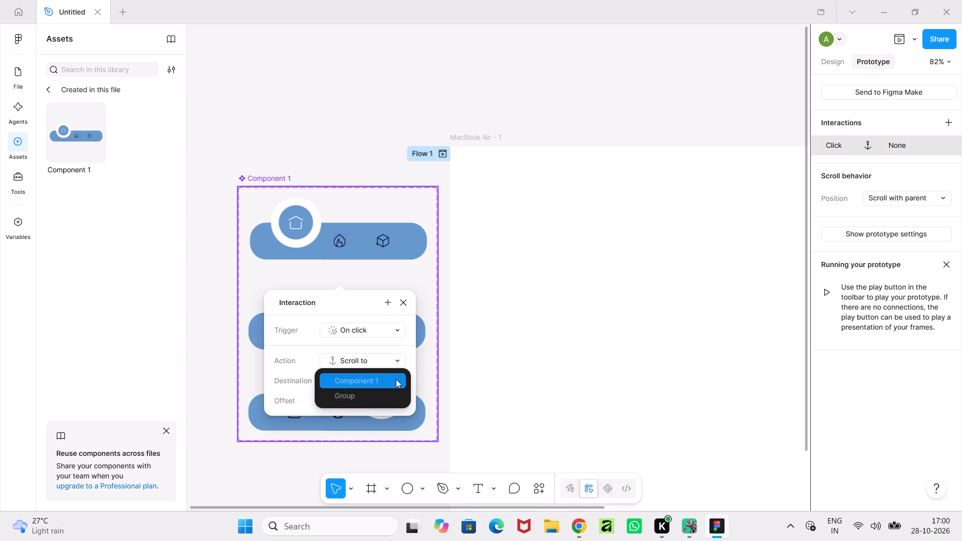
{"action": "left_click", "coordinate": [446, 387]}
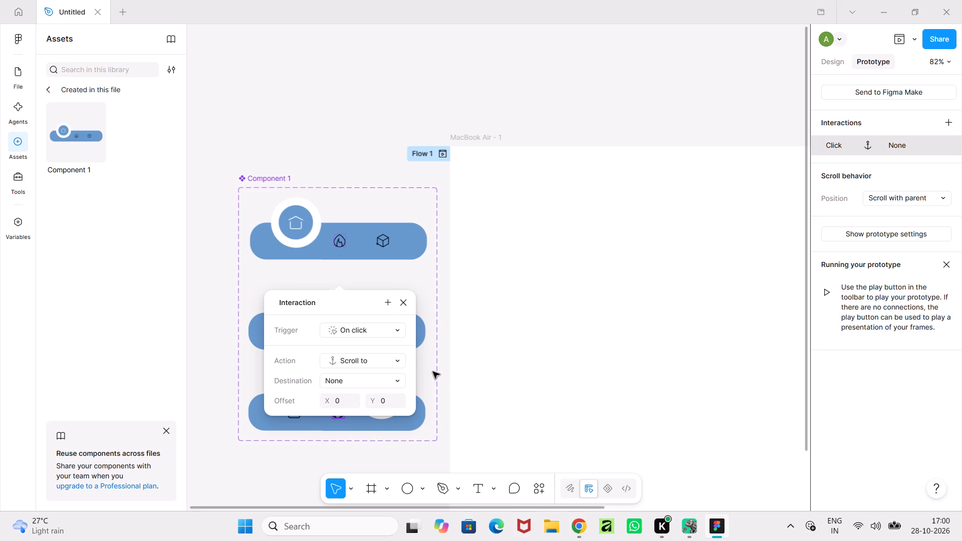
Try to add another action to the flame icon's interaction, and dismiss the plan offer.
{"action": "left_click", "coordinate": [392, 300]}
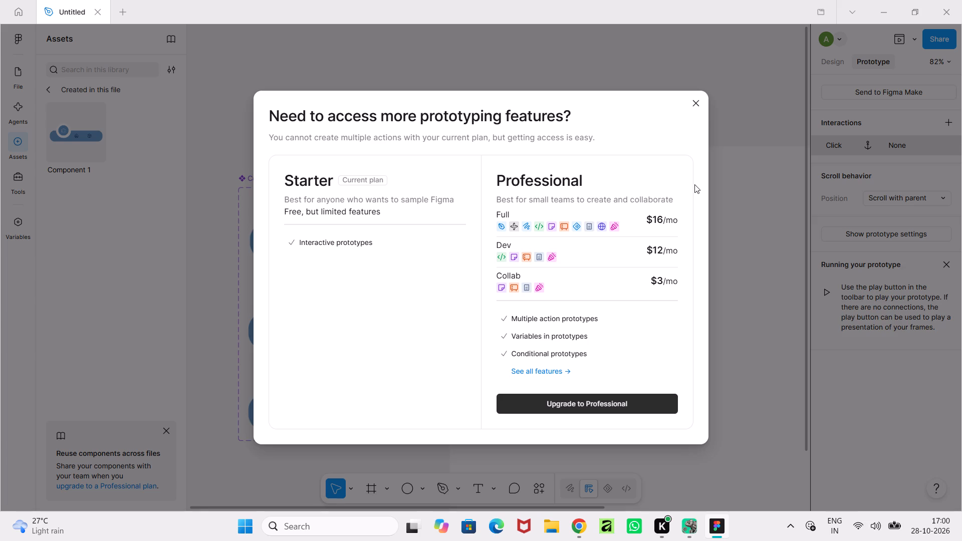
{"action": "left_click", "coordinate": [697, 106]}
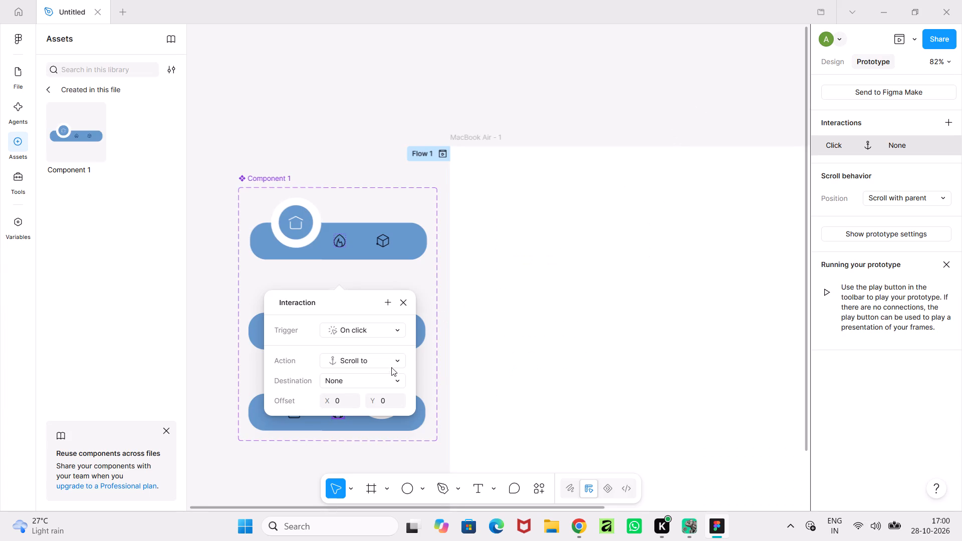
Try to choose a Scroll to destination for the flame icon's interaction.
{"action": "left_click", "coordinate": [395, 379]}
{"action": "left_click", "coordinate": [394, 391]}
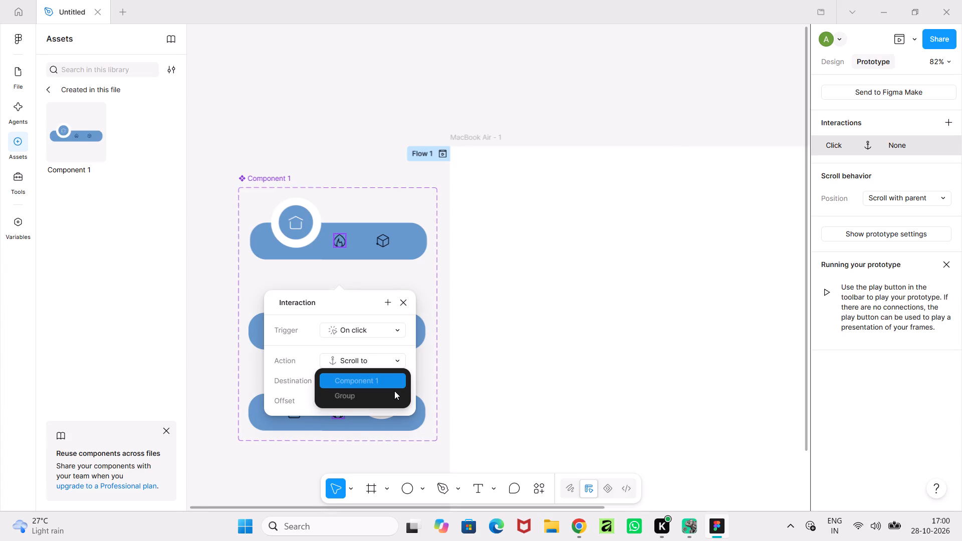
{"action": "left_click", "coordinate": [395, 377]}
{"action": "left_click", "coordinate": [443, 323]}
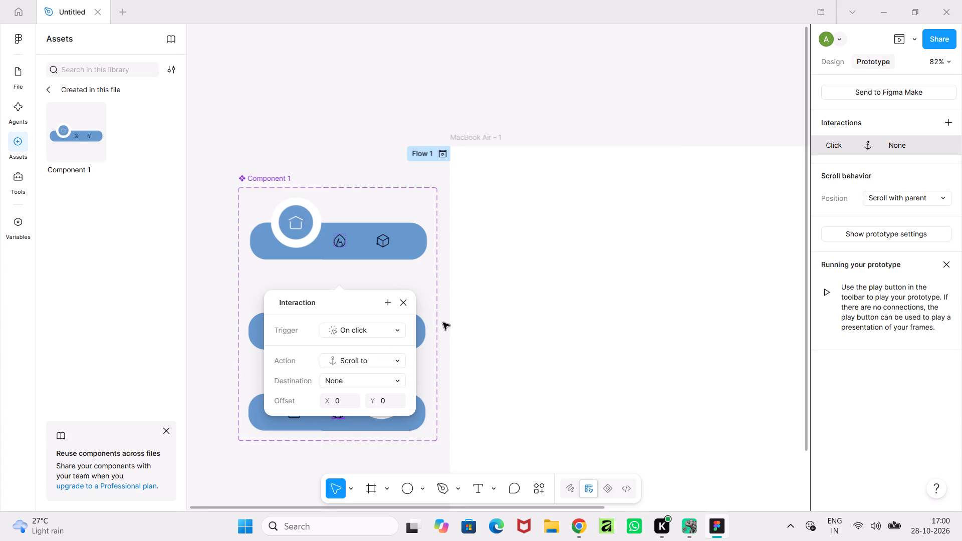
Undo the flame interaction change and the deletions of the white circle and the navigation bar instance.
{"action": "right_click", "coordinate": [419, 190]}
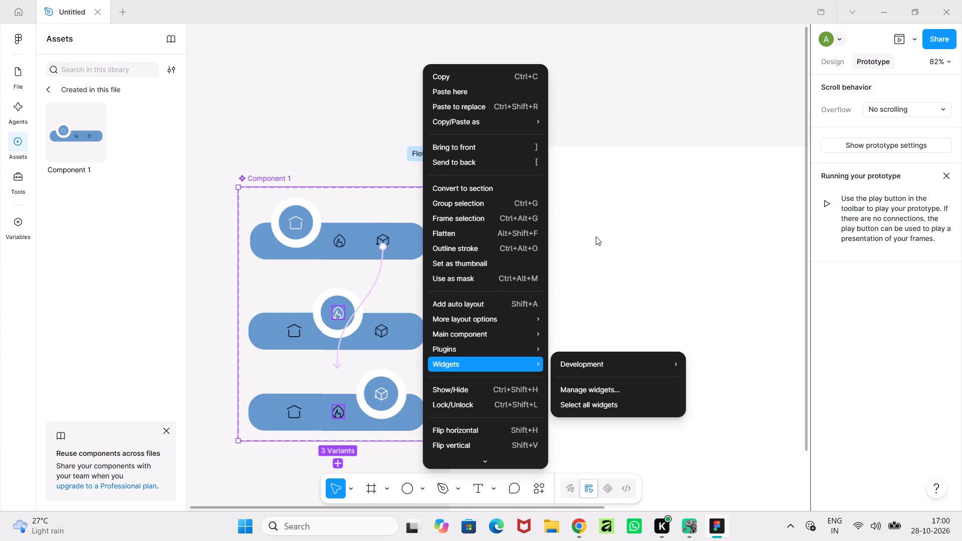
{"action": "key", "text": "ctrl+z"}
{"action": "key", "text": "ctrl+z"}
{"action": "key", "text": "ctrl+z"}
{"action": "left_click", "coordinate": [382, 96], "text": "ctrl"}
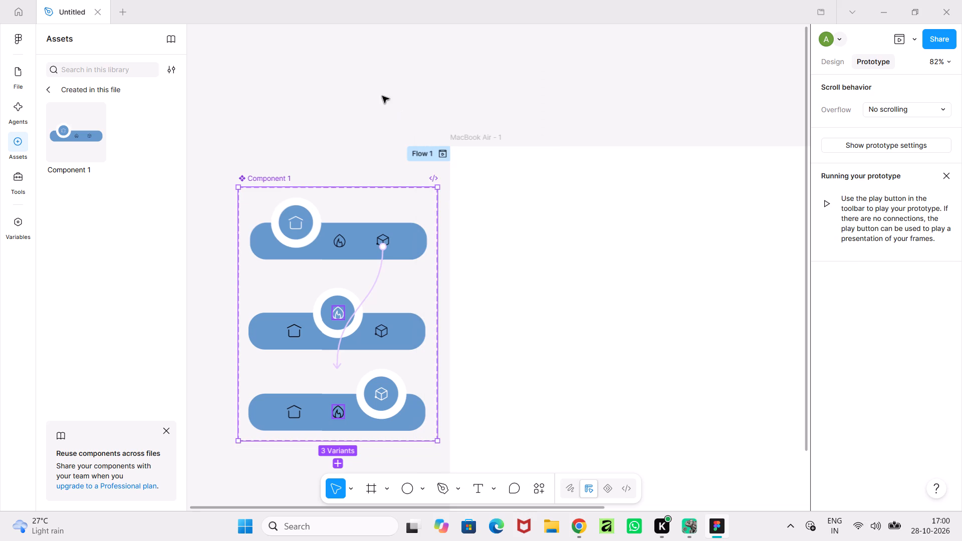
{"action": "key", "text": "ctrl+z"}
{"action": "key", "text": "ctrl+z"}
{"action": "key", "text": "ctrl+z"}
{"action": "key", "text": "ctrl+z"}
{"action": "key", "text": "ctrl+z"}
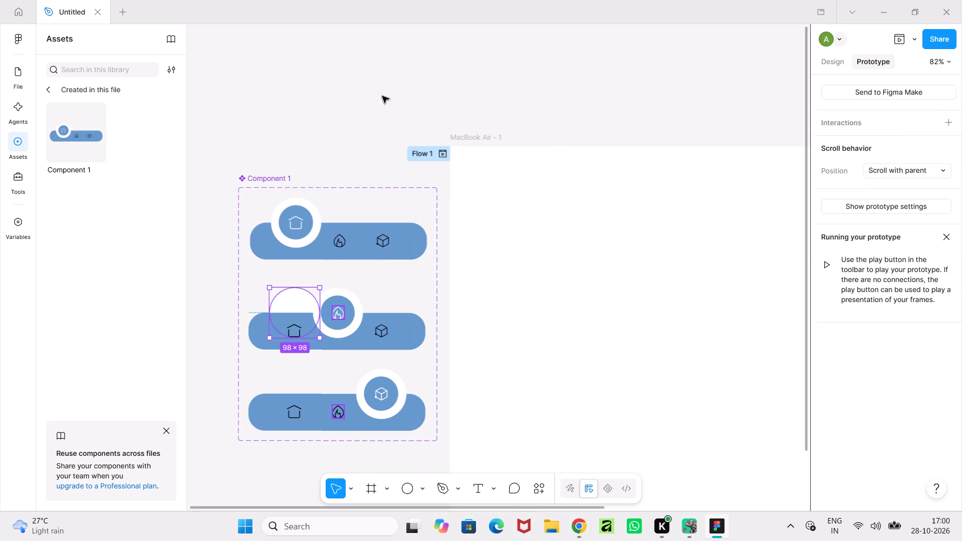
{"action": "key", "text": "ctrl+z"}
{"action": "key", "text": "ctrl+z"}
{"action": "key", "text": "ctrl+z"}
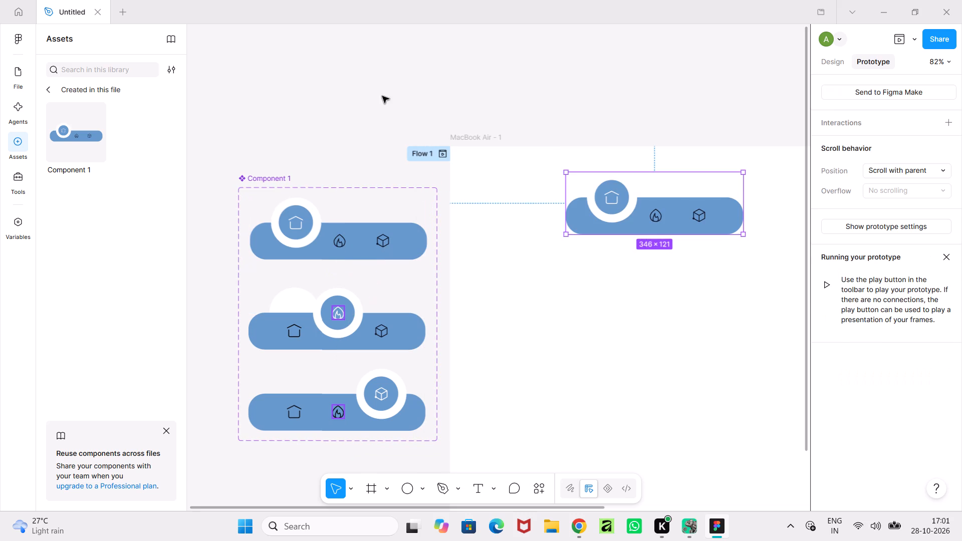
Undo further back until the three navigation bars are separate linked frames inside the MacBook Air frame, before the component set.
{"action": "key", "text": "ctrl+z"}
{"action": "key", "text": "ctrl+z"}
{"action": "key", "text": "ctrl+z"}
{"action": "key", "text": "ctrl+z"}
{"action": "key", "text": "ctrl+z"}
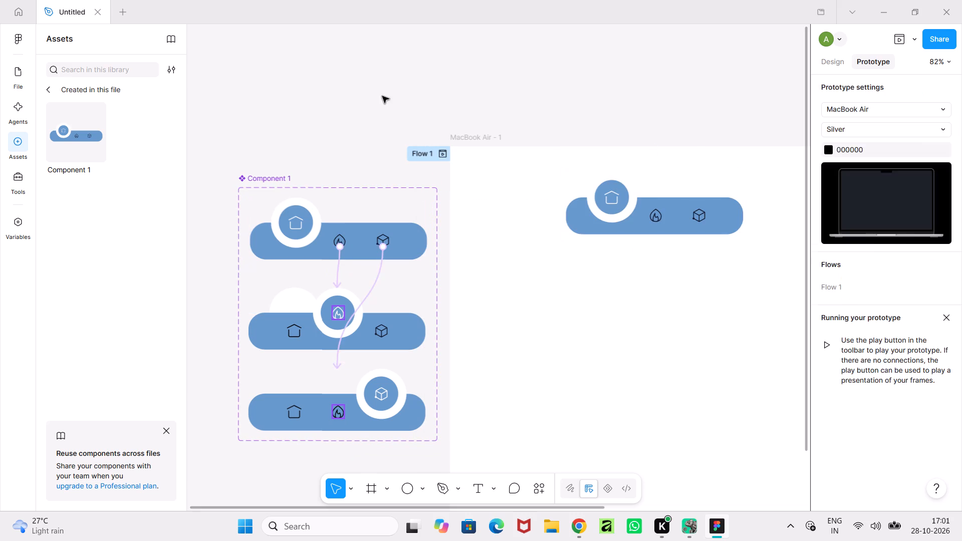
{"action": "key", "text": "ctrl+z"}
{"action": "key", "text": "ctrl+z"}
{"action": "key", "text": "ctrl+z"}
{"action": "key", "text": "ctrl+z"}
{"action": "key", "text": "ctrl+z"}
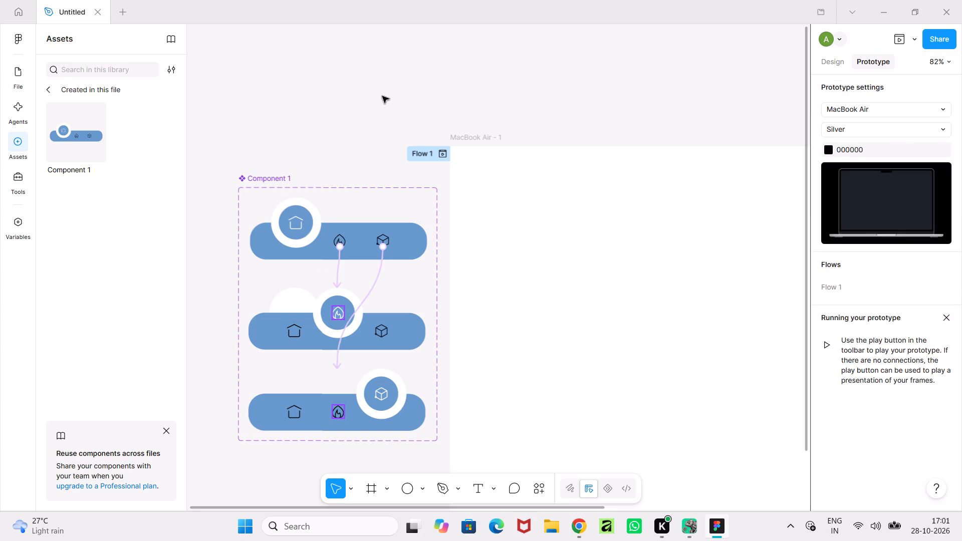
{"action": "key", "text": "ctrl+z"}
{"action": "key", "text": "ctrl+z"}
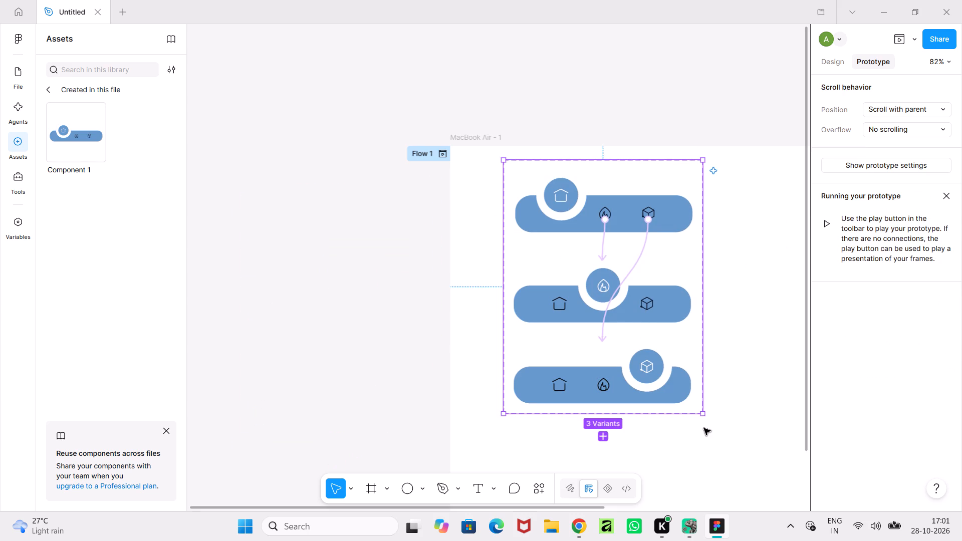
{"action": "key", "text": "ctrl+z"}
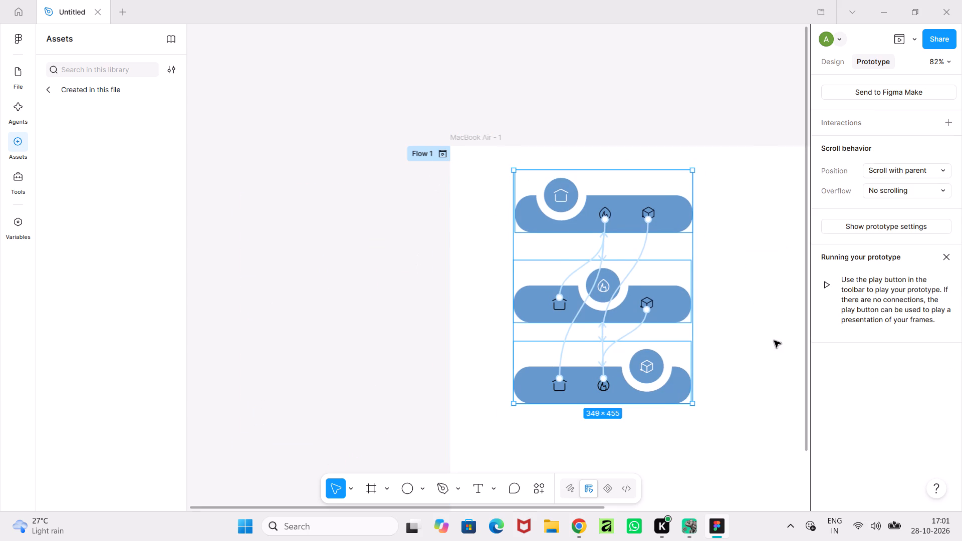
Review the interaction settings of the flame and cube icons on the top navigation bar.
{"action": "middle_click_drag", "start_coordinate": [774, 341], "coordinate": [636, 372]}
{"action": "scroll", "coordinate": [636, 372], "scroll_direction": "up", "scroll_amount": 3, "text": "ctrl"}
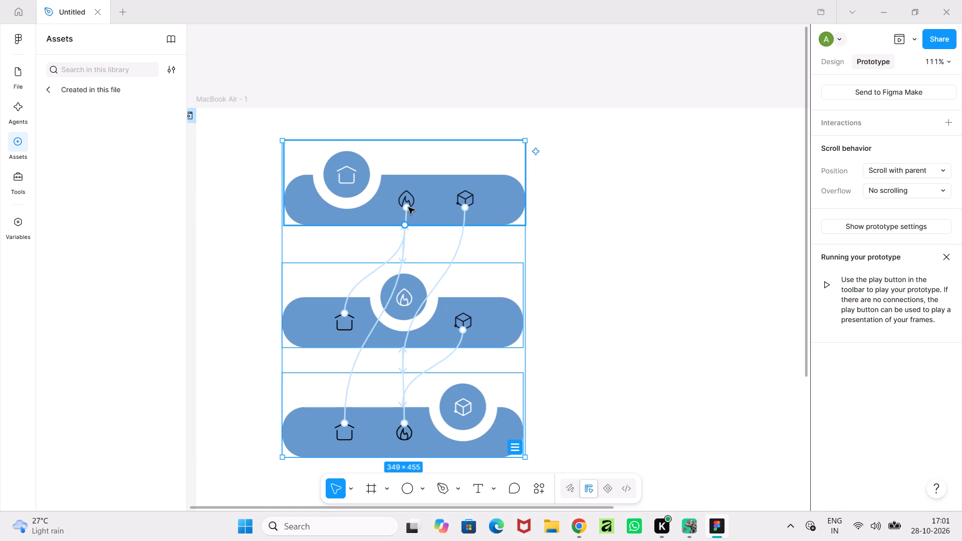
{"action": "left_click", "coordinate": [406, 247]}
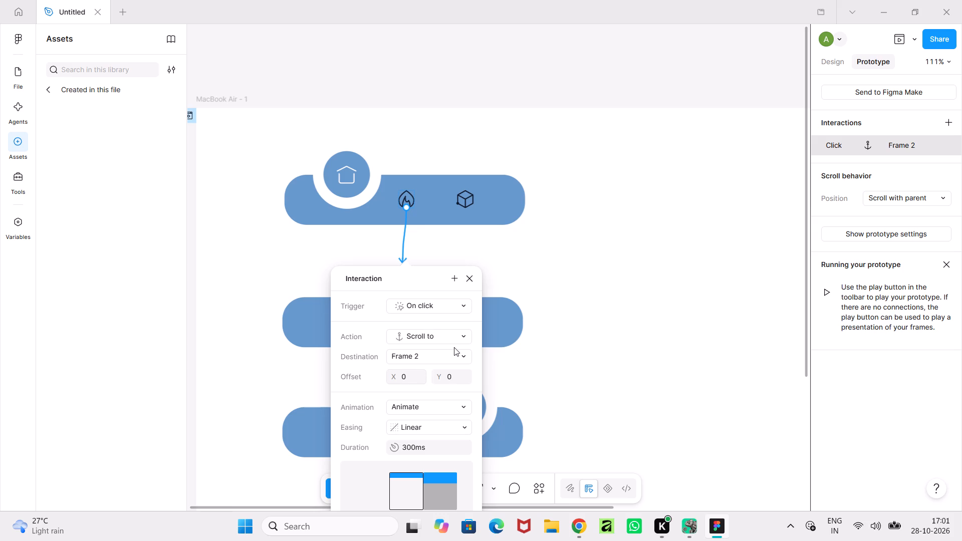
{"action": "left_click", "coordinate": [470, 238]}
{"action": "left_click", "coordinate": [463, 239]}
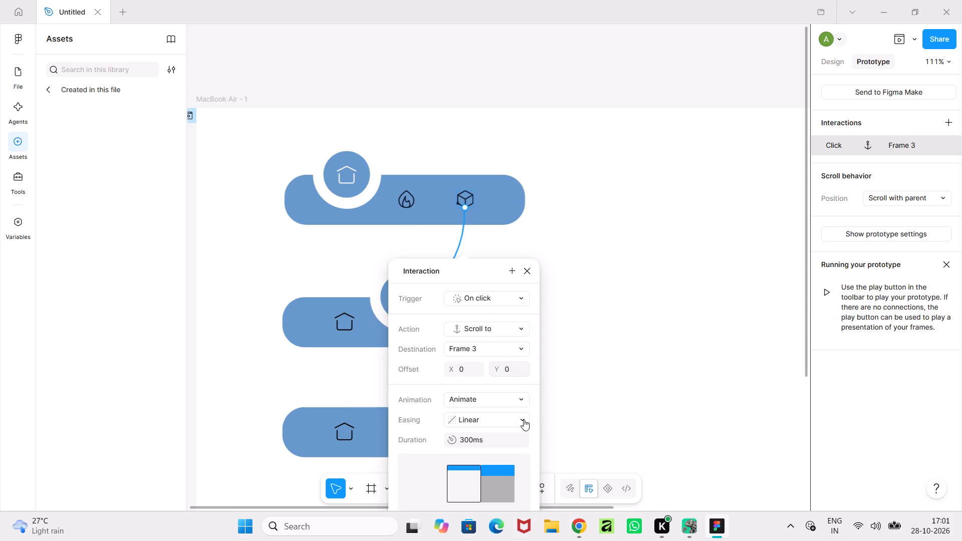
{"action": "left_click", "coordinate": [511, 401]}
{"action": "left_click", "coordinate": [511, 401]}
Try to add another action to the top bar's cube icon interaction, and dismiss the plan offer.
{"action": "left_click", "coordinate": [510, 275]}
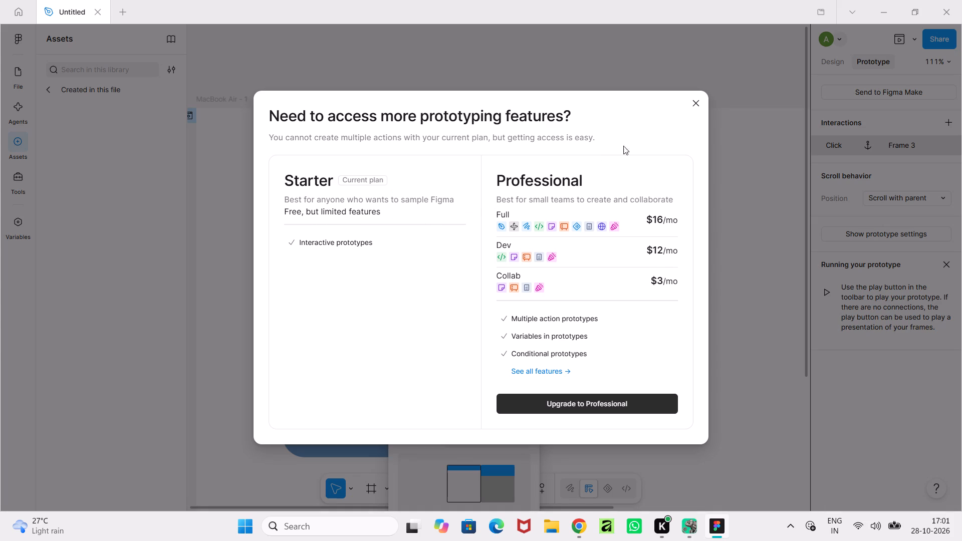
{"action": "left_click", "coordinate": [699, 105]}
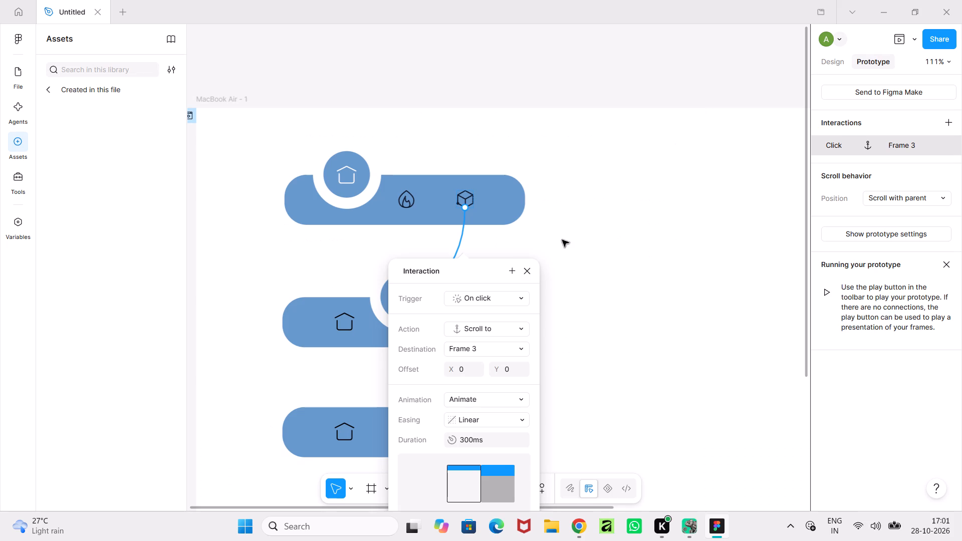
Examine the trigger and action options of the top bar's cube icon interaction, keeping On click and Scroll to.
{"action": "left_click", "coordinate": [523, 296]}
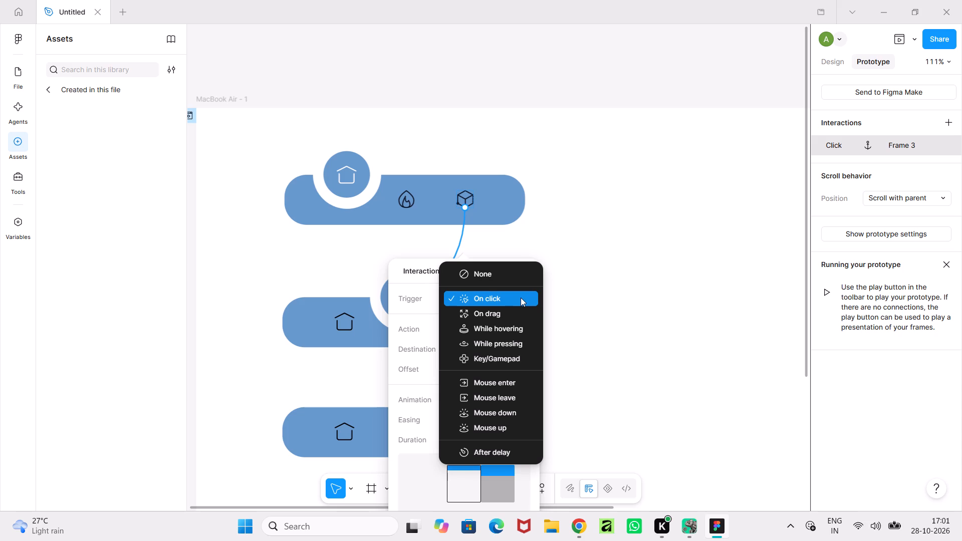
{"action": "left_click", "coordinate": [521, 298]}
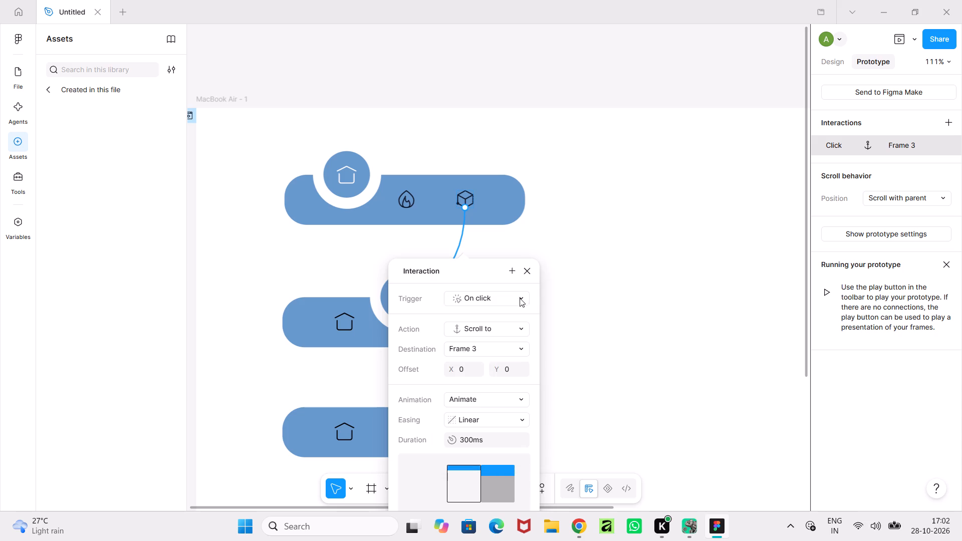
{"action": "left_click", "coordinate": [509, 333]}
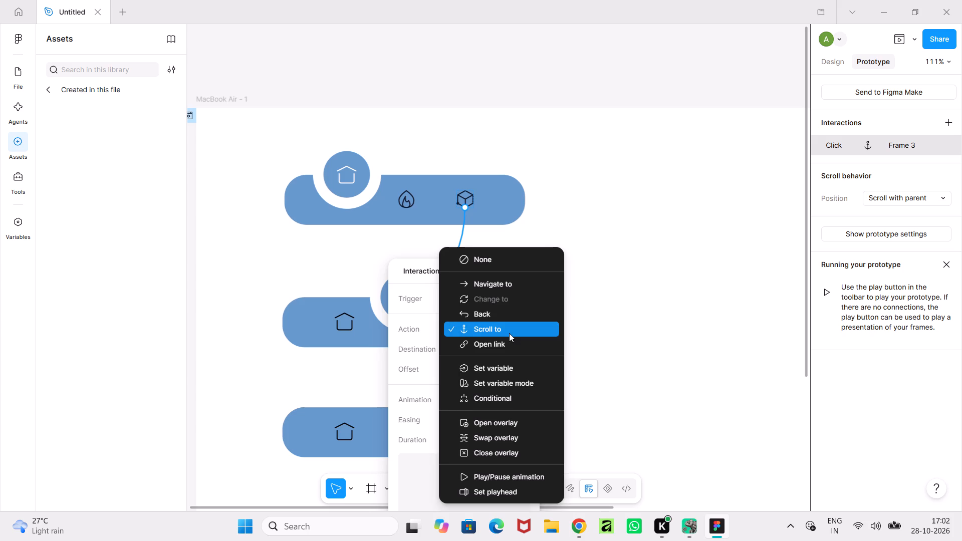
{"action": "scroll", "coordinate": [509, 333], "scroll_direction": "down", "scroll_amount": 2}
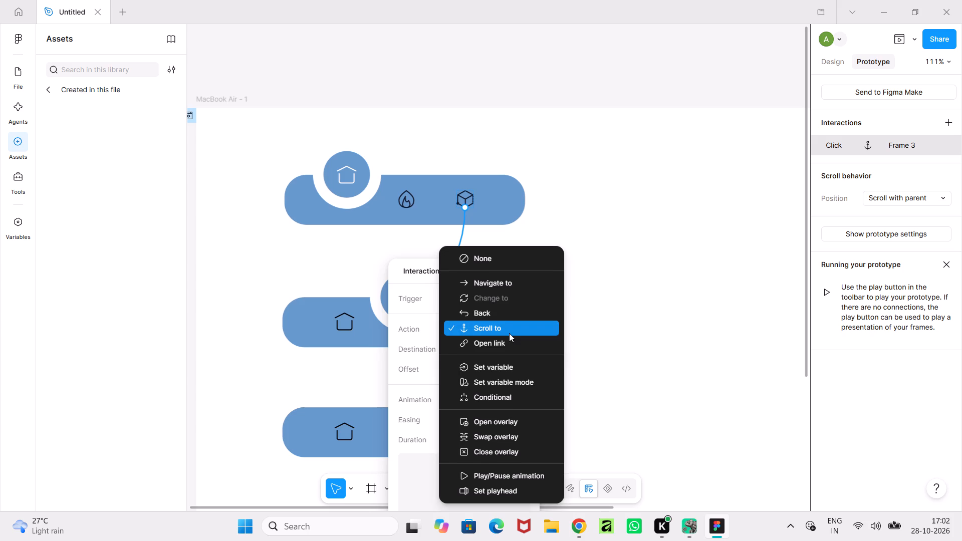
{"action": "scroll", "coordinate": [509, 333], "scroll_direction": "down", "scroll_amount": 1}
{"action": "scroll", "coordinate": [509, 333], "scroll_direction": "up", "scroll_amount": 3}
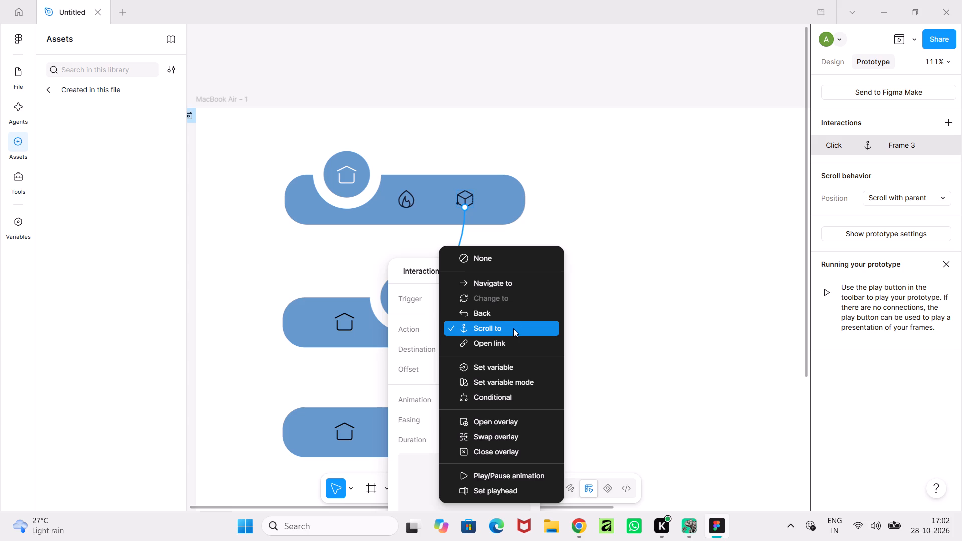
{"action": "left_click", "coordinate": [513, 328]}
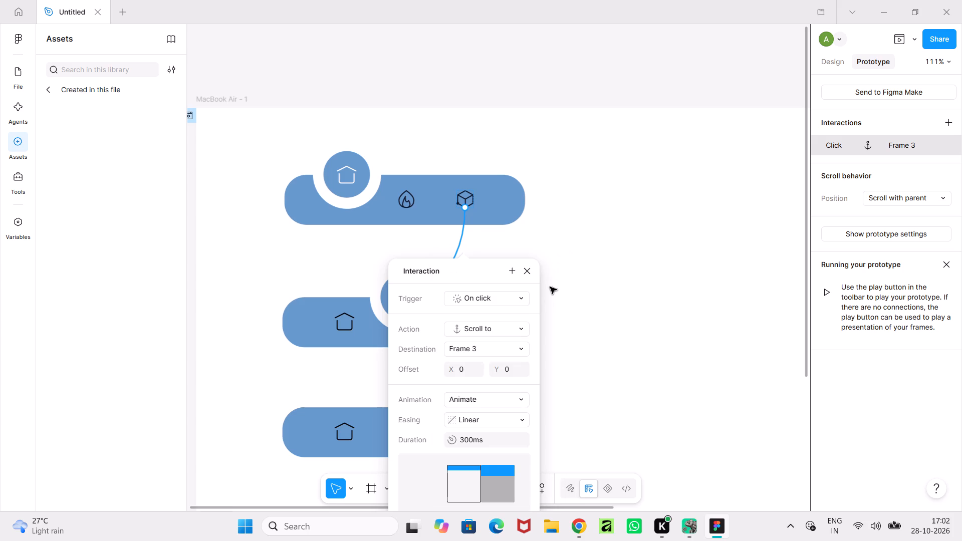
{"action": "left_click", "coordinate": [550, 287]}
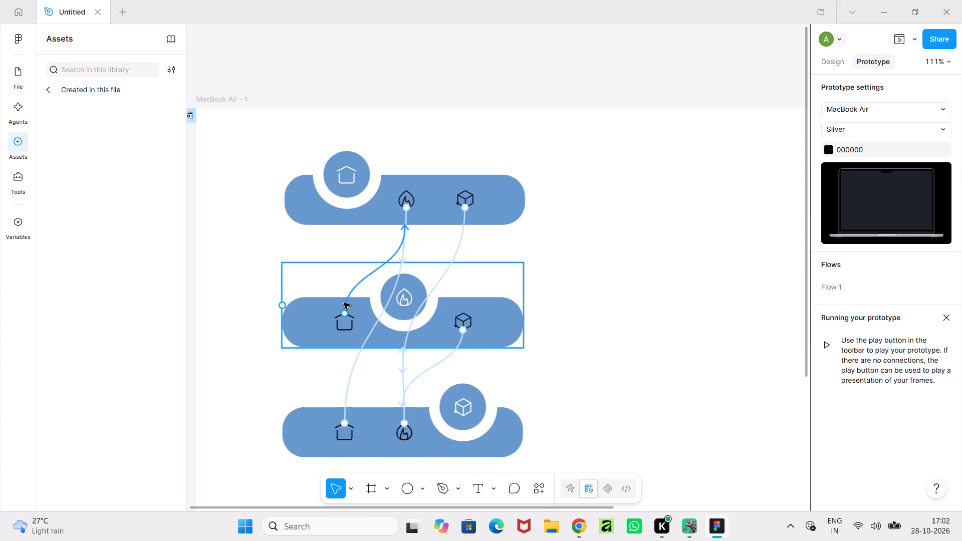
Remove the prototype links from the home icons on the bottom and middle navigation bars.
{"action": "left_click", "coordinate": [346, 297]}
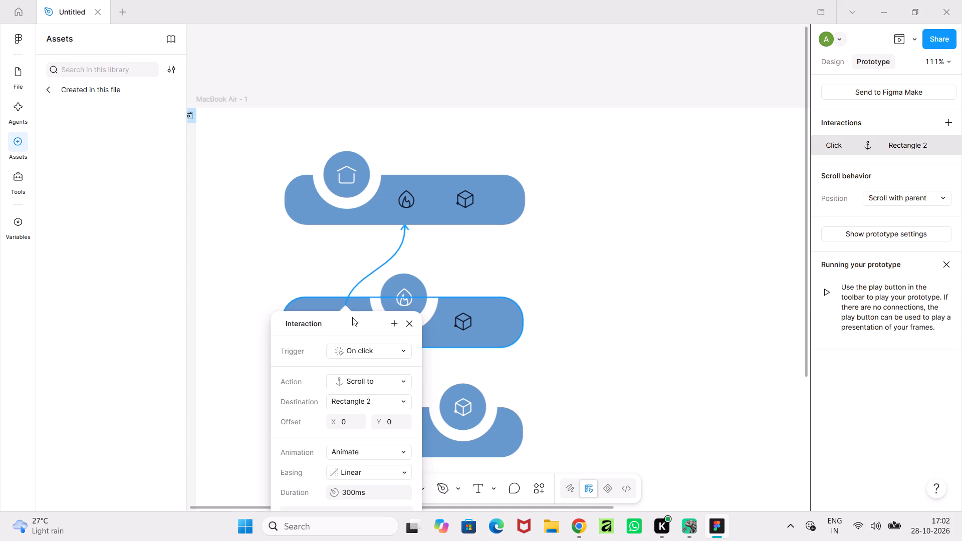
{"action": "left_click", "coordinate": [407, 207]}
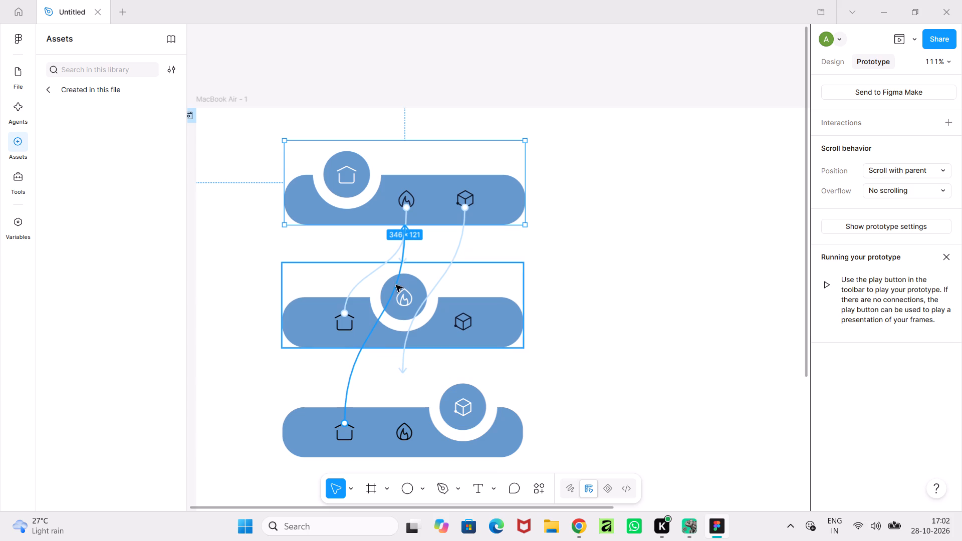
{"action": "left_click", "coordinate": [358, 356]}
{"action": "key", "text": "Delete"}
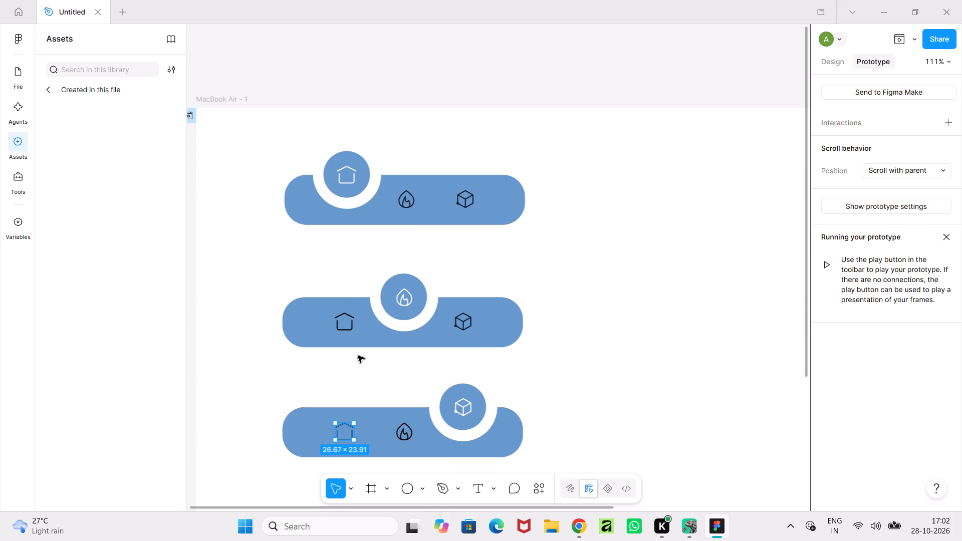
{"action": "left_click_drag", "start_coordinate": [365, 251], "coordinate": [390, 262]}
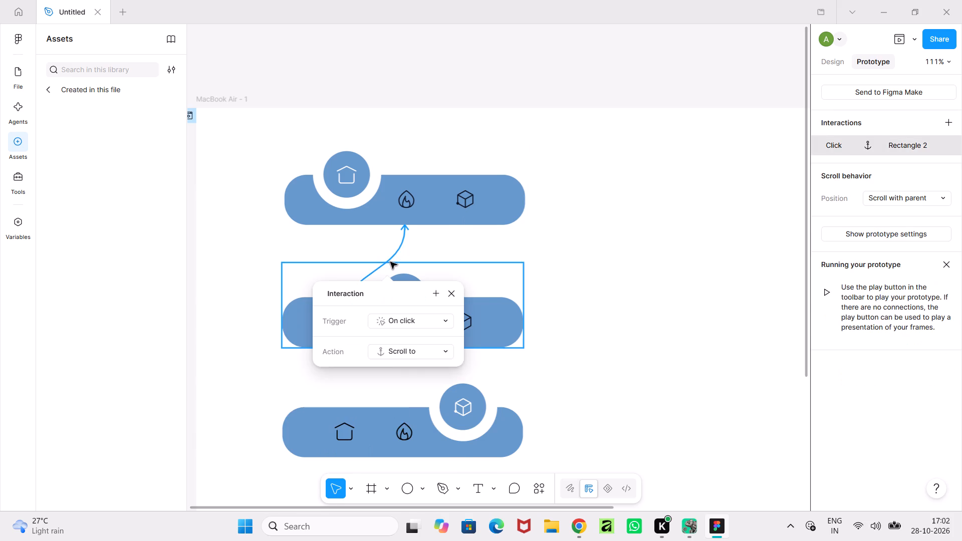
Replace the top bar's cube icon link with an On click Scroll to link targeting the bottom bar's white circle, Ellipse 4.
{"action": "left_click_drag", "start_coordinate": [462, 246], "coordinate": [460, 249]}
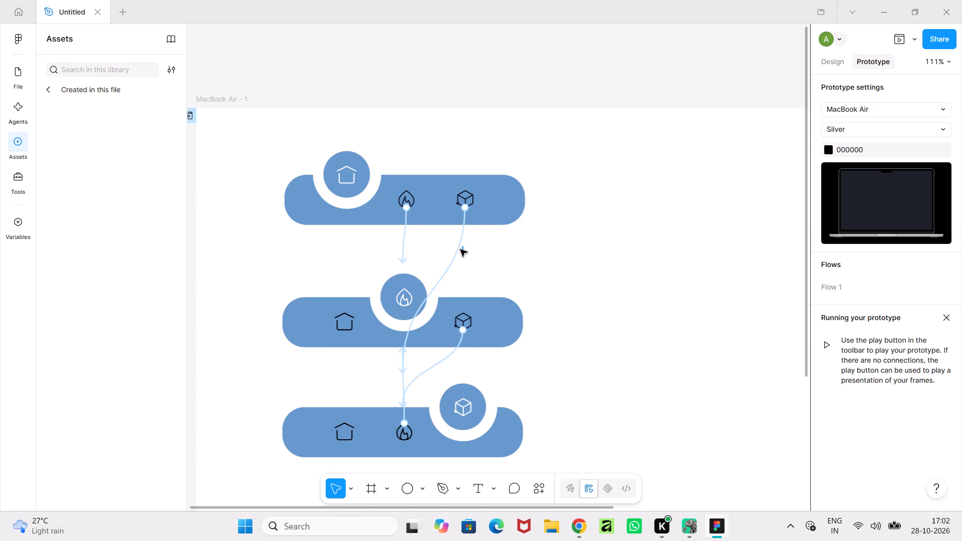
{"action": "left_click_drag", "start_coordinate": [460, 249], "coordinate": [455, 246]}
{"action": "left_click", "coordinate": [456, 251]}
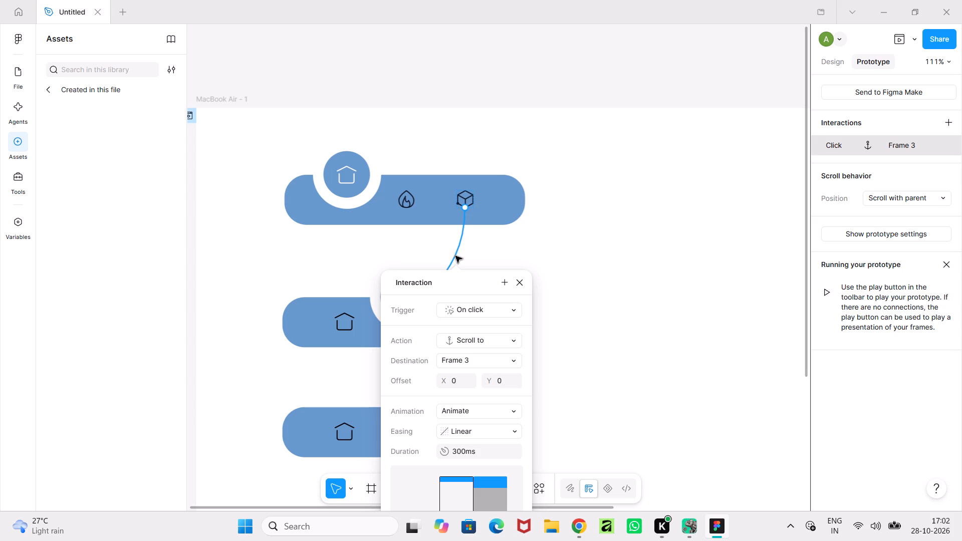
{"action": "left_click_drag", "start_coordinate": [455, 256], "coordinate": [525, 258]}
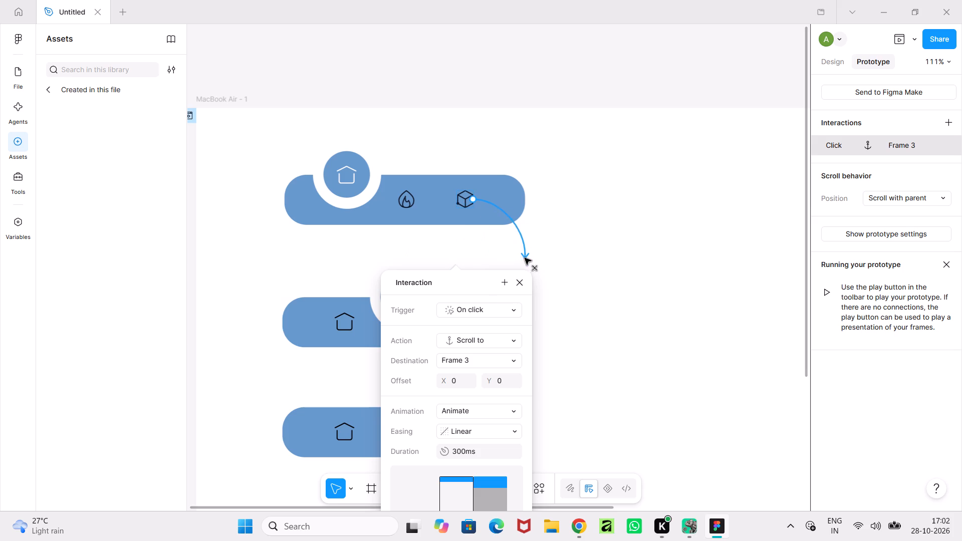
{"action": "left_click_drag", "start_coordinate": [525, 258], "coordinate": [551, 344]}
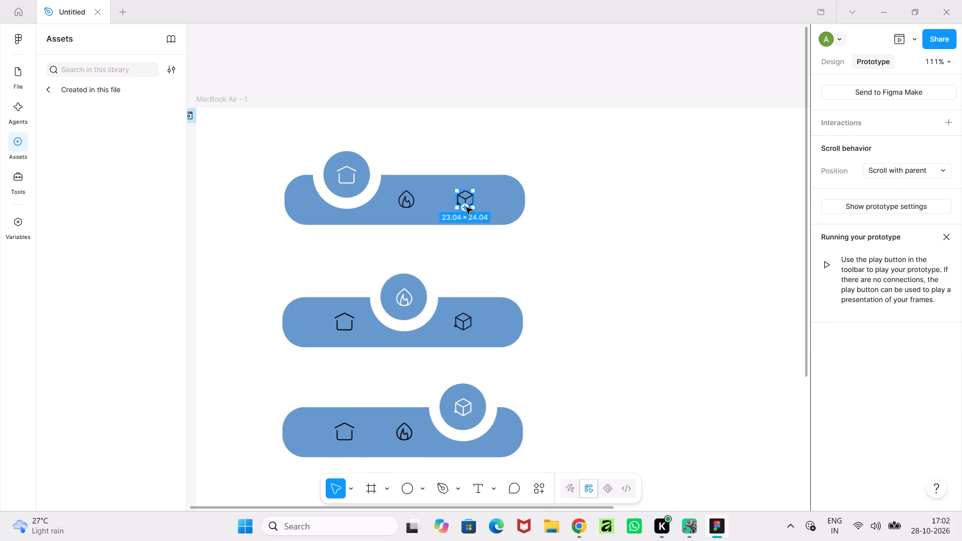
{"action": "left_click_drag", "start_coordinate": [467, 210], "coordinate": [471, 334]}
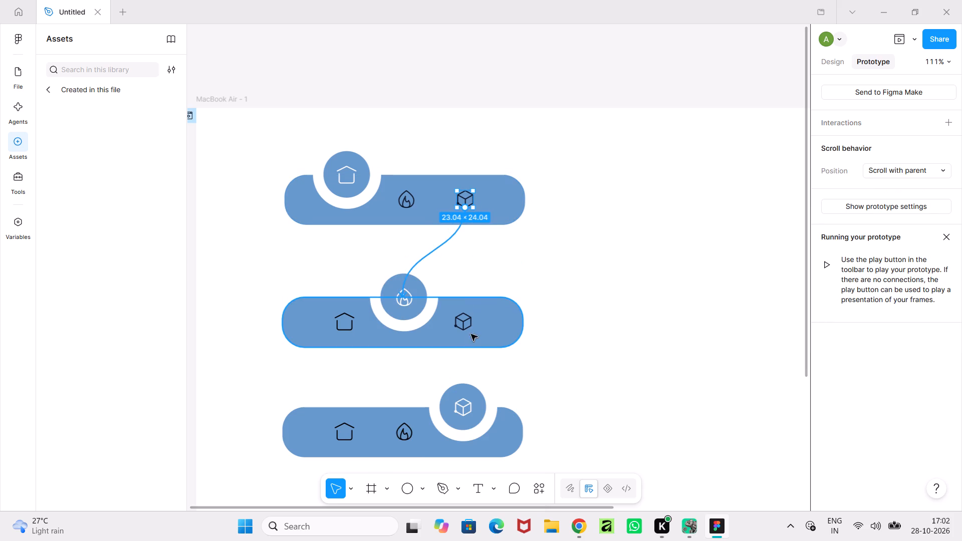
{"action": "left_click_drag", "start_coordinate": [471, 334], "coordinate": [459, 378]}
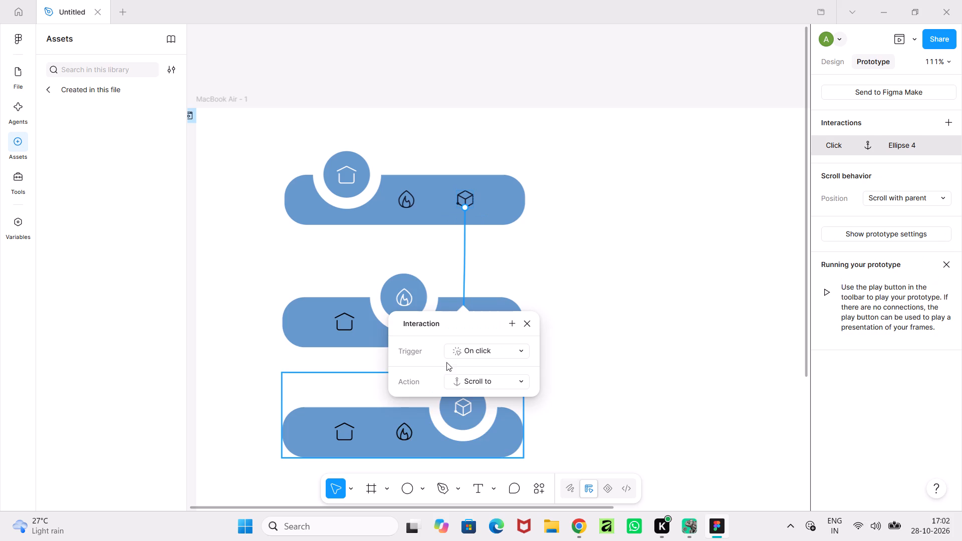
{"action": "left_click", "coordinate": [399, 292]}
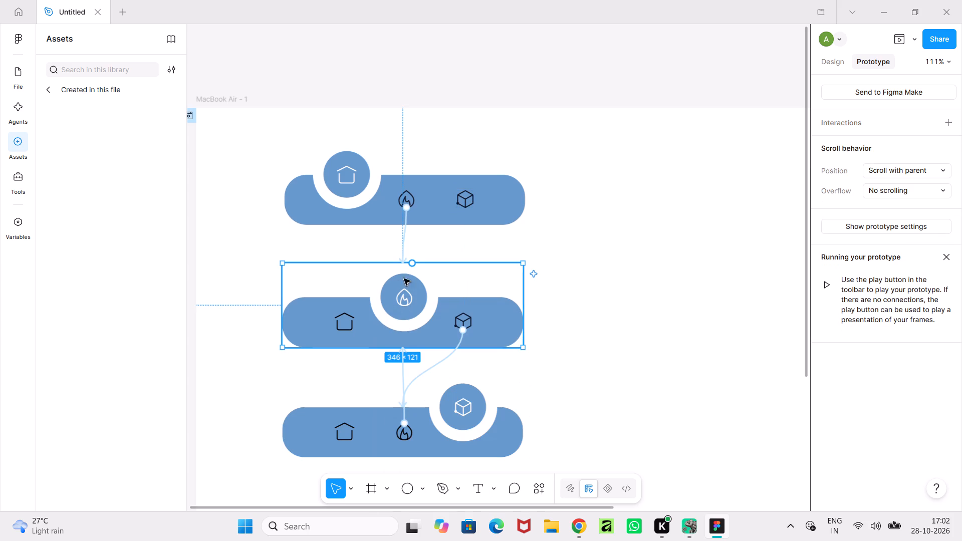
{"action": "left_click", "coordinate": [577, 247]}
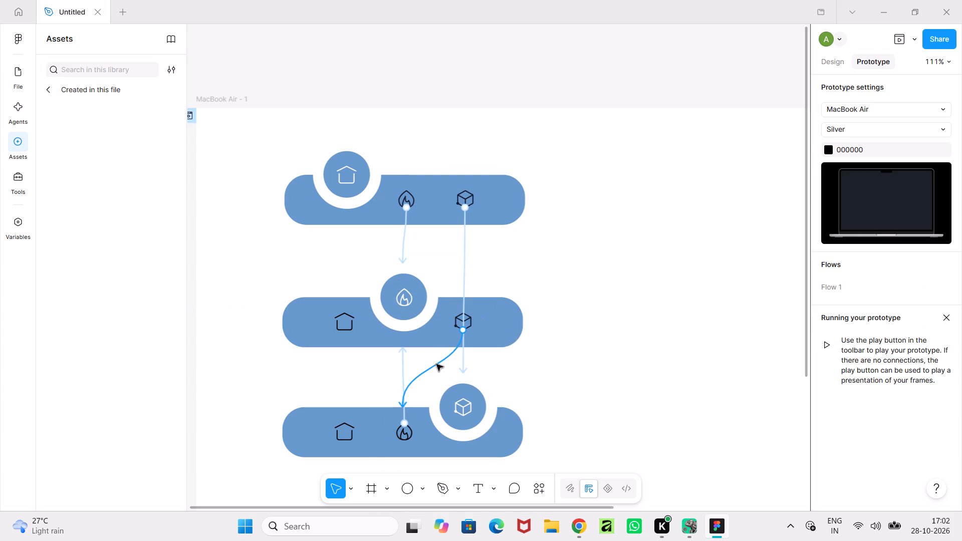
Redirect the middle bar's cube icon link to the white circle around the bottom bar's raised cube.
{"action": "left_click_drag", "start_coordinate": [430, 366], "coordinate": [445, 368]}
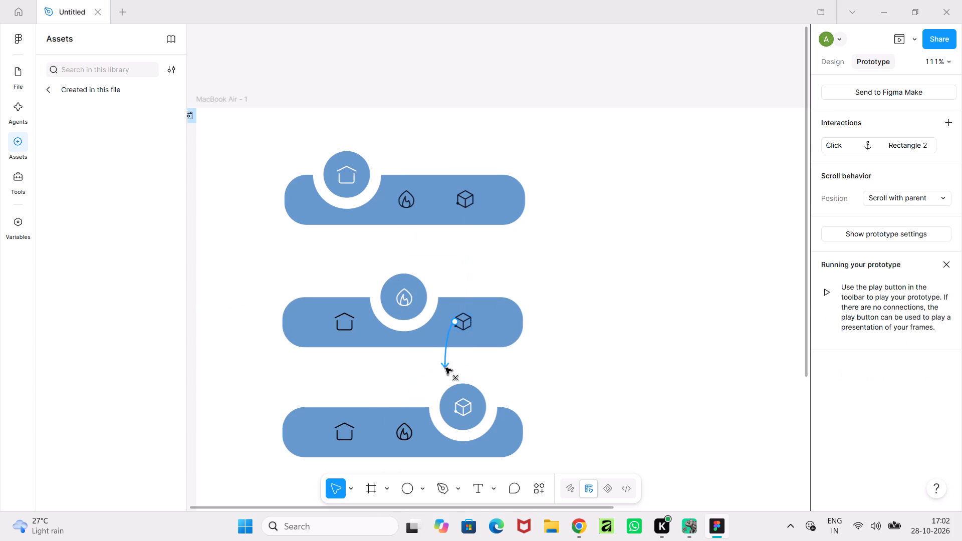
{"action": "left_click_drag", "start_coordinate": [445, 368], "coordinate": [454, 377]}
{"action": "left_click", "coordinate": [583, 340]}
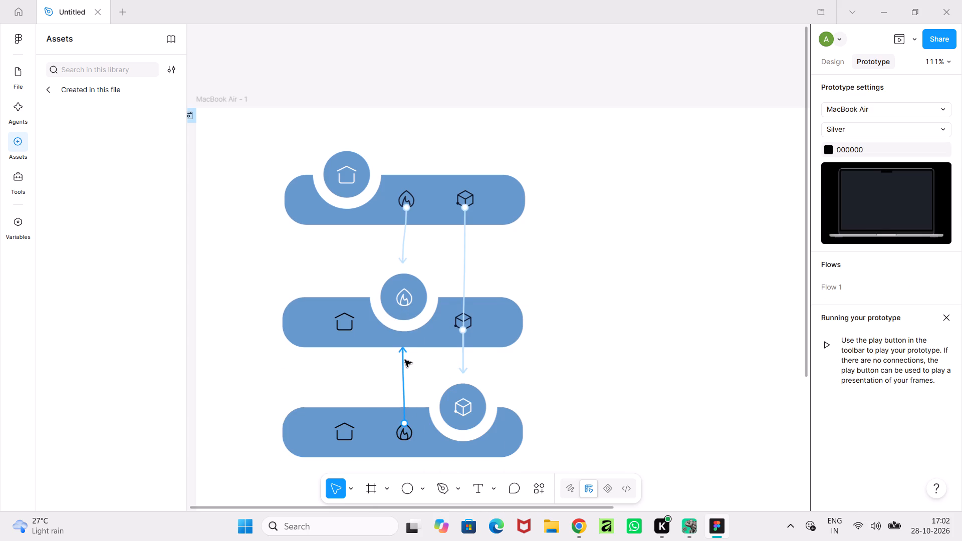
Redirect the flame icon links of the bottom and top bars to the middle bar's white circle, Ellipse 4.
{"action": "left_click_drag", "start_coordinate": [404, 363], "coordinate": [405, 329]}
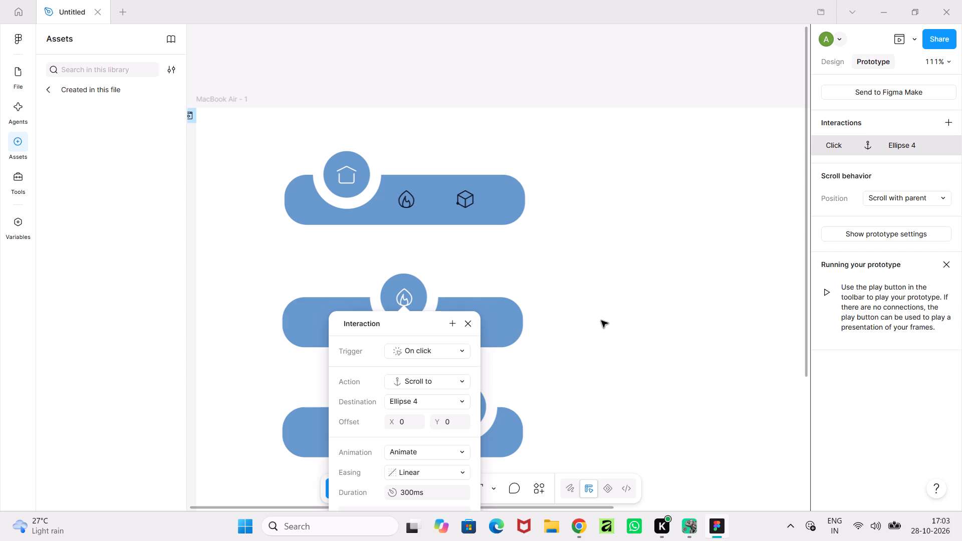
{"action": "left_click", "coordinate": [601, 321]}
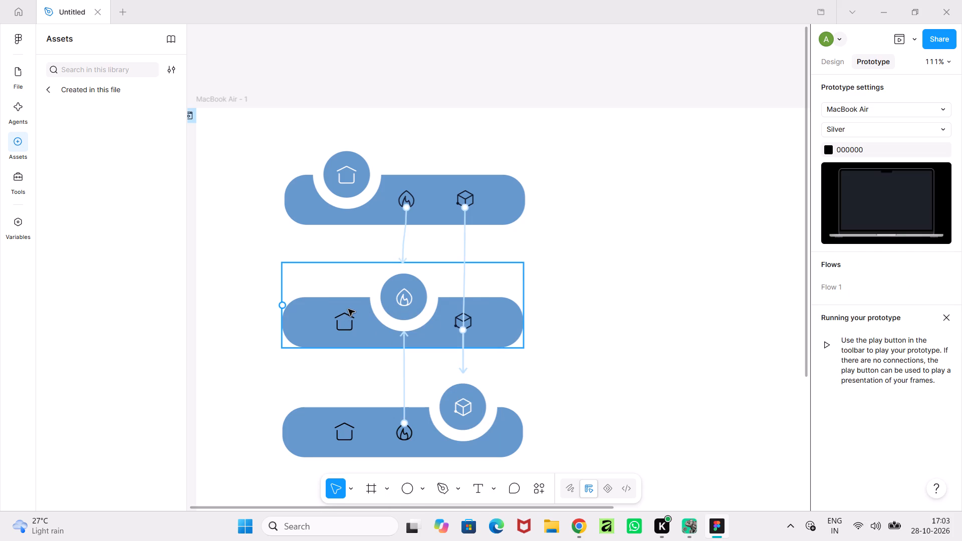
{"action": "left_click", "coordinate": [402, 262]}
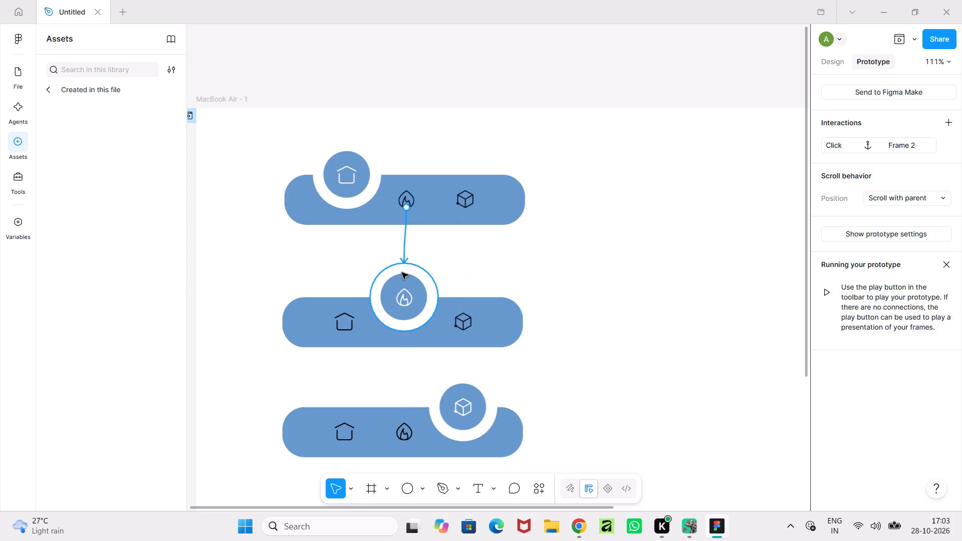
{"action": "left_click", "coordinate": [579, 346]}
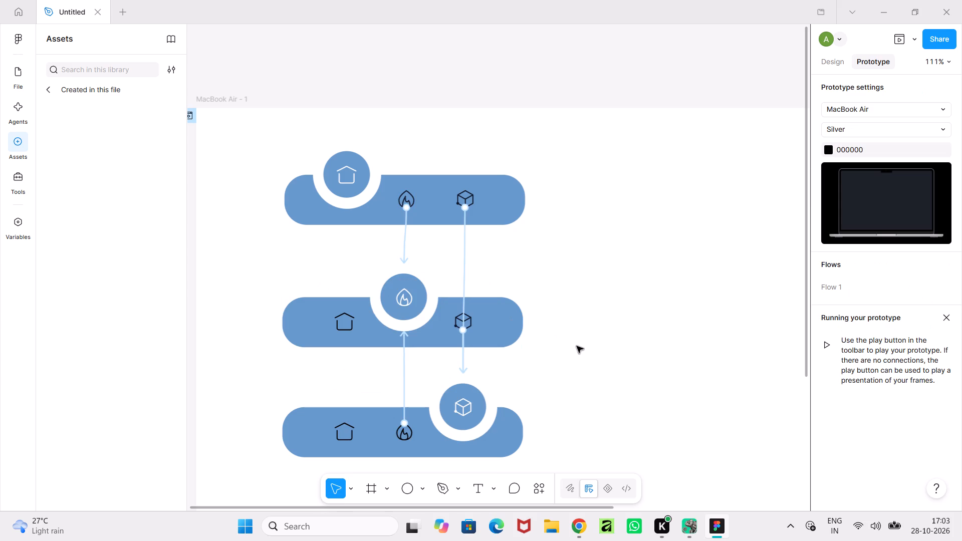
Link the middle bar's home icon to the top bar's white circle, Ellipse 4, with an On click Scroll to interaction.
{"action": "left_click", "coordinate": [341, 315]}
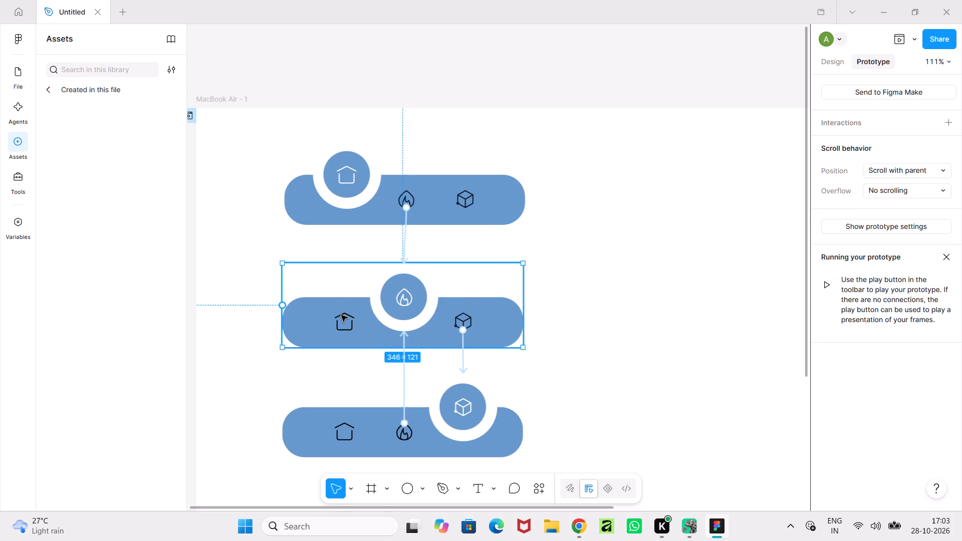
{"action": "left_click", "coordinate": [341, 315]}
{"action": "left_click_drag", "start_coordinate": [345, 312], "coordinate": [342, 213]}
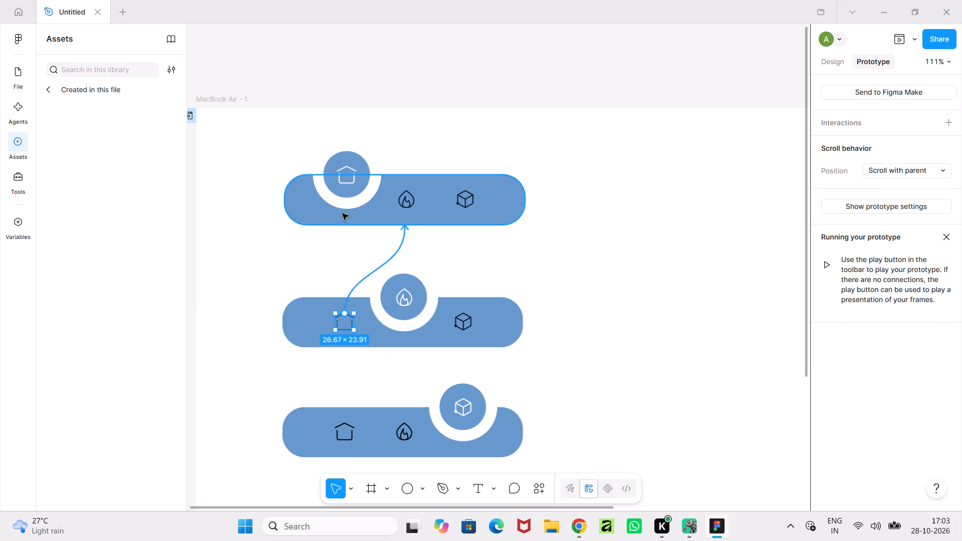
{"action": "left_click_drag", "start_coordinate": [342, 213], "coordinate": [343, 206]}
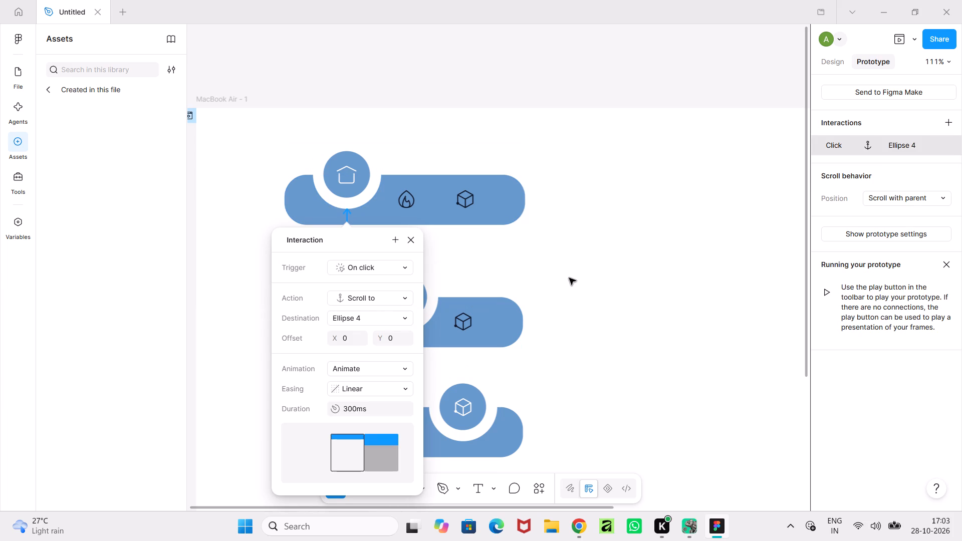
{"action": "left_click", "coordinate": [569, 278]}
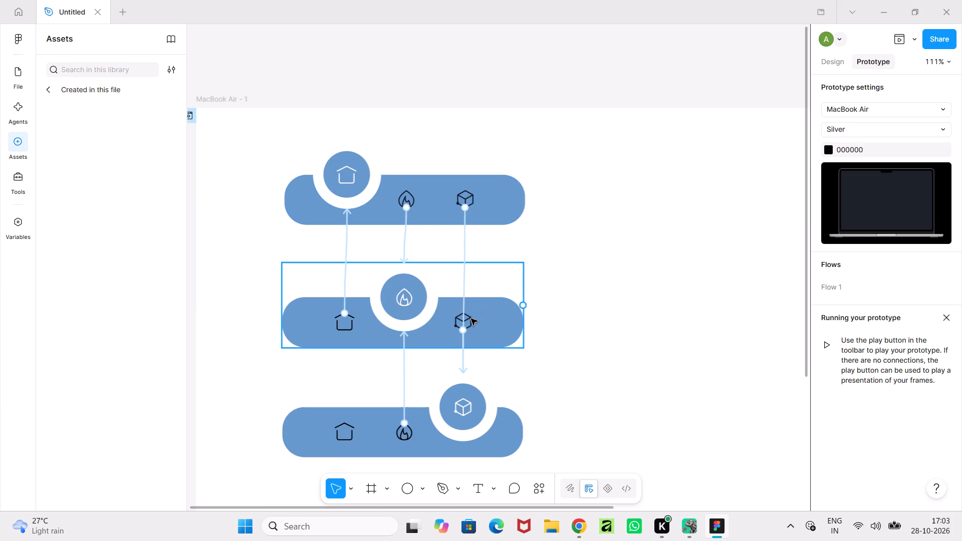
Link the bottom bar's home icon to the top bar's white circle, Ellipse 4, with an On click Scroll to interaction.
{"action": "left_click", "coordinate": [349, 424]}
{"action": "left_click", "coordinate": [349, 424]}
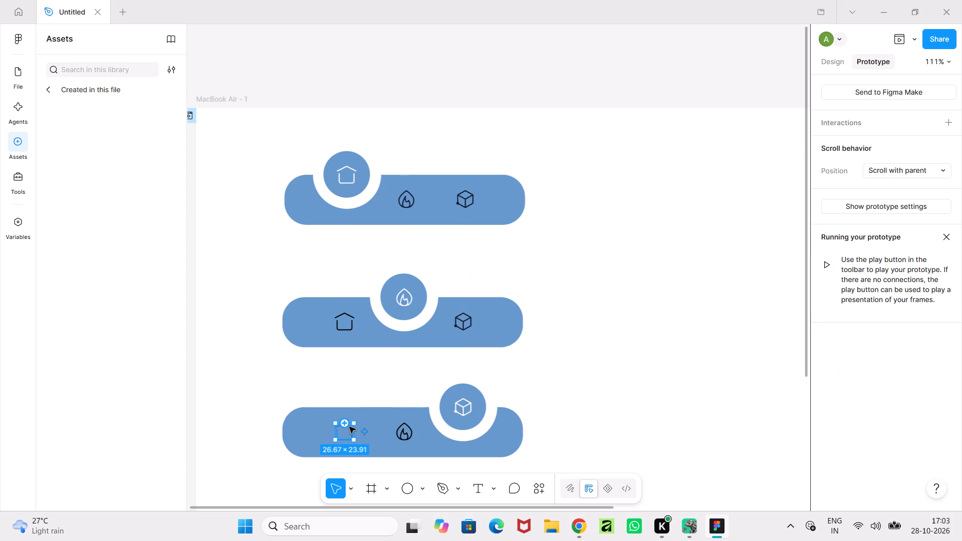
{"action": "left_click_drag", "start_coordinate": [346, 423], "coordinate": [343, 212]}
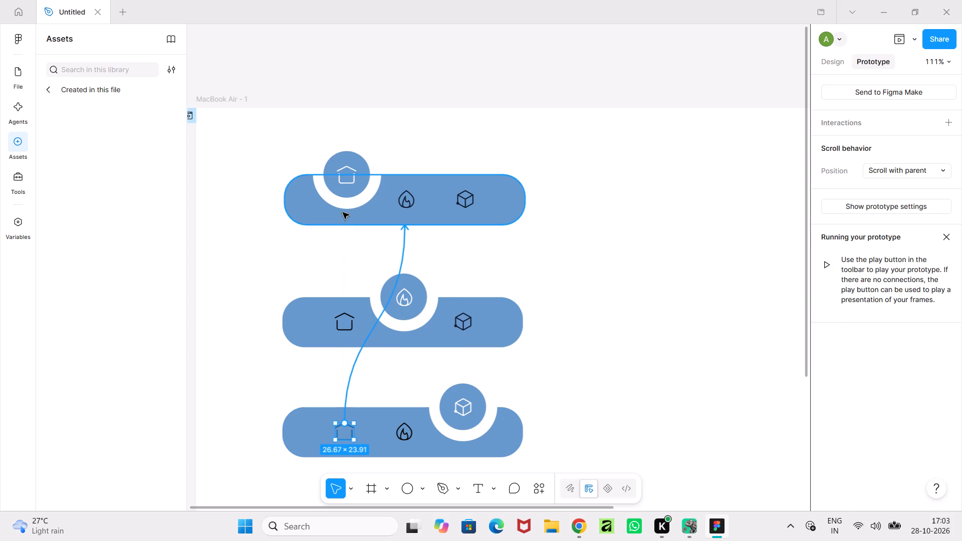
{"action": "left_click_drag", "start_coordinate": [343, 212], "coordinate": [341, 206]}
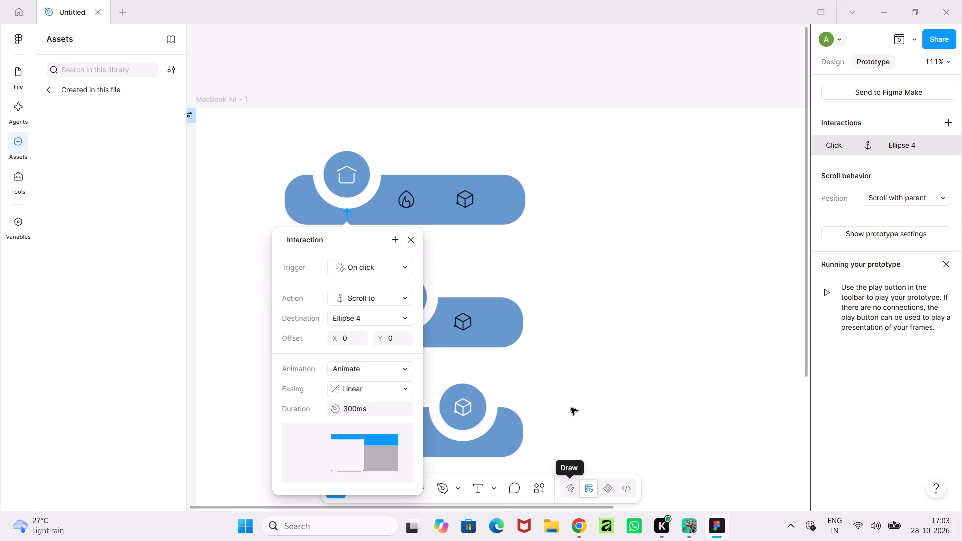
{"action": "left_click", "coordinate": [577, 396]}
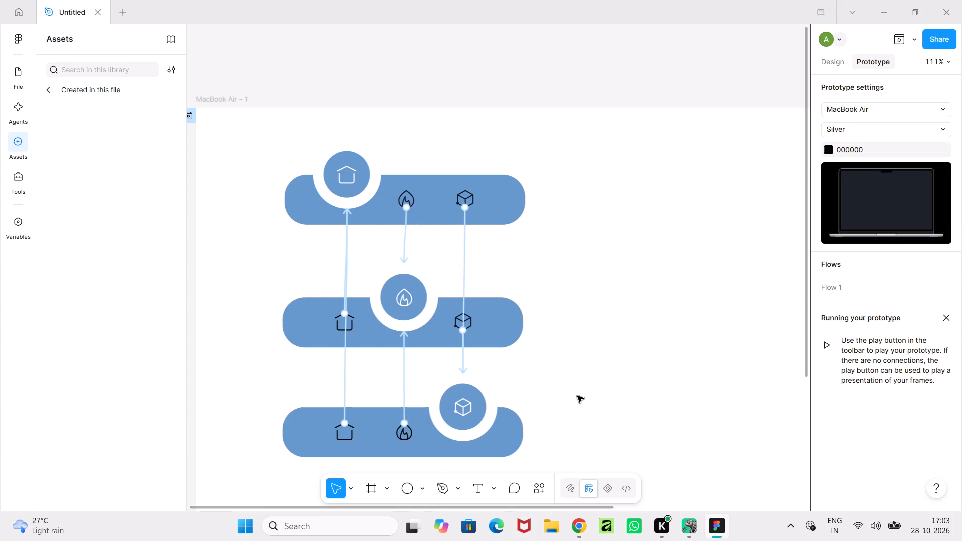
Check the three linked bars in the prototype preview and close it.
{"action": "left_click", "coordinate": [880, 187]}
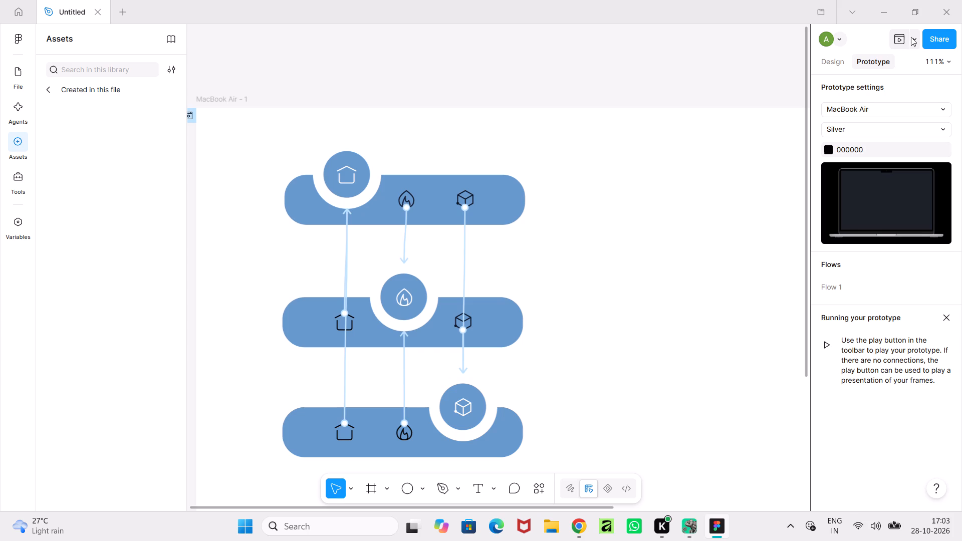
{"action": "left_click", "coordinate": [903, 41]}
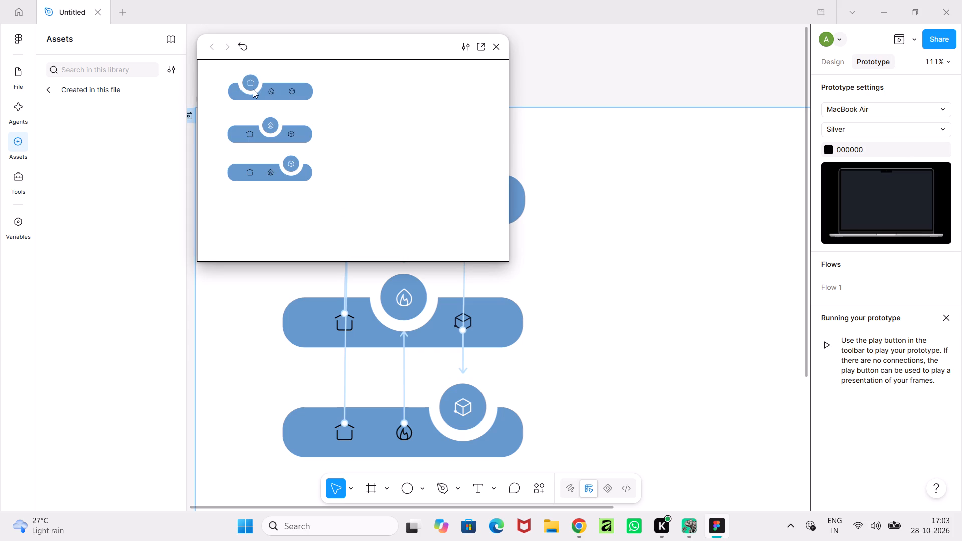
{"action": "left_click", "coordinate": [497, 51]}
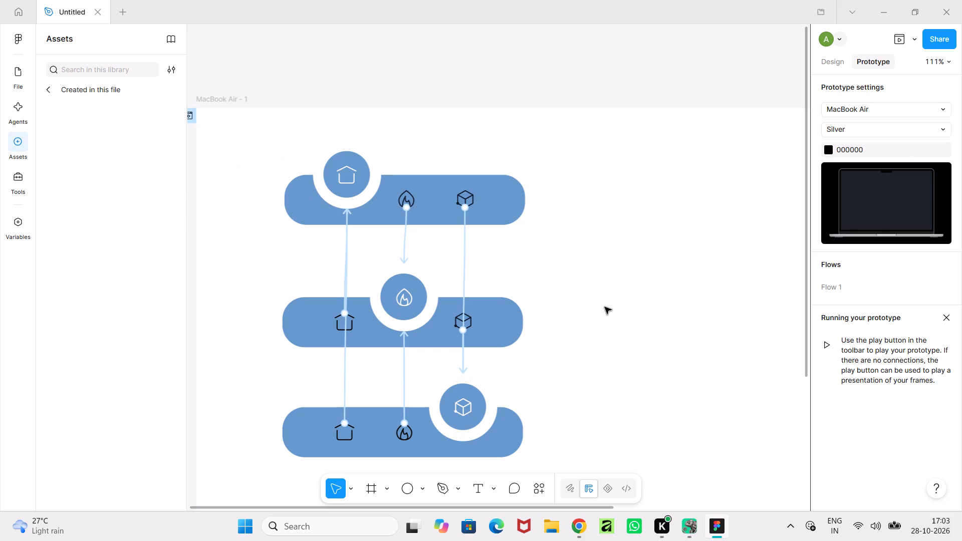
Create a component set from the three navigation bar frames.
{"action": "scroll", "coordinate": [605, 307], "scroll_direction": "down", "scroll_amount": 2, "text": "ctrl"}
{"action": "left_click", "coordinate": [605, 312]}
{"action": "middle_click_drag", "start_coordinate": [605, 312], "coordinate": [783, 287]}
{"action": "scroll", "coordinate": [783, 287], "scroll_direction": "down", "scroll_amount": 1, "text": "ctrl"}
{"action": "middle_click_drag", "start_coordinate": [780, 289], "coordinate": [674, 303]}
{"action": "left_click_drag", "start_coordinate": [357, 139], "coordinate": [630, 438]}
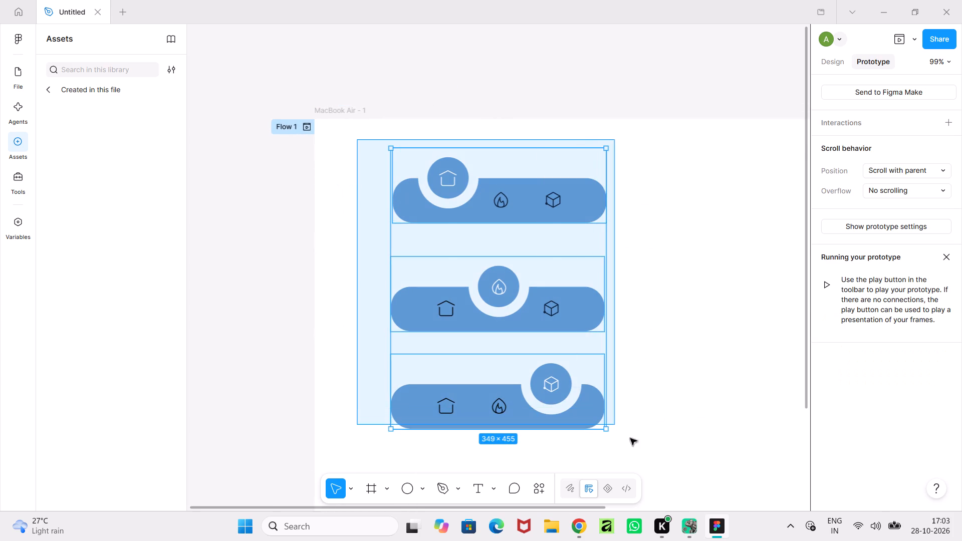
{"action": "left_click_drag", "start_coordinate": [630, 438], "coordinate": [657, 464]}
{"action": "left_click", "coordinate": [828, 61]}
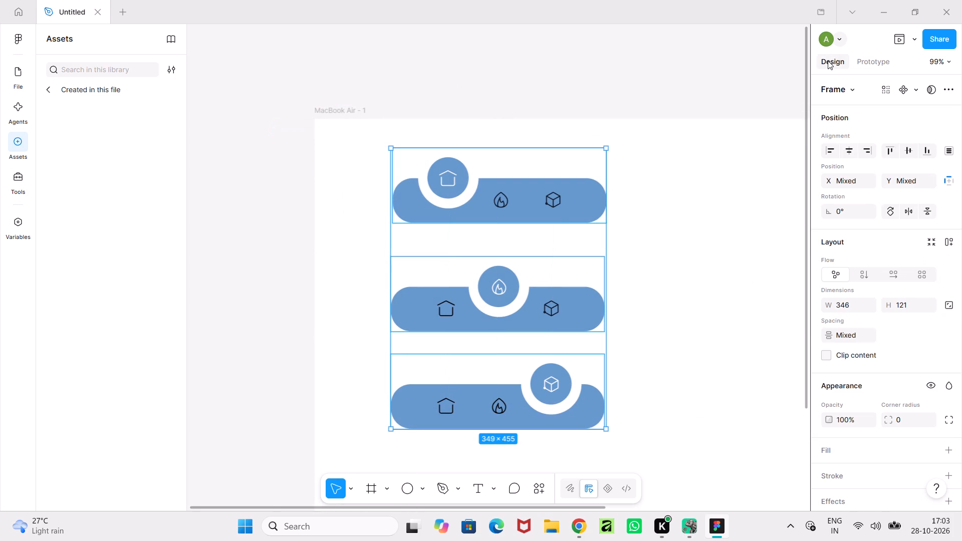
{"action": "left_click", "coordinate": [916, 92]}
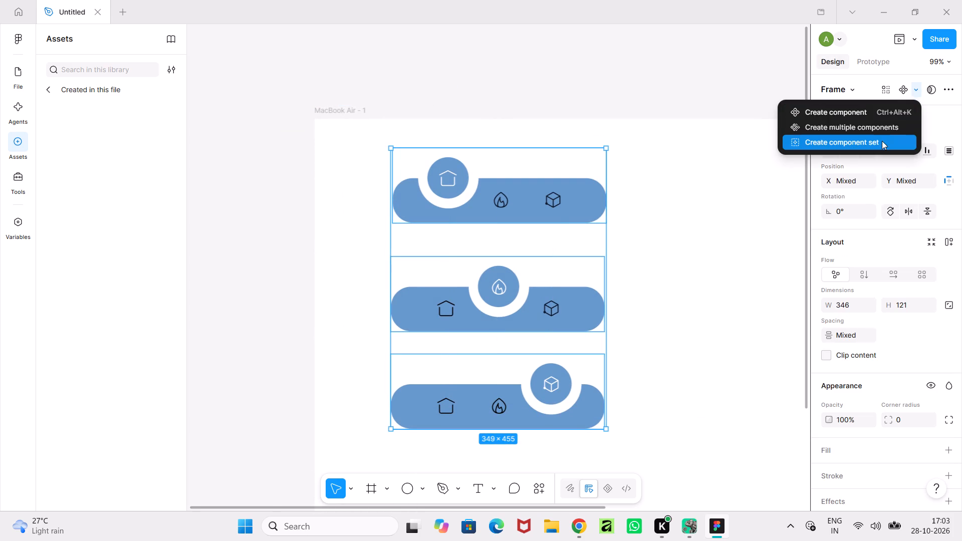
{"action": "left_click", "coordinate": [876, 146]}
{"action": "scroll", "coordinate": [753, 245], "scroll_direction": "down", "scroll_amount": 2, "text": "ctrl"}
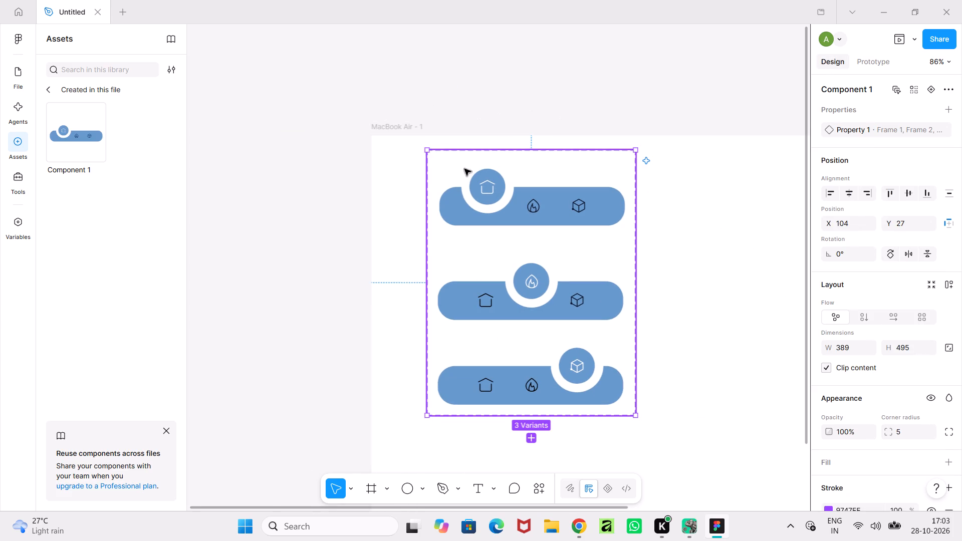
Move the component set out of the MacBook Air frame, placing it beside the frame at about X -408, Y 62.
{"action": "left_click_drag", "start_coordinate": [477, 162], "coordinate": [214, 186]}
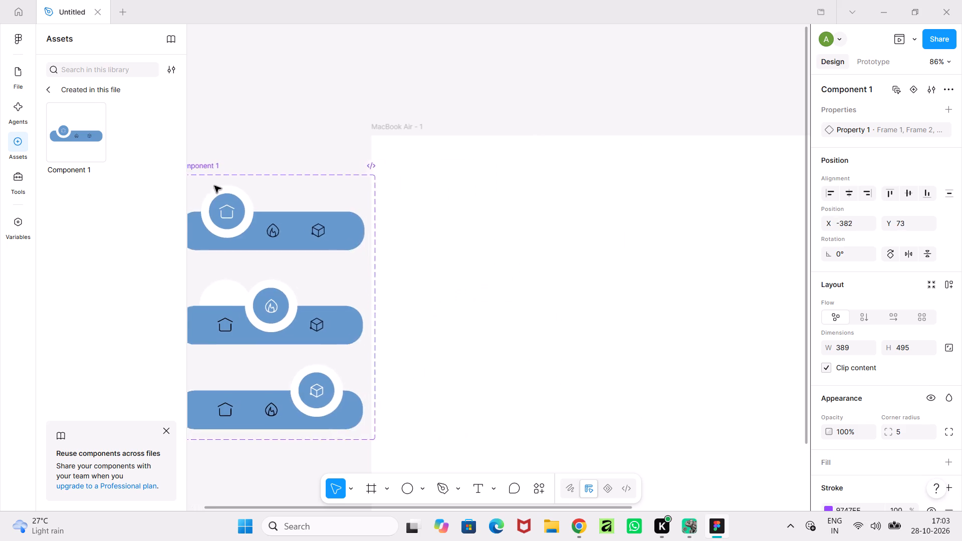
{"action": "left_click_drag", "start_coordinate": [214, 186], "coordinate": [203, 181]}
{"action": "scroll", "coordinate": [350, 234], "scroll_direction": "down", "scroll_amount": 4, "text": "ctrl"}
{"action": "middle_click_drag", "start_coordinate": [447, 270], "coordinate": [536, 287]}
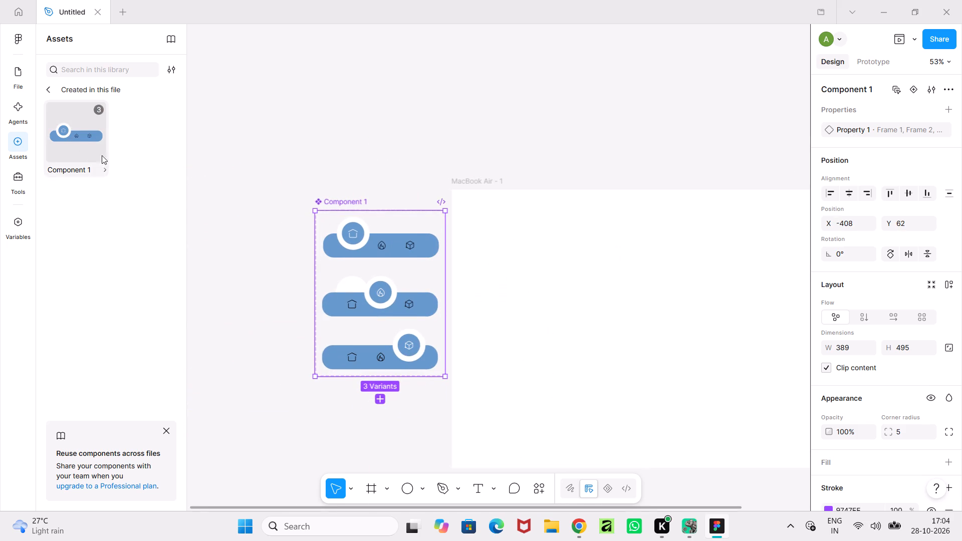
Place an instance of Component 1 from the file's assets on the MacBook Air frame at about X 370, Y 153.
{"action": "left_click_drag", "start_coordinate": [84, 136], "coordinate": [648, 269]}
{"action": "middle_click_drag", "start_coordinate": [637, 334], "coordinate": [375, 311]}
{"action": "scroll", "coordinate": [374, 305], "scroll_direction": "up", "scroll_amount": 3, "text": "ctrl"}
{"action": "middle_click_drag", "start_coordinate": [367, 290], "coordinate": [417, 310]}
{"action": "scroll", "coordinate": [417, 310], "scroll_direction": "down", "scroll_amount": 3, "text": "ctrl"}
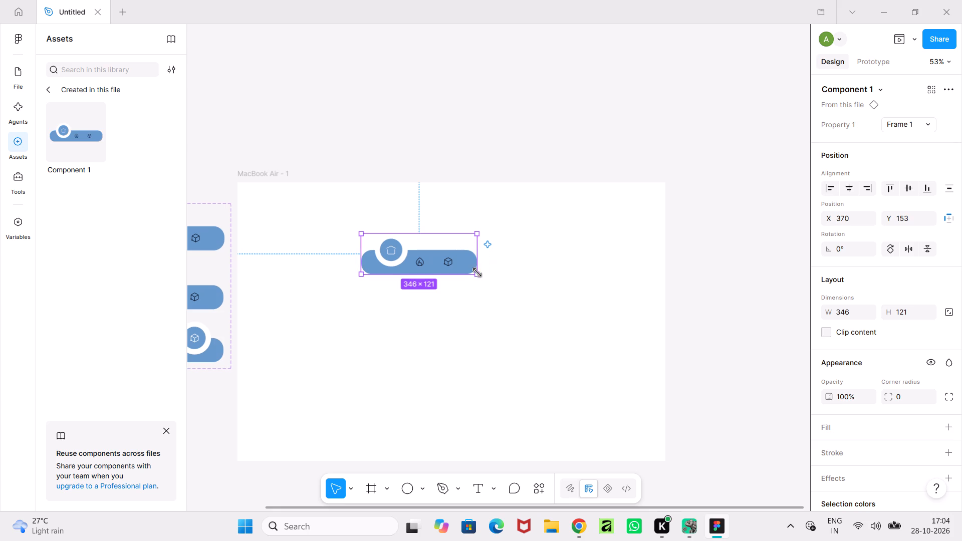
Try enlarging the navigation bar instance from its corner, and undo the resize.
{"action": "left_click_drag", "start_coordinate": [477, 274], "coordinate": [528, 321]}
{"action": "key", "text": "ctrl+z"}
Preview the frame with the navigation bar instance, test its flame, cube and home icons, and close the preview.
{"action": "left_click", "coordinate": [454, 266]}
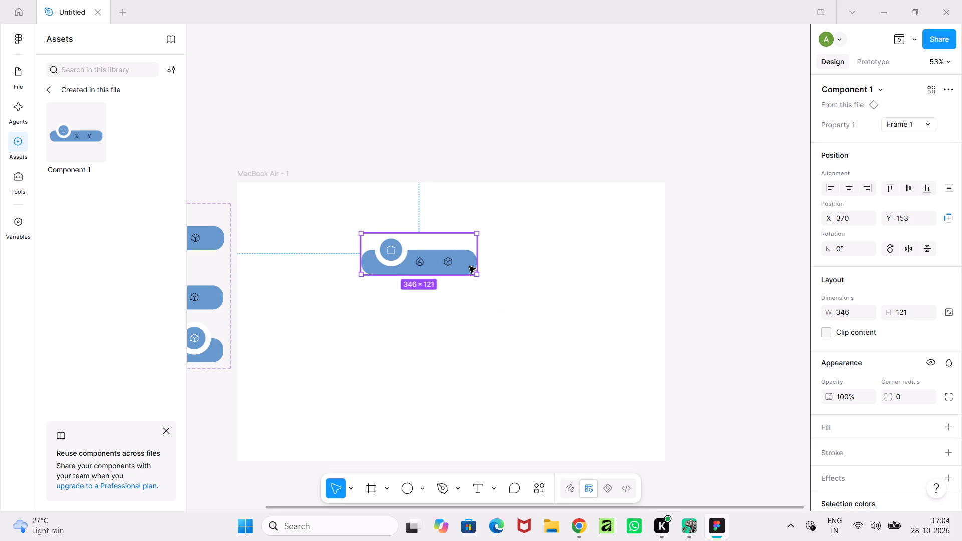
{"action": "left_click", "coordinate": [469, 266], "text": "shift"}
{"action": "left_click", "coordinate": [462, 264]}
{"action": "left_click", "coordinate": [387, 302]}
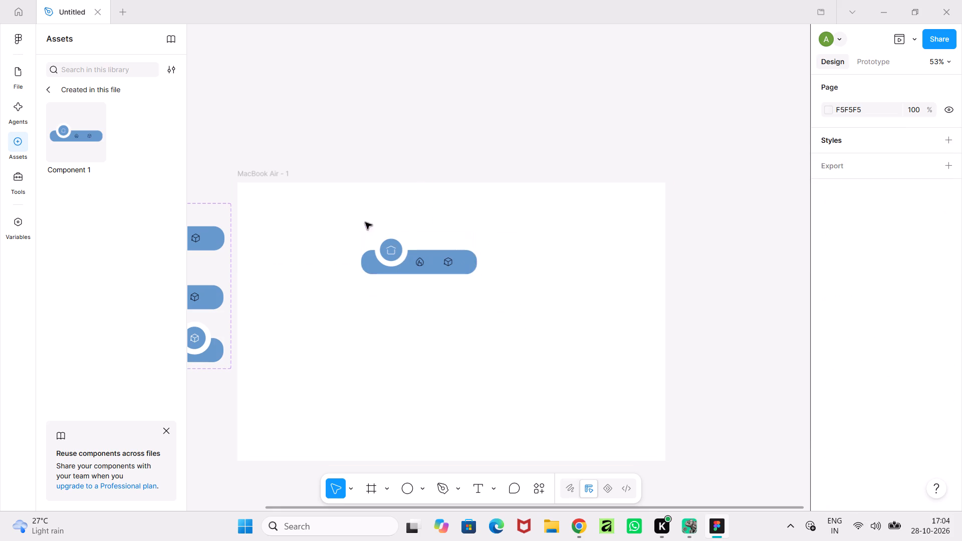
{"action": "left_click_drag", "start_coordinate": [343, 210], "coordinate": [514, 315]}
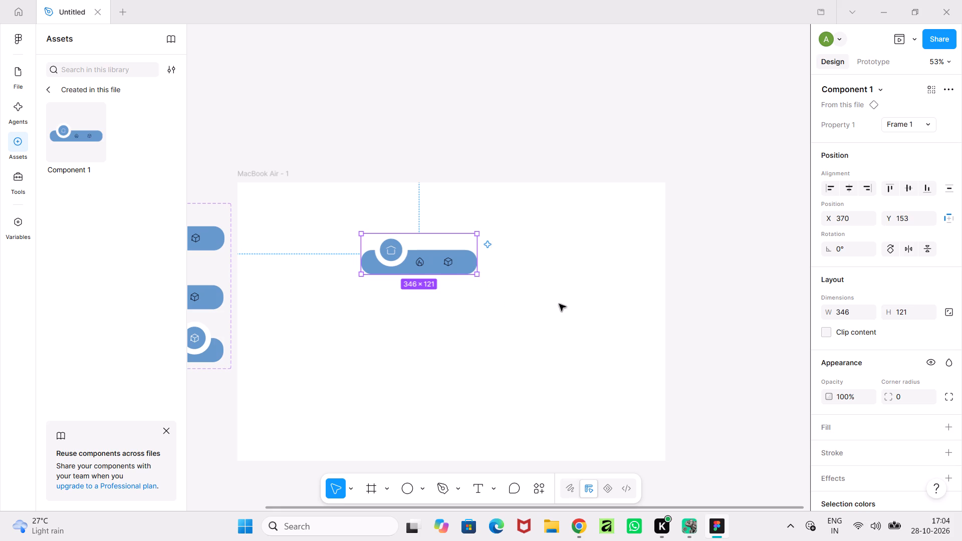
{"action": "left_click", "coordinate": [905, 43]}
{"action": "left_click", "coordinate": [329, 115]}
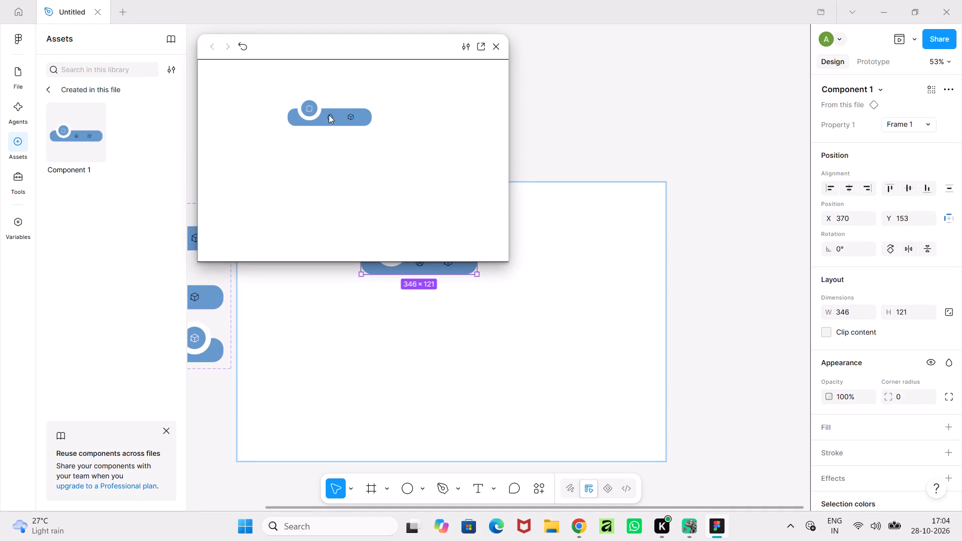
{"action": "double_click", "coordinate": [328, 117]}
{"action": "double_click", "coordinate": [349, 116]}
{"action": "double_click", "coordinate": [326, 120]}
{"action": "left_click", "coordinate": [309, 112]}
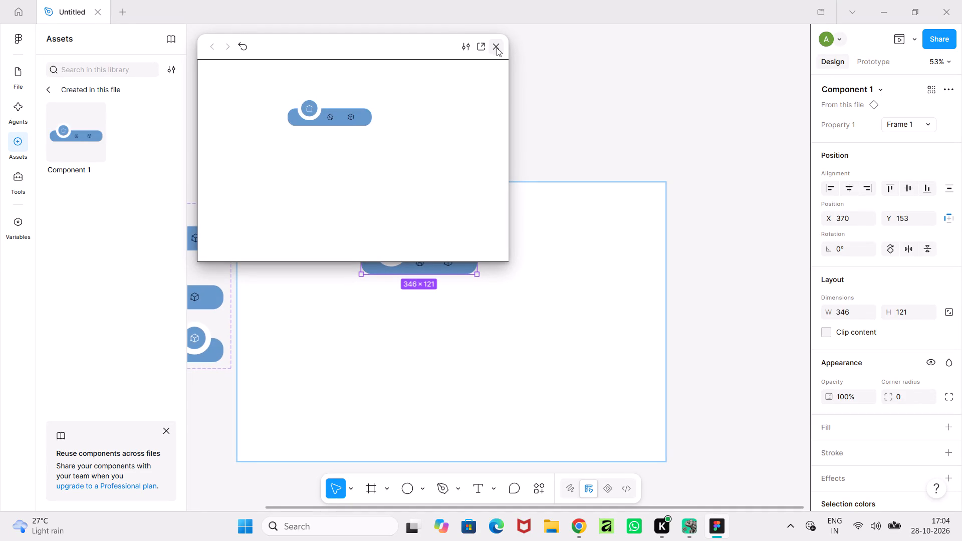
{"action": "left_click", "coordinate": [497, 49]}
Open the prototype in its own tab and test the flame and cube icons.
{"action": "scroll", "coordinate": [332, 337], "scroll_direction": "up", "scroll_amount": 3, "text": "ctrl"}
{"action": "middle_click_drag", "start_coordinate": [329, 339], "coordinate": [503, 359], "text": "ctrl"}
{"action": "scroll", "coordinate": [503, 359], "scroll_direction": "down", "scroll_amount": 3, "text": "ctrl"}
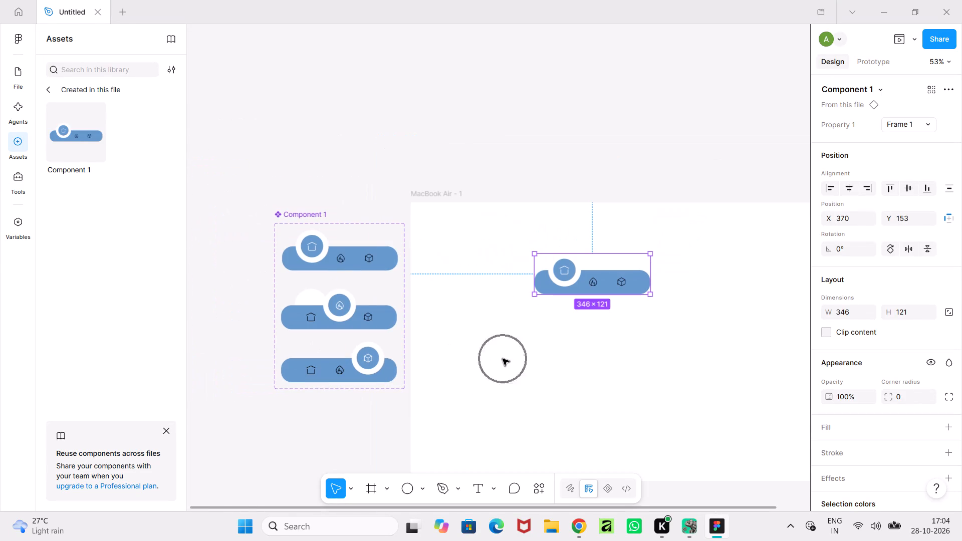
{"action": "scroll", "coordinate": [503, 359], "scroll_direction": "up", "scroll_amount": 2}
{"action": "scroll", "coordinate": [503, 359], "scroll_direction": "up", "scroll_amount": 7, "text": "ctrl"}
{"action": "middle_click_drag", "start_coordinate": [560, 319], "coordinate": [350, 401]}
{"action": "scroll", "coordinate": [347, 397], "scroll_direction": "up", "scroll_amount": 3, "text": "ctrl"}
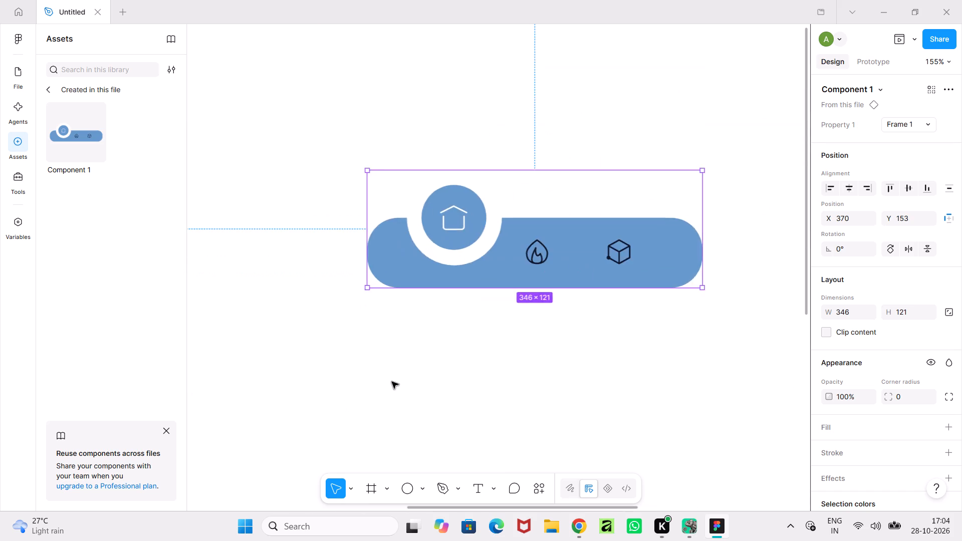
{"action": "middle_click_drag", "start_coordinate": [392, 382], "coordinate": [337, 443]}
{"action": "left_click", "coordinate": [904, 38]}
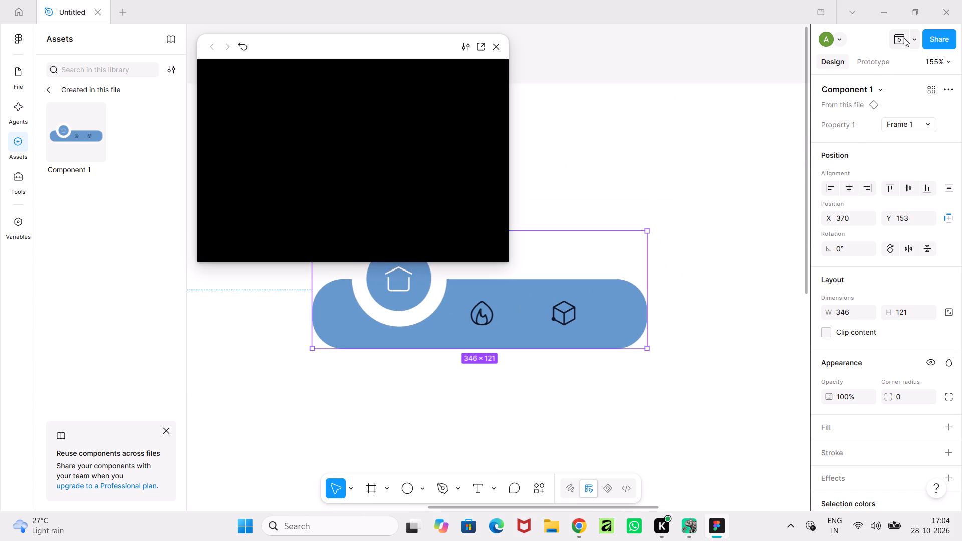
{"action": "left_click", "coordinate": [485, 46]}
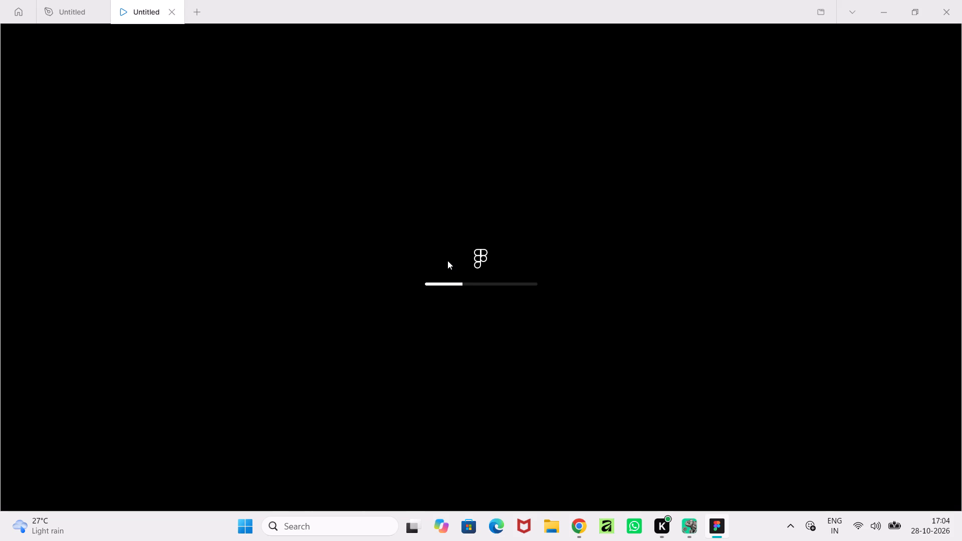
{"action": "left_click", "coordinate": [443, 173]}
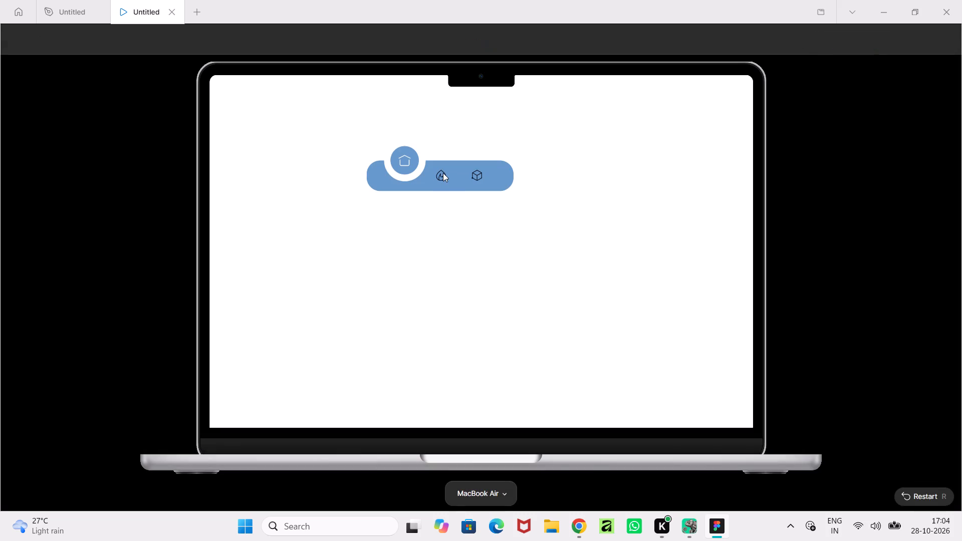
{"action": "double_click", "coordinate": [440, 174]}
{"action": "double_click", "coordinate": [481, 174]}
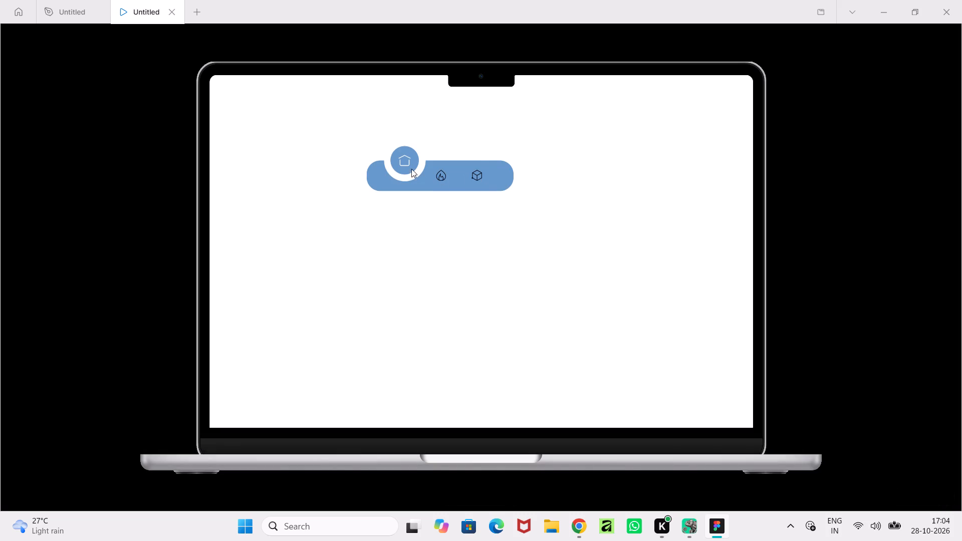
Test whether the prototype's navigation bar reacts to dragging between the raised home circle and the flame icon.
{"action": "left_click_drag", "start_coordinate": [411, 168], "coordinate": [437, 170]}
{"action": "left_click_drag", "start_coordinate": [404, 169], "coordinate": [438, 173]}
{"action": "left_click", "coordinate": [434, 178]}
{"action": "left_click_drag", "start_coordinate": [452, 178], "coordinate": [437, 172]}
{"action": "left_click", "coordinate": [434, 170]}
{"action": "left_click_drag", "start_coordinate": [402, 137], "coordinate": [502, 213]}
{"action": "left_click_drag", "start_coordinate": [493, 191], "coordinate": [450, 182]}
{"action": "left_click", "coordinate": [336, 157]}
{"action": "right_click_drag", "start_coordinate": [386, 466], "coordinate": [388, 448]}
{"action": "right_click_drag", "start_coordinate": [409, 238], "coordinate": [437, 256]}
{"action": "middle_click_drag", "start_coordinate": [448, 248], "coordinate": [503, 328], "text": "shift"}
{"action": "middle_click", "coordinate": [552, 319], "text": "shift"}
{"action": "right_click_drag", "start_coordinate": [552, 319], "coordinate": [515, 389]}
{"action": "left_click_drag", "start_coordinate": [552, 319], "coordinate": [515, 389]}
Retest the flame, cube and home icons of the navigation bar in the prototype.
{"action": "double_click", "coordinate": [441, 175]}
{"action": "left_click", "coordinate": [503, 179]}
{"action": "left_click", "coordinate": [488, 182]}
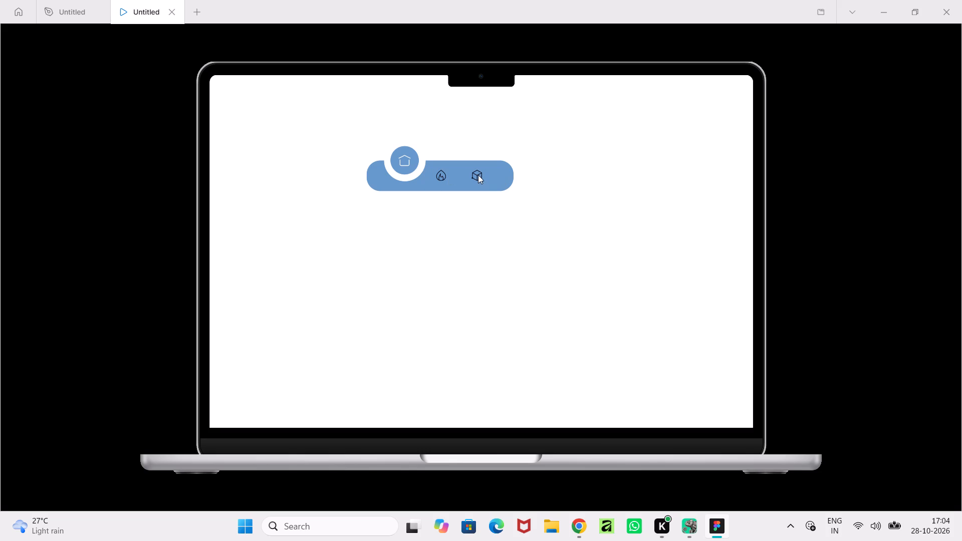
{"action": "triple_click", "coordinate": [477, 175]}
{"action": "left_click", "coordinate": [477, 175]}
{"action": "double_click", "coordinate": [444, 175]}
{"action": "left_click", "coordinate": [412, 164]}
{"action": "double_click", "coordinate": [401, 158]}
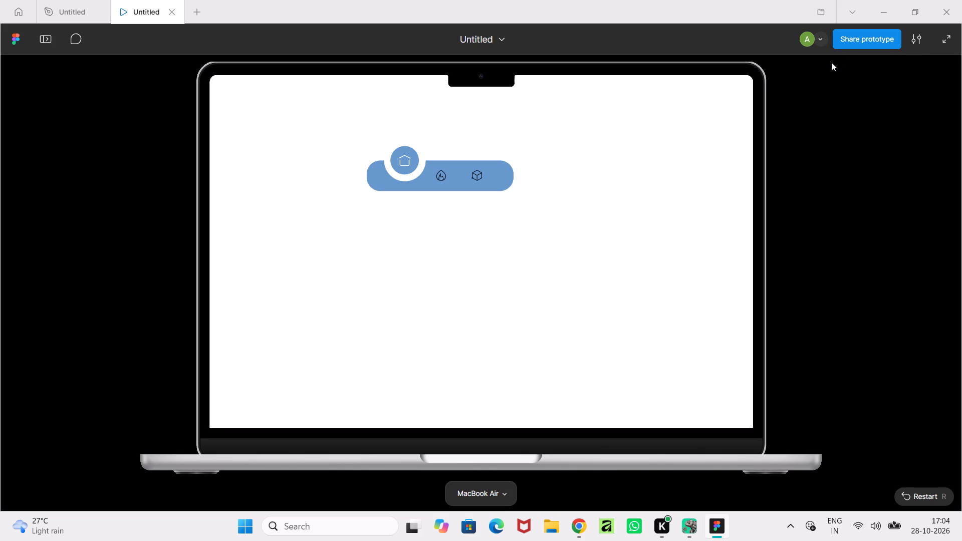
Switch the prototype view from fixed size to Responsive and test the flame icon.
{"action": "left_click", "coordinate": [910, 44]}
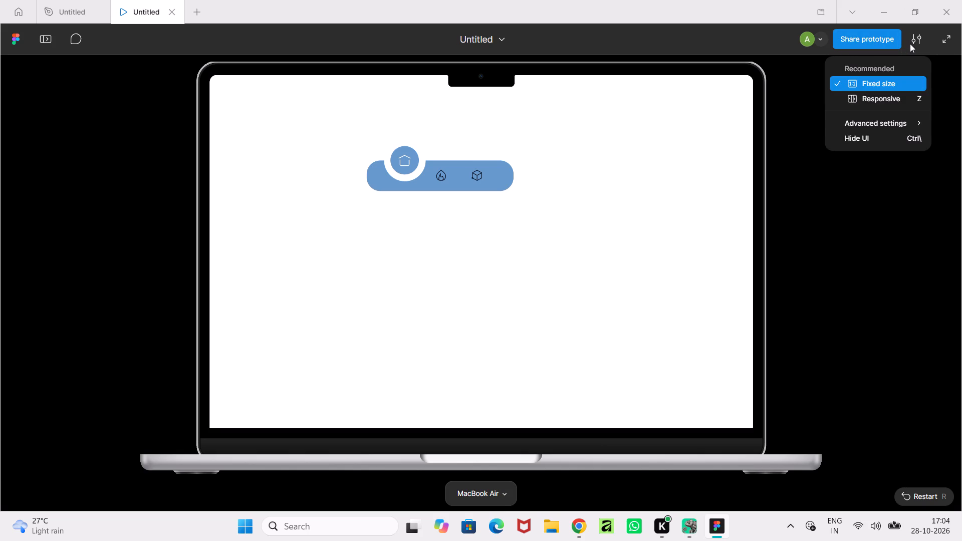
{"action": "left_click", "coordinate": [889, 101]}
{"action": "left_click", "coordinate": [443, 178]}
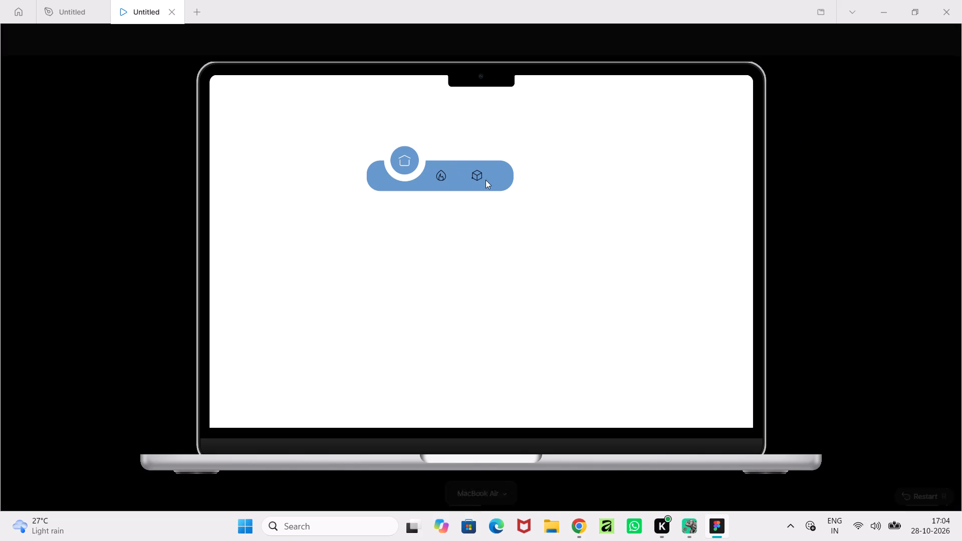
Test whether the navigation bar's cube icon area reacts to dragging in the prototype, and close the prototype tab.
{"action": "left_click_drag", "start_coordinate": [488, 180], "coordinate": [523, 211]}
{"action": "left_click_drag", "start_coordinate": [467, 130], "coordinate": [520, 212], "text": "shift"}
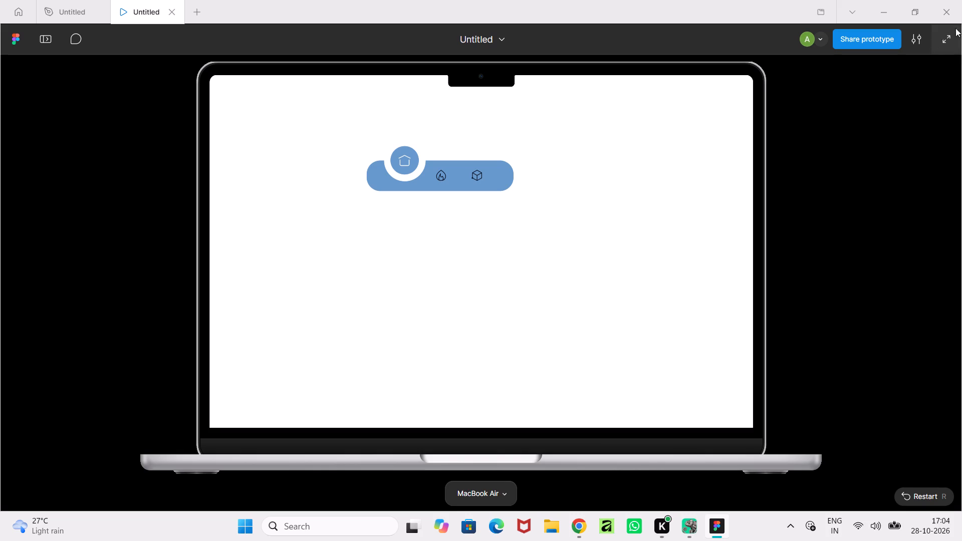
{"action": "left_click", "coordinate": [170, 16]}
Inspect the navigation bar instance's flame icon on the MacBook Air frame and the component set's prototype overflow options.
{"action": "left_click", "coordinate": [441, 293]}
{"action": "scroll", "coordinate": [454, 307], "scroll_direction": "down", "scroll_amount": 2, "text": "shift"}
{"action": "left_click", "coordinate": [455, 320]}
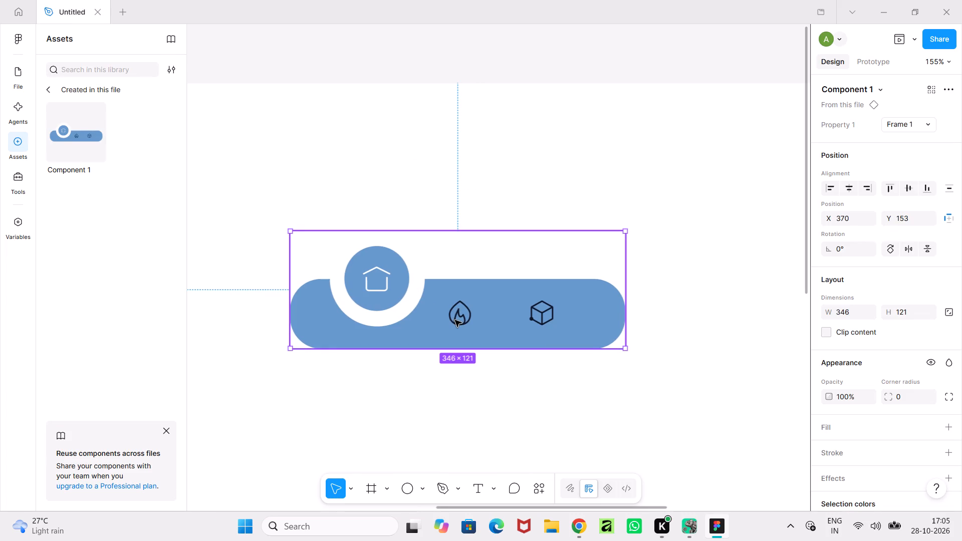
{"action": "left_click", "coordinate": [455, 320]}
{"action": "scroll", "coordinate": [432, 339], "scroll_direction": "down", "scroll_amount": 4}
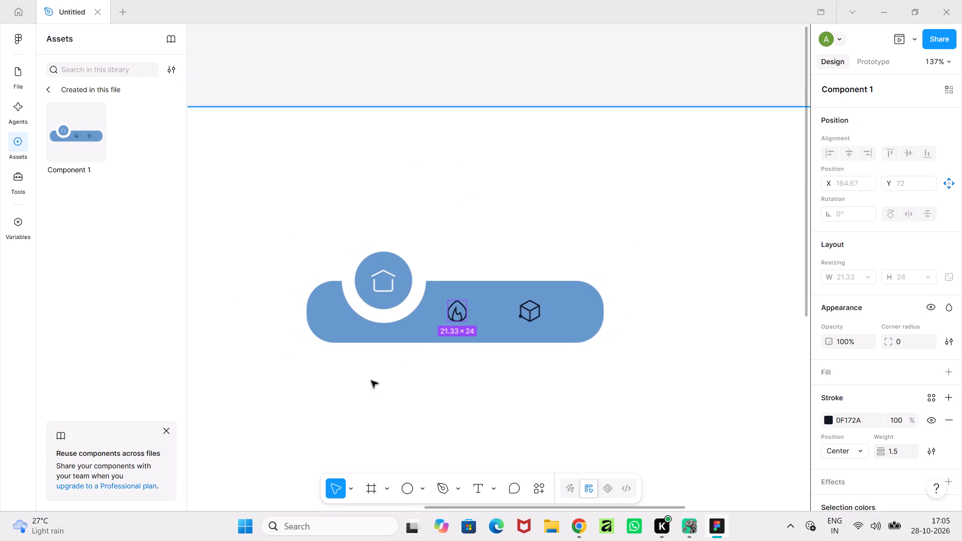
{"action": "left_click", "coordinate": [349, 395]}
{"action": "scroll", "coordinate": [350, 393], "scroll_direction": "down", "scroll_amount": 3, "text": "ctrl"}
{"action": "middle_click_drag", "start_coordinate": [350, 392], "coordinate": [561, 334]}
{"action": "scroll", "coordinate": [376, 347], "scroll_direction": "down", "scroll_amount": 4, "text": "ctrl"}
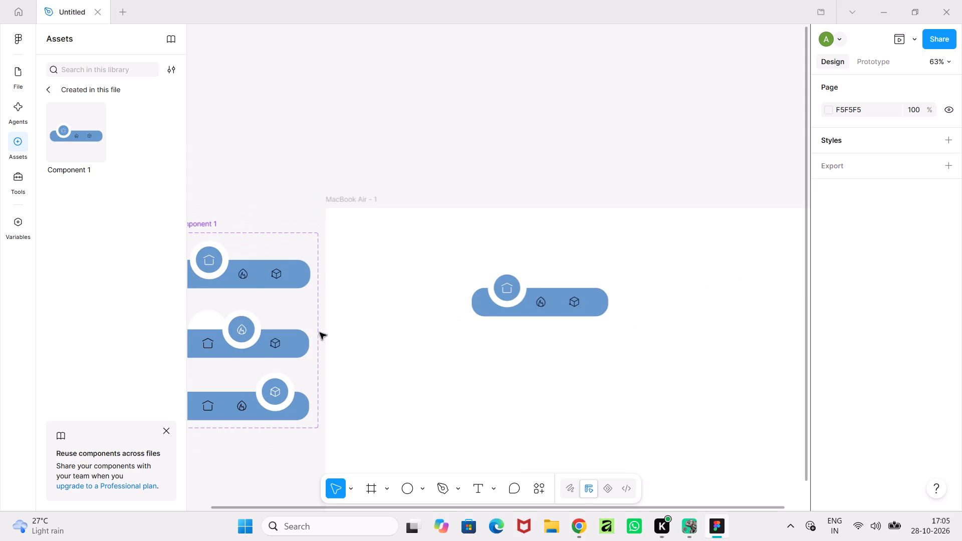
{"action": "middle_click_drag", "start_coordinate": [318, 333], "coordinate": [512, 323]}
{"action": "left_click", "coordinate": [383, 221]}
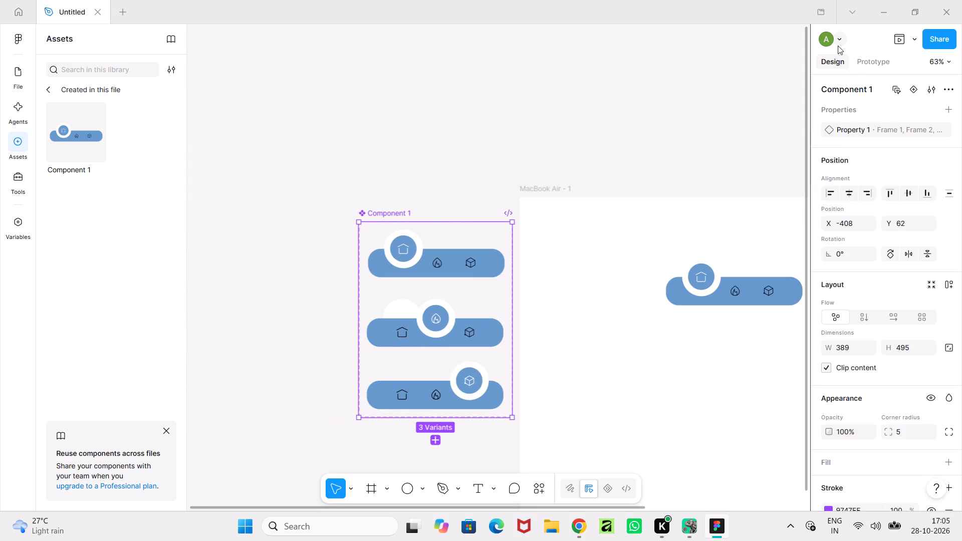
{"action": "left_click", "coordinate": [875, 66]}
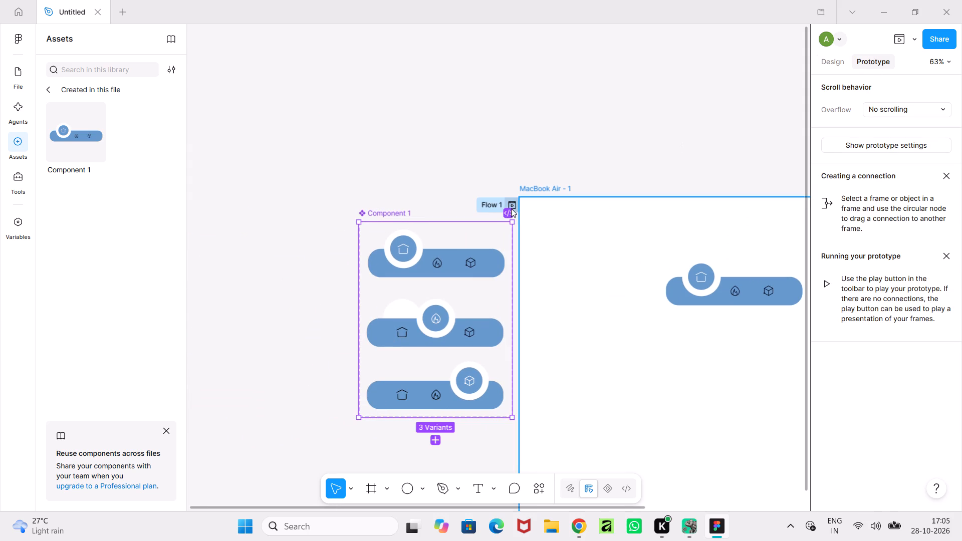
{"action": "left_click", "coordinate": [932, 112]}
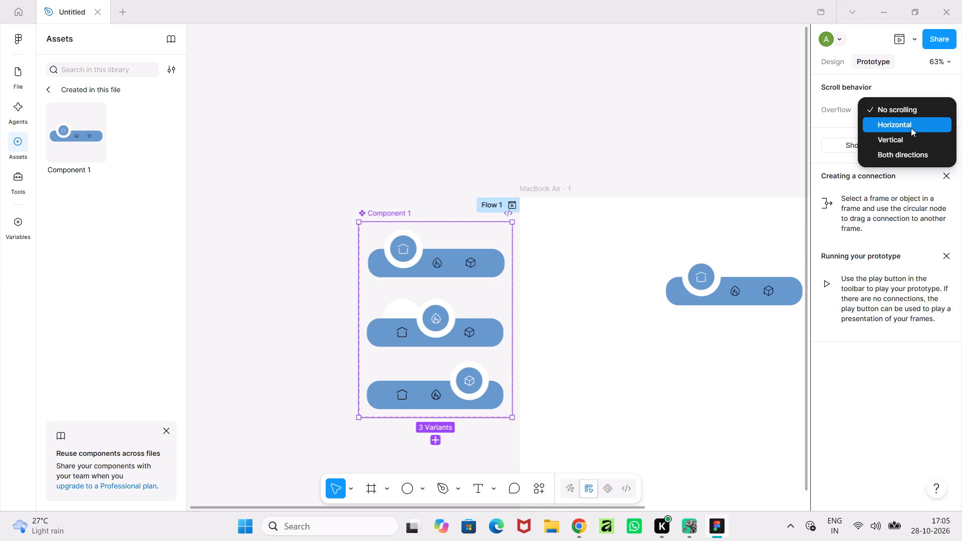
{"action": "left_click", "coordinate": [726, 127]}
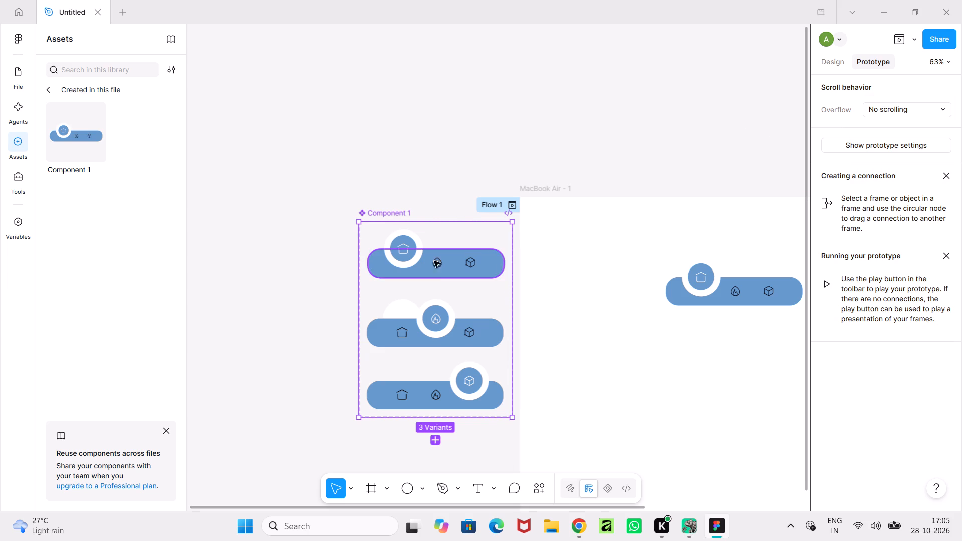
Delete the leftover white circle behind the home icon in the component set's second variant.
{"action": "left_click", "coordinate": [442, 265]}
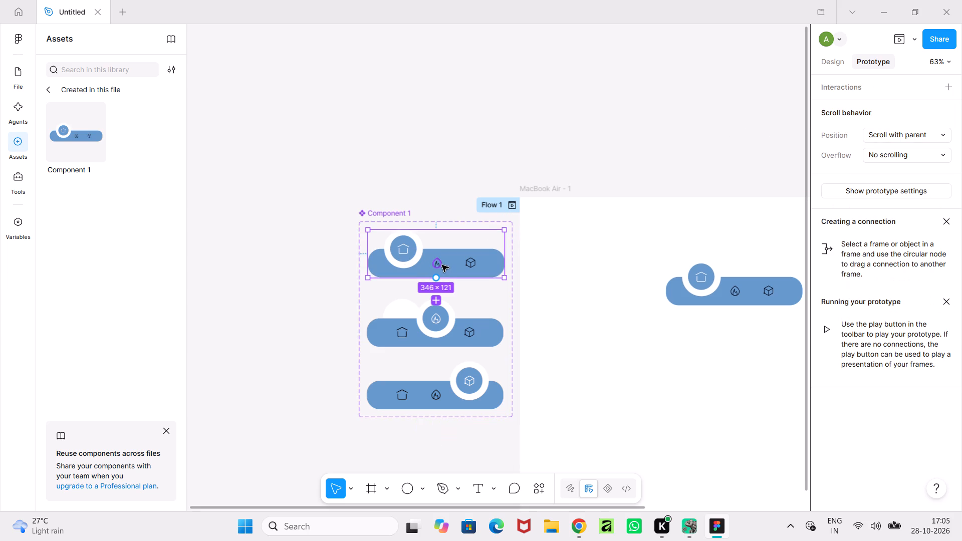
{"action": "scroll", "coordinate": [442, 265], "scroll_direction": "up", "scroll_amount": 7, "text": "ctrl"}
{"action": "double_click", "coordinate": [434, 264]}
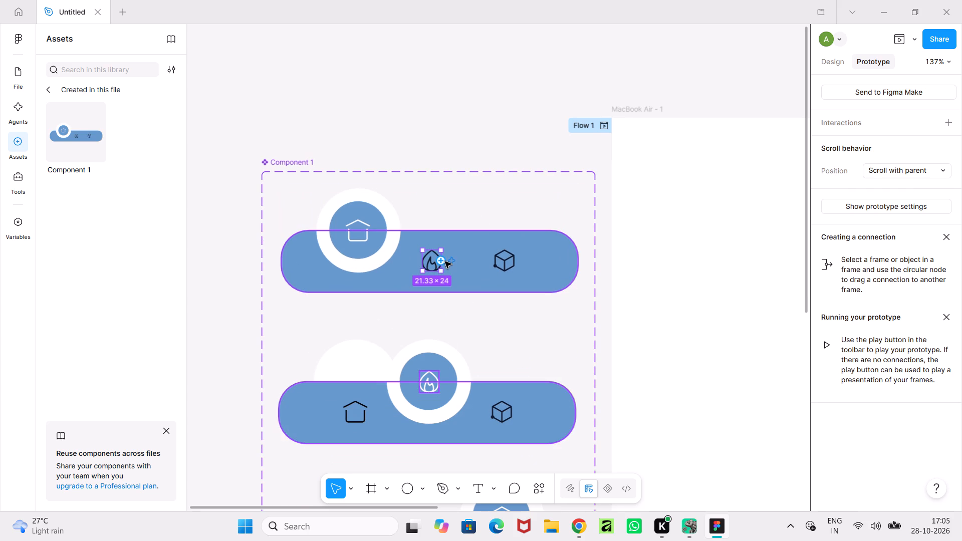
{"action": "double_click", "coordinate": [345, 362]}
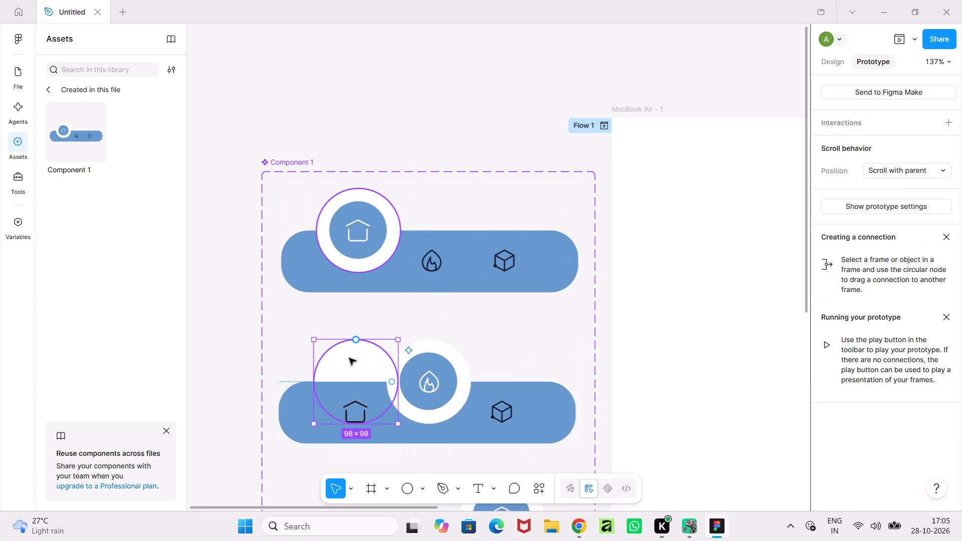
{"action": "key", "text": "Delete"}
Connect the flame icon of the first variant to the second variant with a prototype interaction.
{"action": "double_click", "coordinate": [439, 260]}
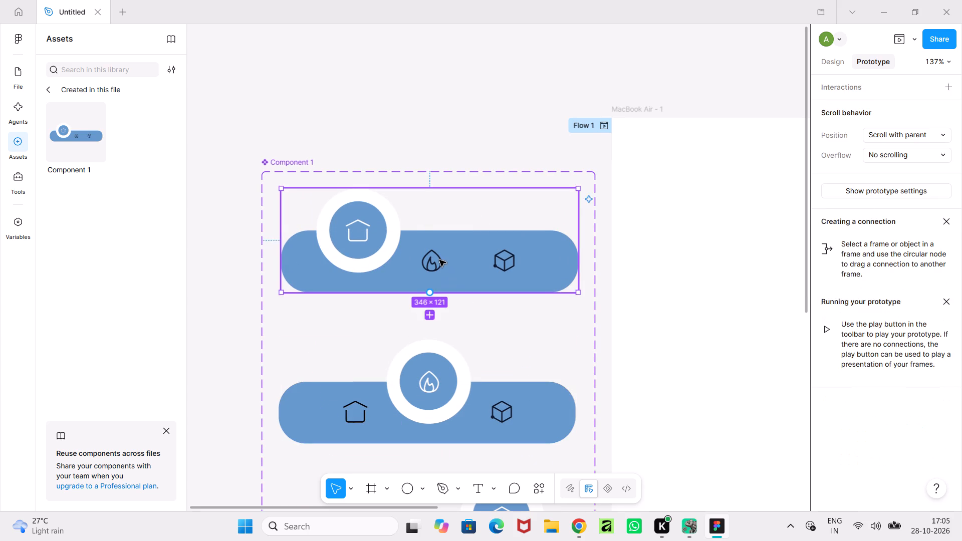
{"action": "left_click_drag", "start_coordinate": [442, 263], "coordinate": [436, 329]}
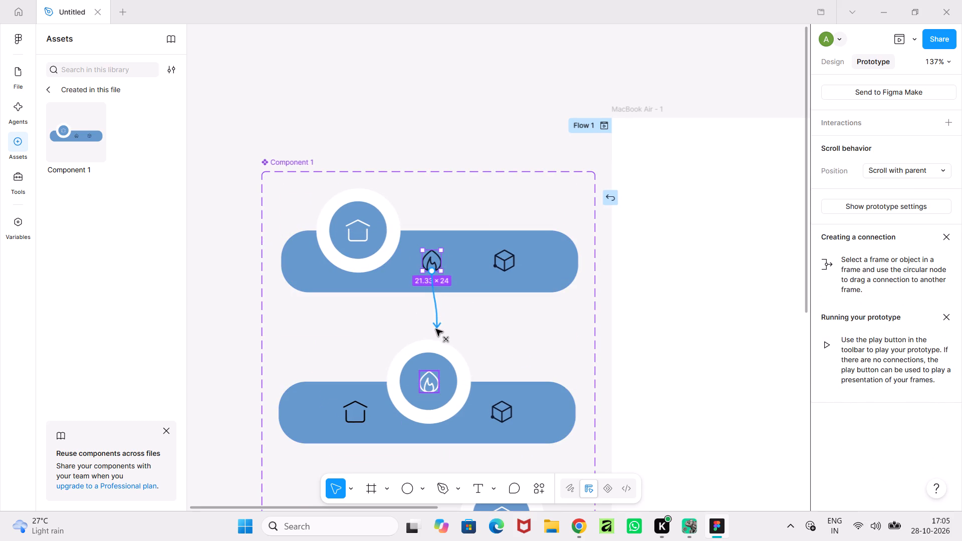
{"action": "left_click_drag", "start_coordinate": [436, 329], "coordinate": [418, 404]}
Connect the first variant's cube icon to Frame 3 with an on-click Change to interaction using Smart animate.
{"action": "left_click", "coordinate": [514, 266]}
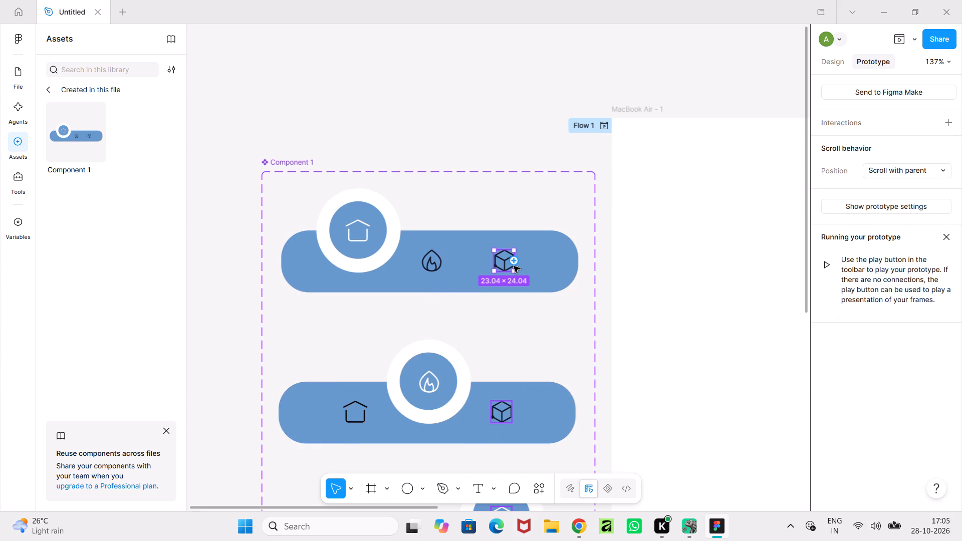
{"action": "left_click_drag", "start_coordinate": [515, 260], "coordinate": [520, 475]}
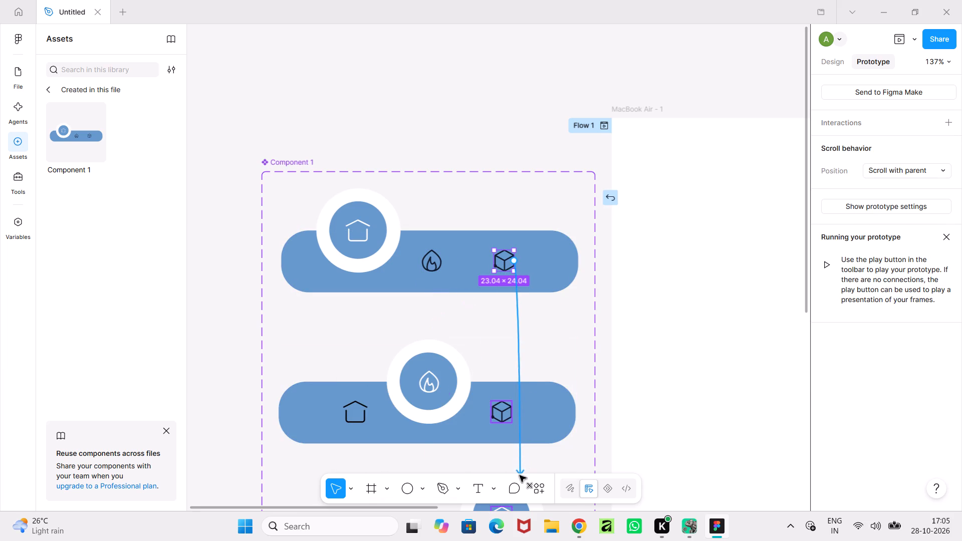
{"action": "left_click_drag", "start_coordinate": [520, 475], "coordinate": [518, 481]}
{"action": "scroll", "coordinate": [543, 334], "scroll_direction": "down", "scroll_amount": 3, "text": "ctrl"}
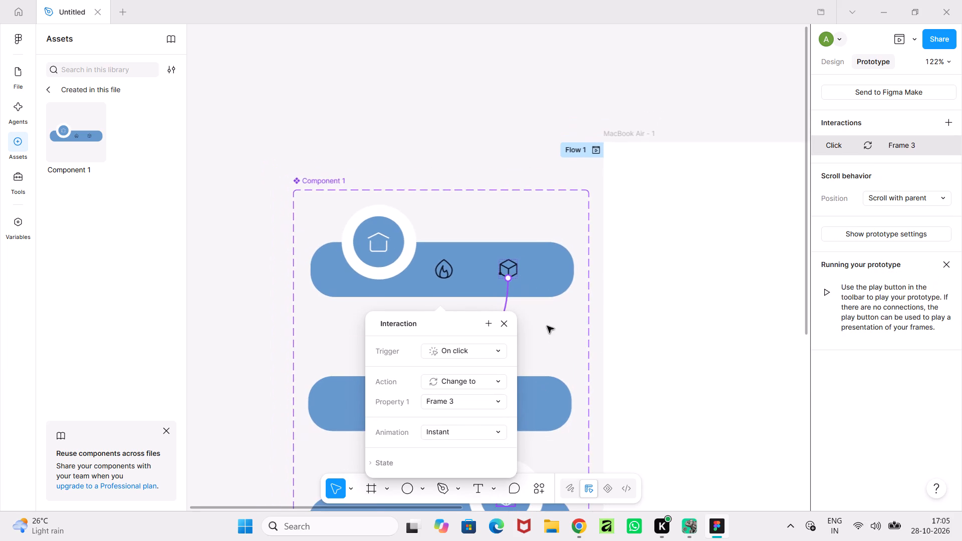
{"action": "middle_click_drag", "start_coordinate": [547, 326], "coordinate": [560, 188]}
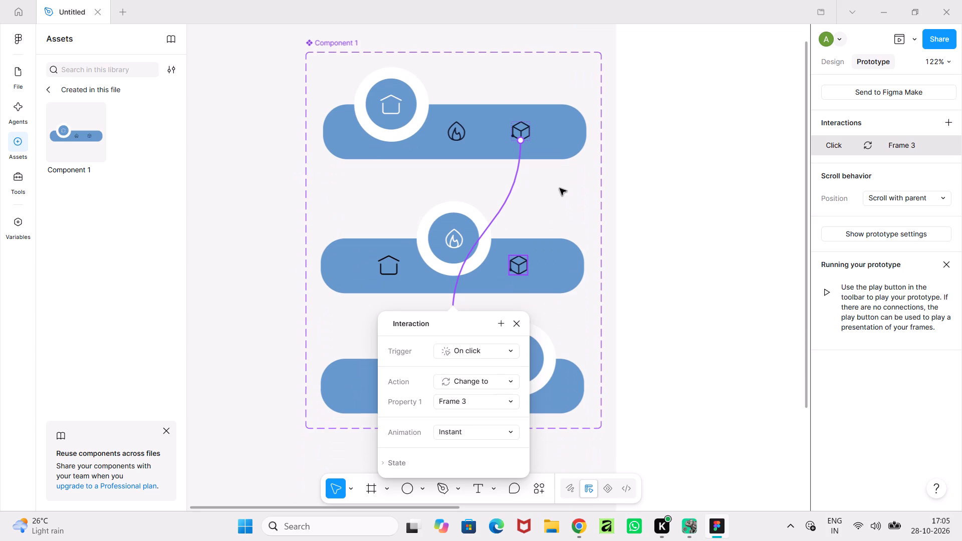
{"action": "left_click", "coordinate": [498, 382]}
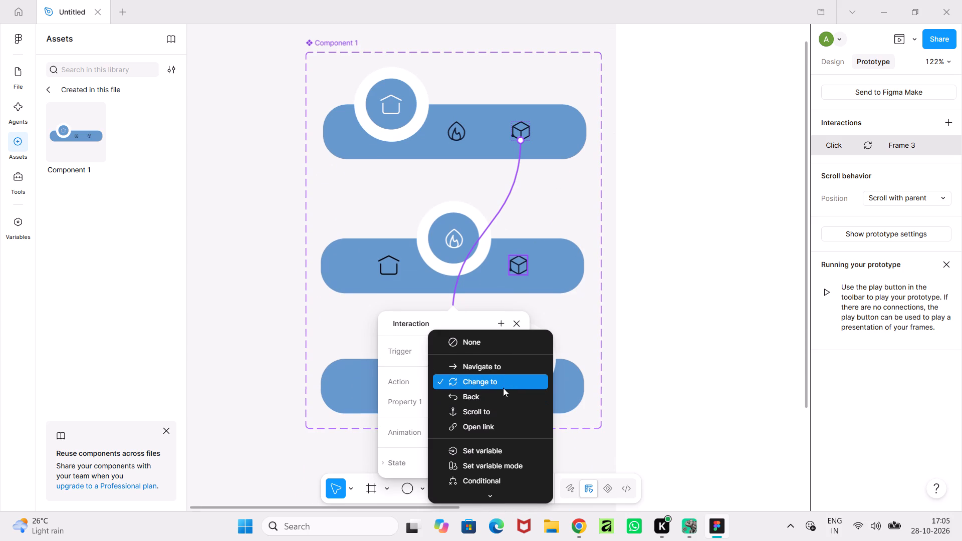
{"action": "left_click", "coordinate": [454, 319]}
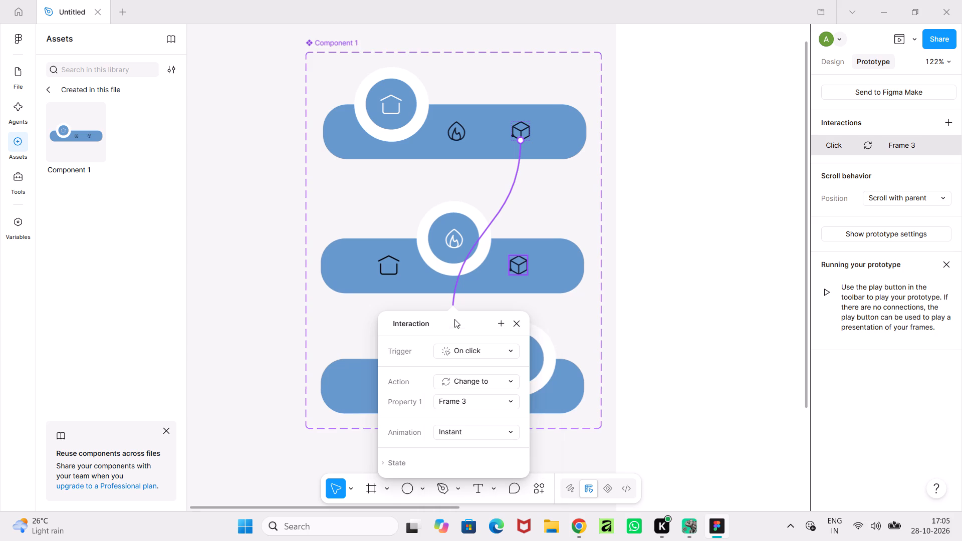
{"action": "left_click", "coordinate": [468, 430]}
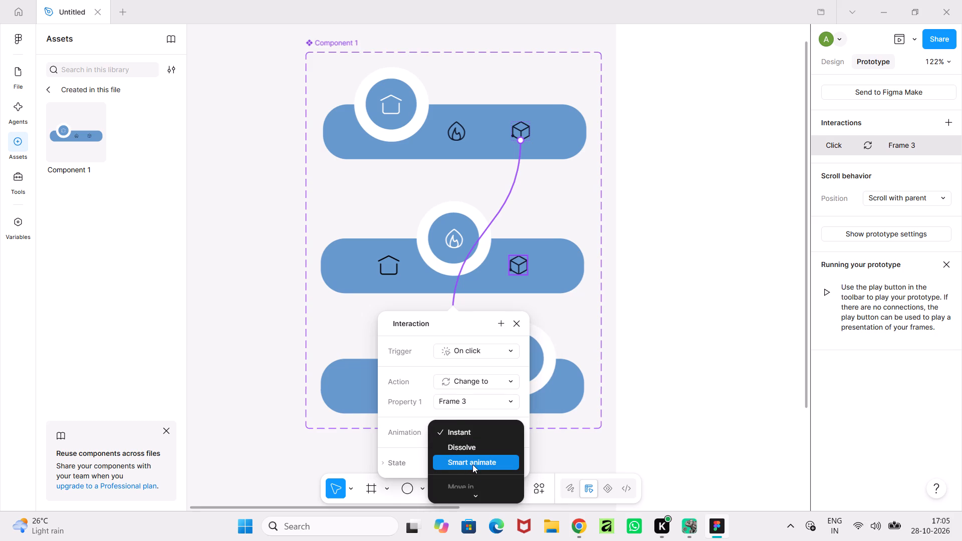
{"action": "left_click", "coordinate": [472, 464]}
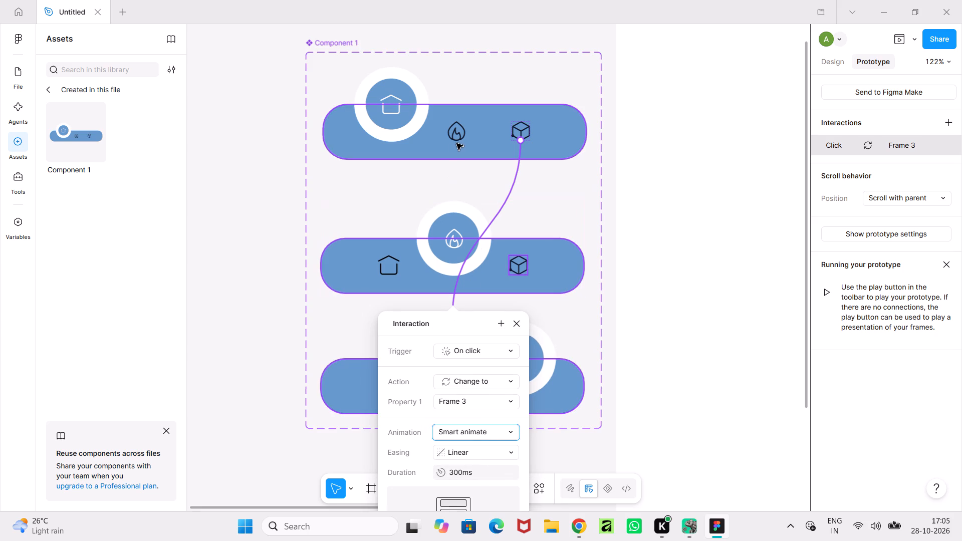
Set the first variant's flame icon interaction to Smart animate, and check the settings of its cube icon interaction.
{"action": "left_click", "coordinate": [459, 137]}
{"action": "left_click", "coordinate": [453, 176]}
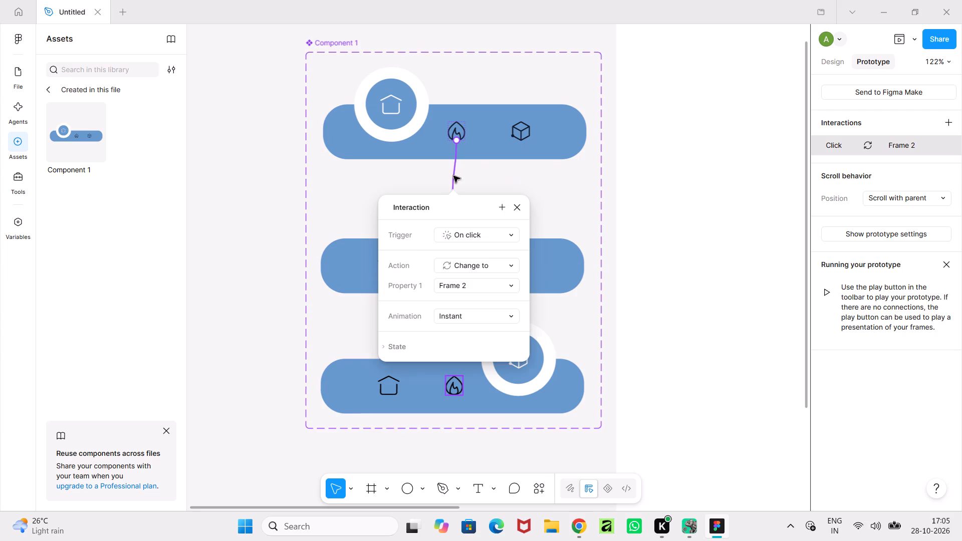
{"action": "left_click", "coordinate": [494, 318]}
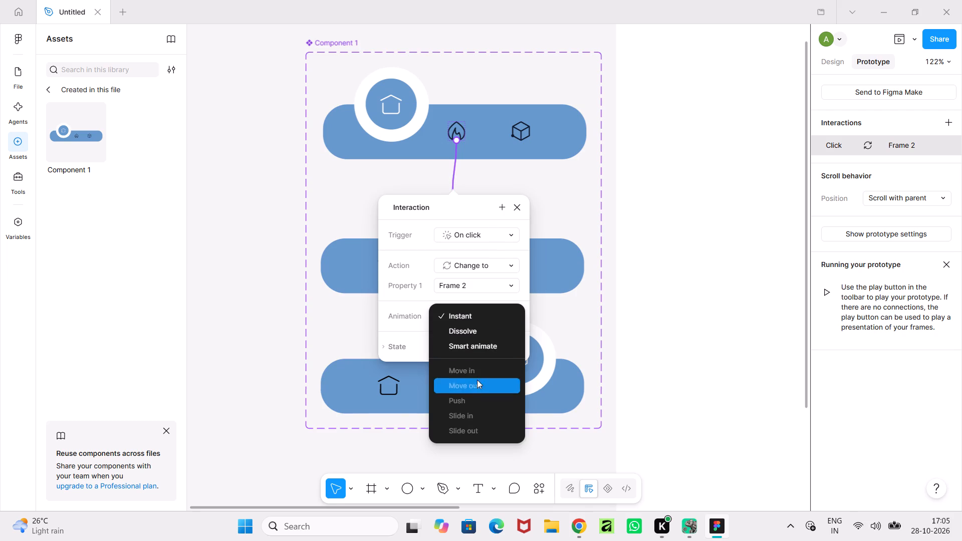
{"action": "left_click", "coordinate": [473, 342]}
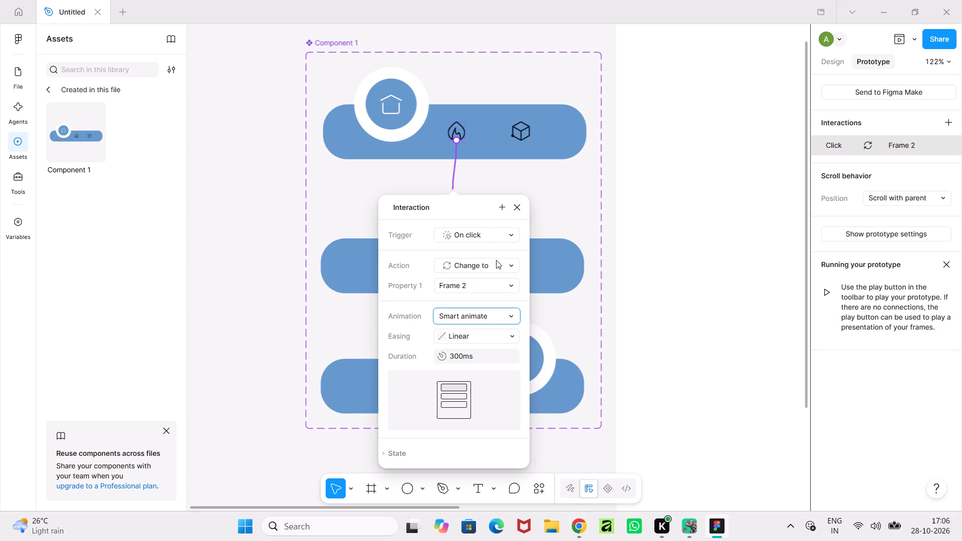
{"action": "left_click", "coordinate": [529, 133]}
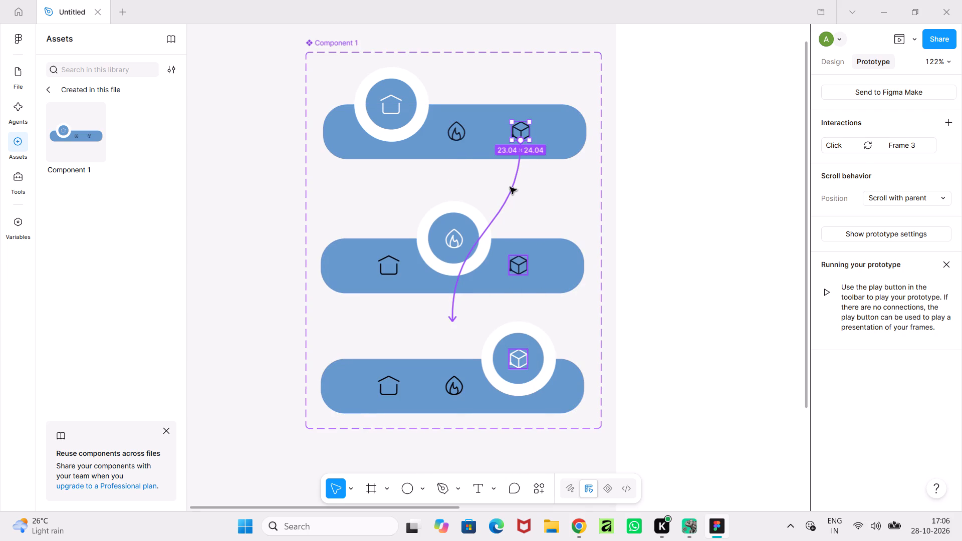
{"action": "left_click", "coordinate": [511, 186]}
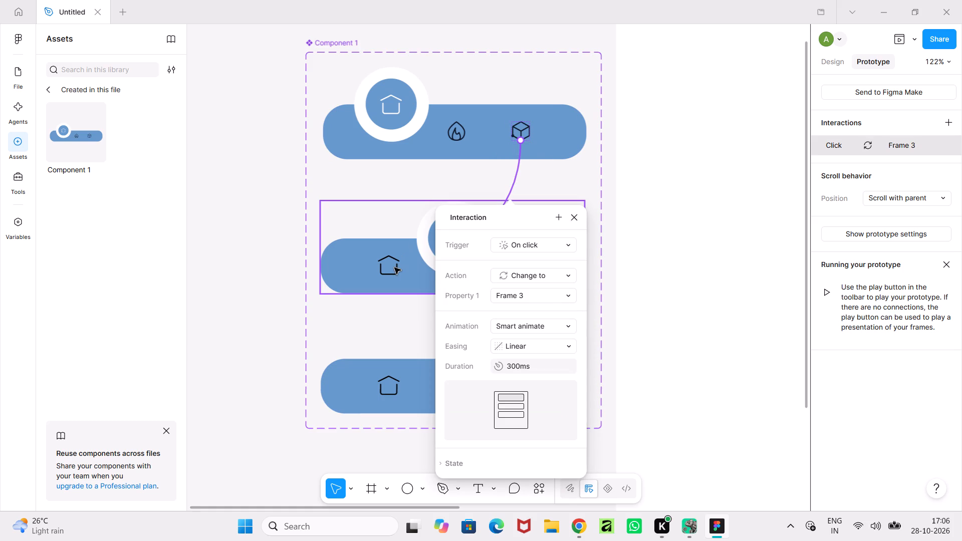
Connect the second variant's home icon to Frame 1 with an on-click Change to interaction using Smart animate.
{"action": "left_click", "coordinate": [394, 267]}
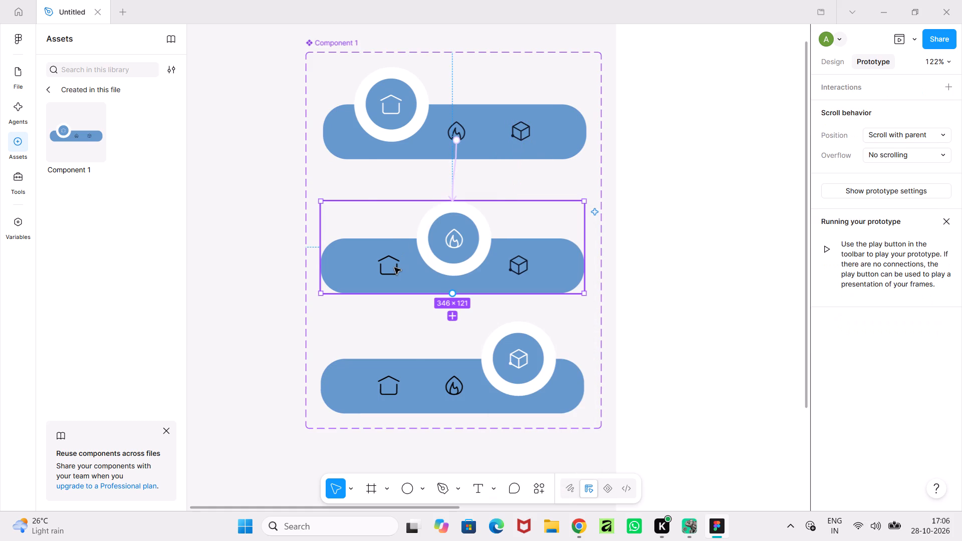
{"action": "left_click", "coordinate": [398, 270]}
{"action": "double_click", "coordinate": [396, 270]}
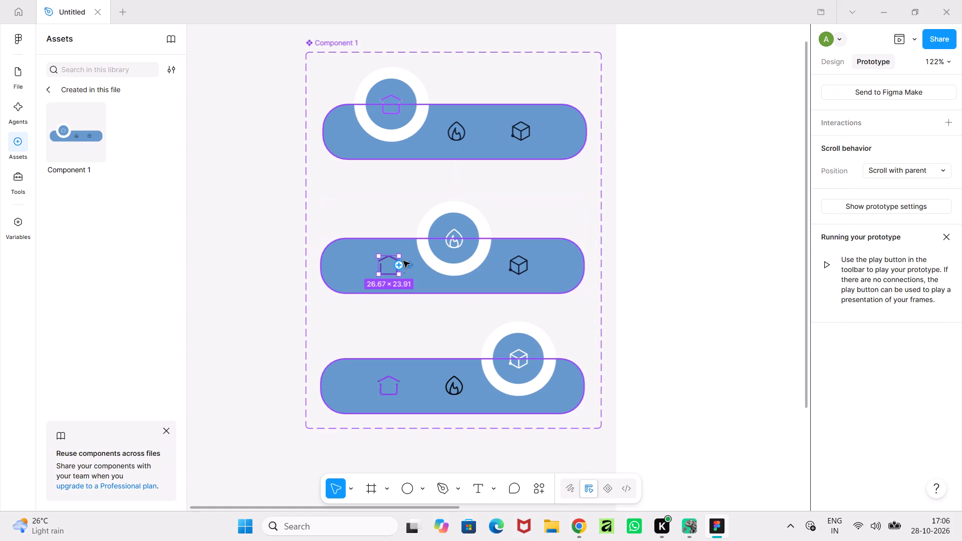
{"action": "left_click_drag", "start_coordinate": [401, 265], "coordinate": [403, 156]}
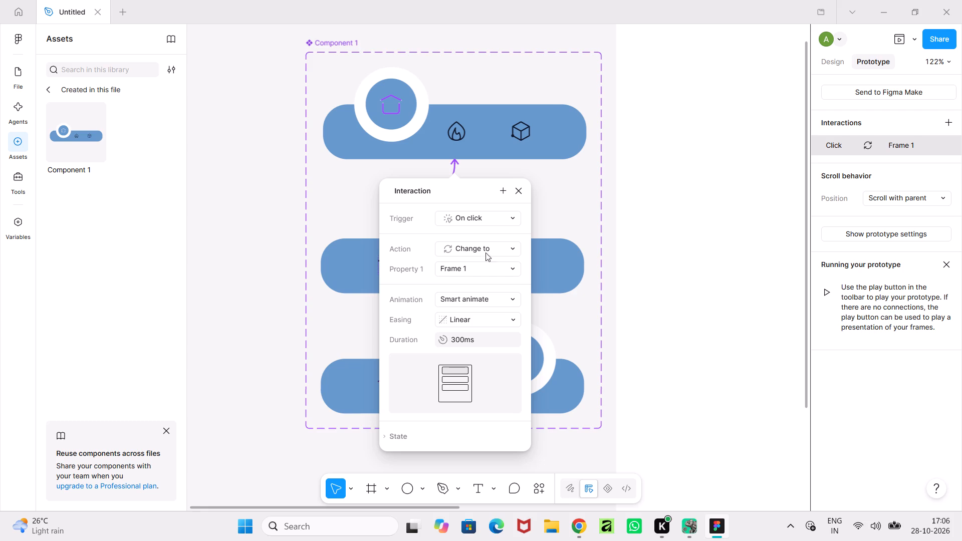
Connect the second variant's cube icon to Frame 3 with an on-click Change to interaction using Smart animate.
{"action": "left_click", "coordinate": [541, 279]}
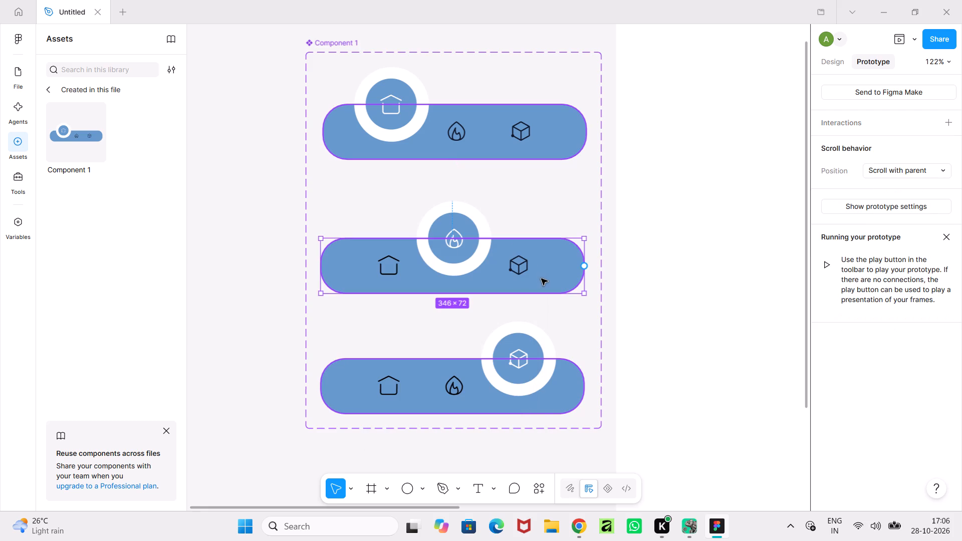
{"action": "left_click", "coordinate": [523, 263]}
{"action": "left_click_drag", "start_coordinate": [528, 266], "coordinate": [534, 217]}
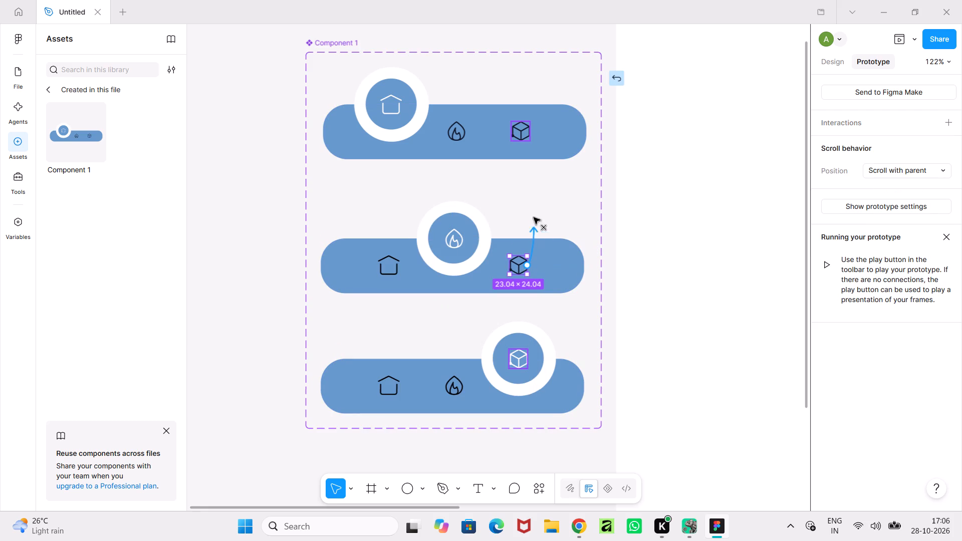
{"action": "left_click_drag", "start_coordinate": [534, 217], "coordinate": [537, 332]}
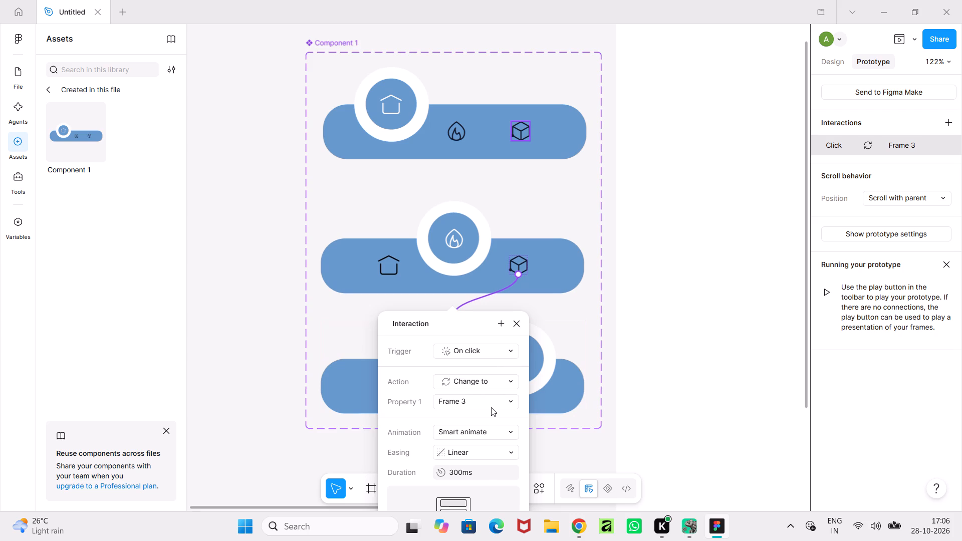
Connect the third variant's home icon to Frame 1 with an on-click Change to interaction using Smart animate.
{"action": "left_click", "coordinate": [363, 392]}
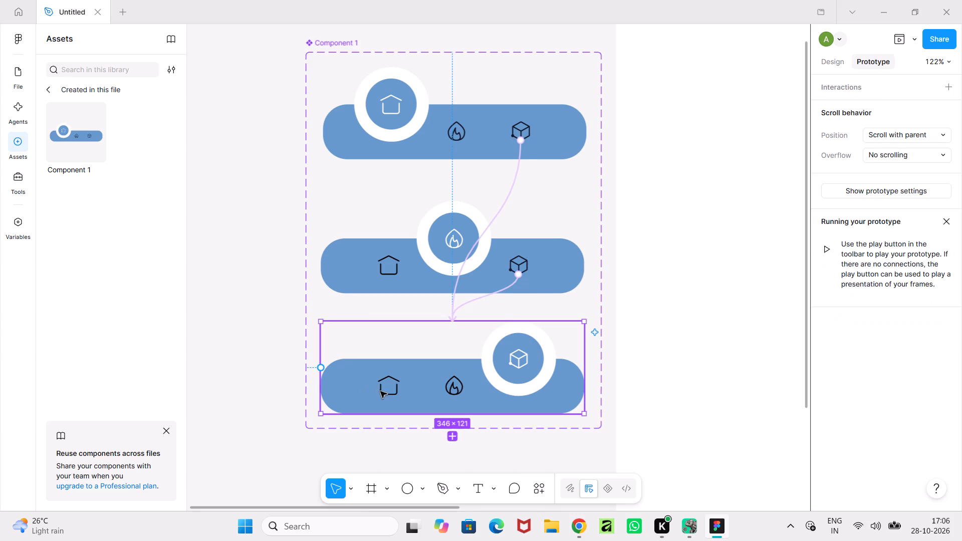
{"action": "left_click", "coordinate": [385, 377]}
{"action": "left_click", "coordinate": [386, 378]}
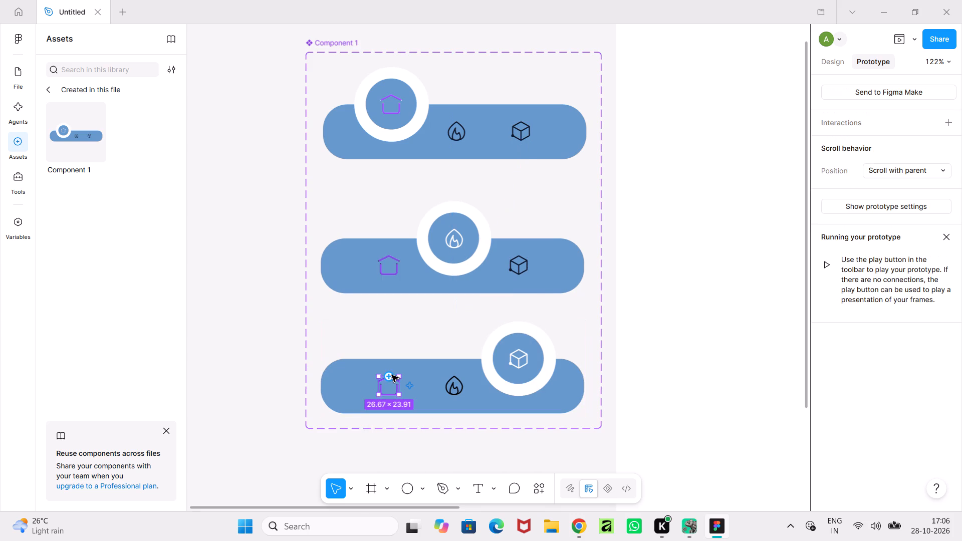
{"action": "left_click_drag", "start_coordinate": [390, 378], "coordinate": [395, 155]}
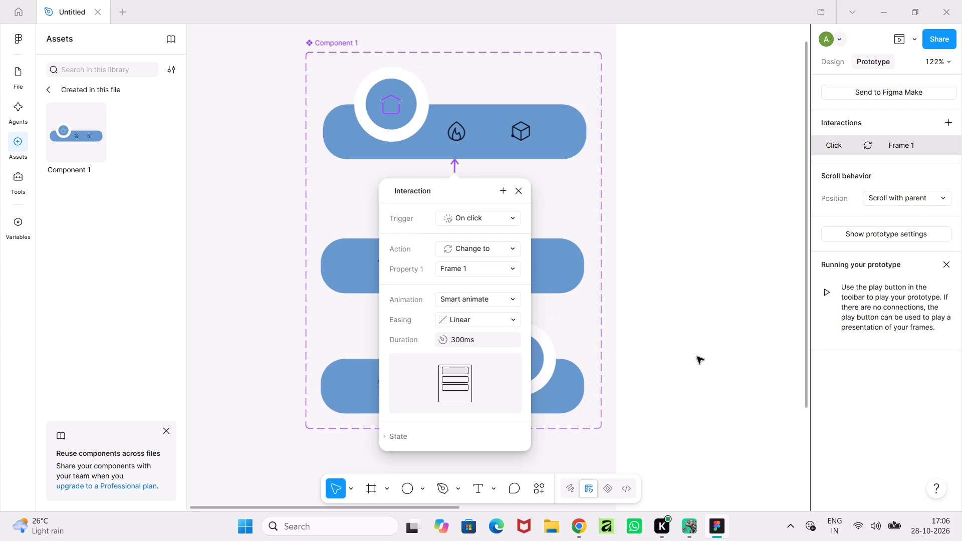
{"action": "left_click", "coordinate": [697, 357]}
Connect the third variant's flame icon to Frame 2 with an on-click Change to interaction using Smart animate.
{"action": "double_click", "coordinate": [462, 382]}
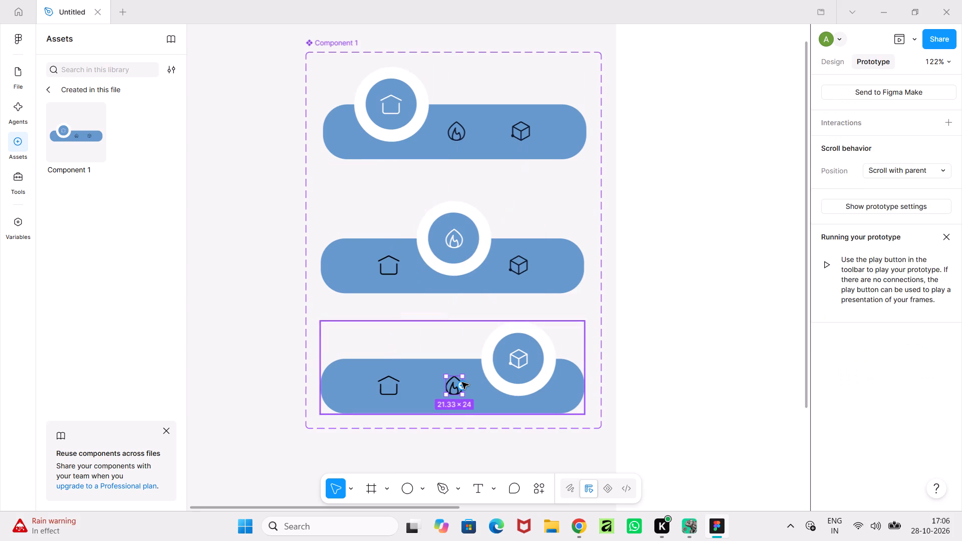
{"action": "left_click_drag", "start_coordinate": [455, 375], "coordinate": [459, 355]}
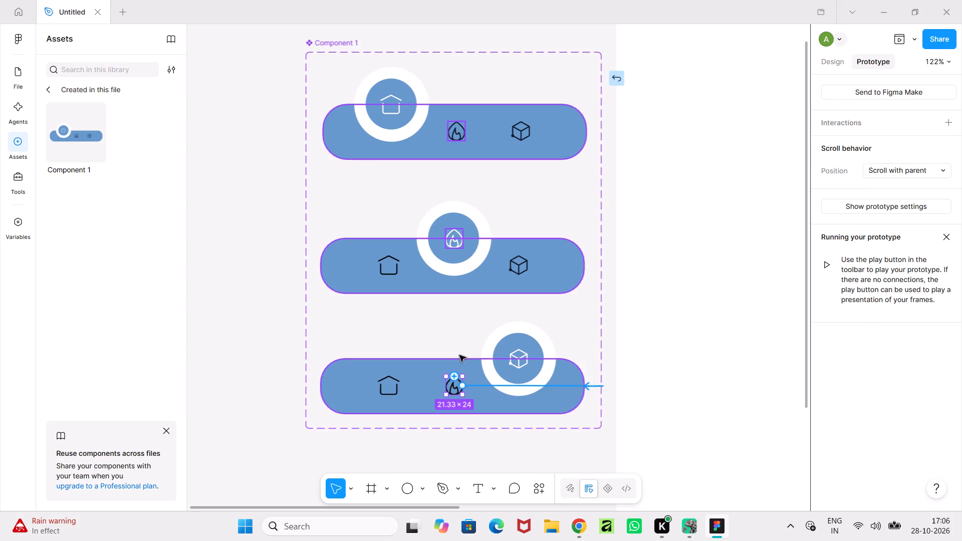
{"action": "left_click_drag", "start_coordinate": [459, 355], "coordinate": [458, 291]}
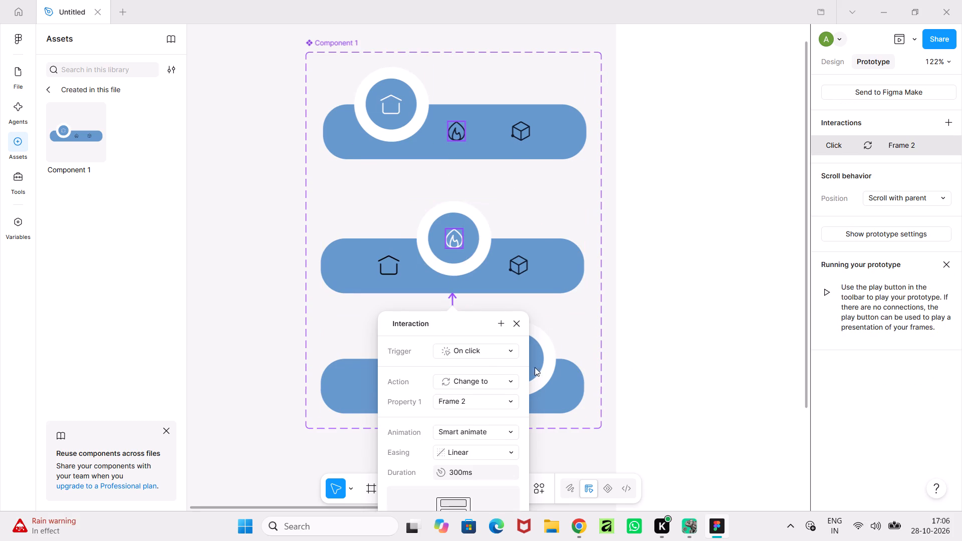
{"action": "left_click", "coordinate": [675, 348]}
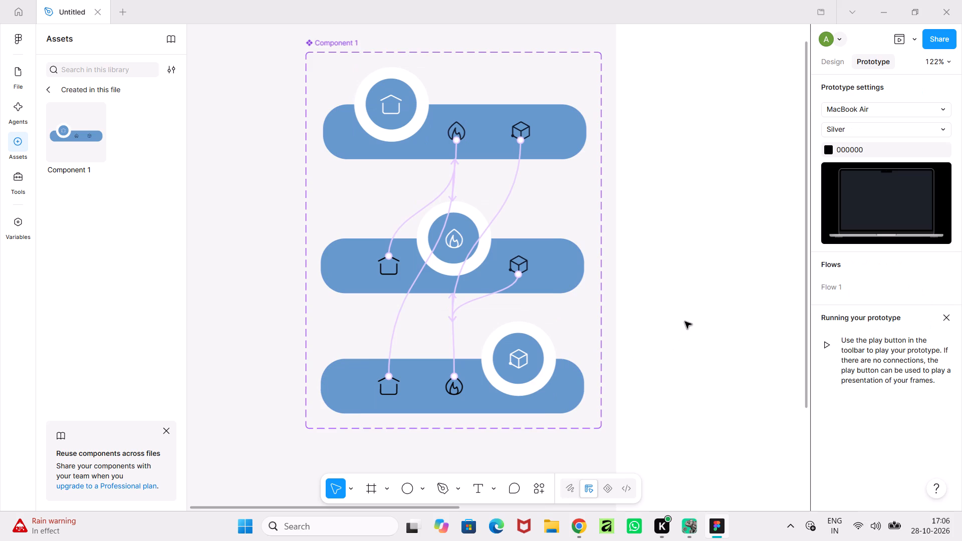
Preview the MacBook Air frame's prototype and test the navigation bar's flame, cube and home icons.
{"action": "scroll", "coordinate": [685, 322], "scroll_direction": "down", "scroll_amount": 4, "text": "ctrl"}
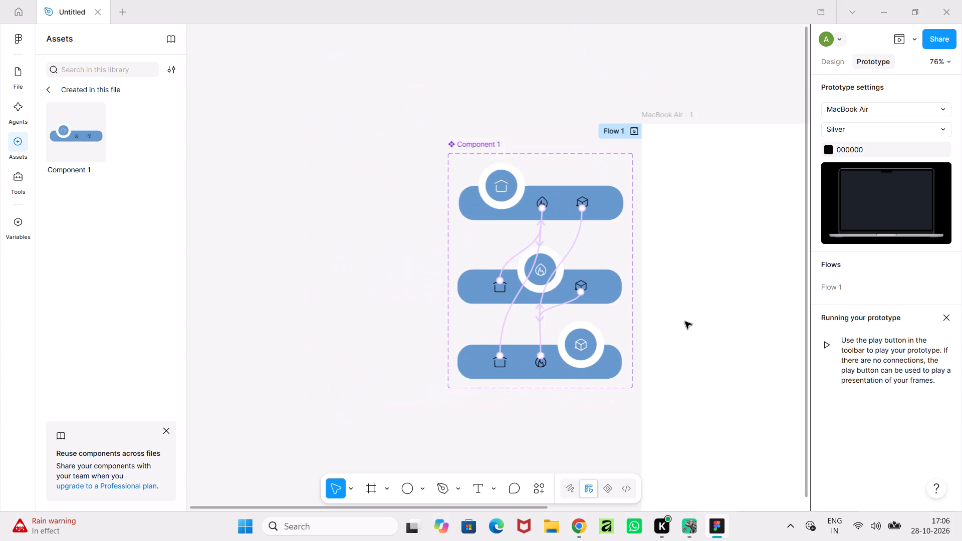
{"action": "middle_click_drag", "start_coordinate": [685, 322], "coordinate": [483, 315]}
{"action": "scroll", "coordinate": [483, 315], "scroll_direction": "down", "scroll_amount": 2, "text": "ctrl"}
{"action": "middle_click_drag", "start_coordinate": [543, 318], "coordinate": [505, 342]}
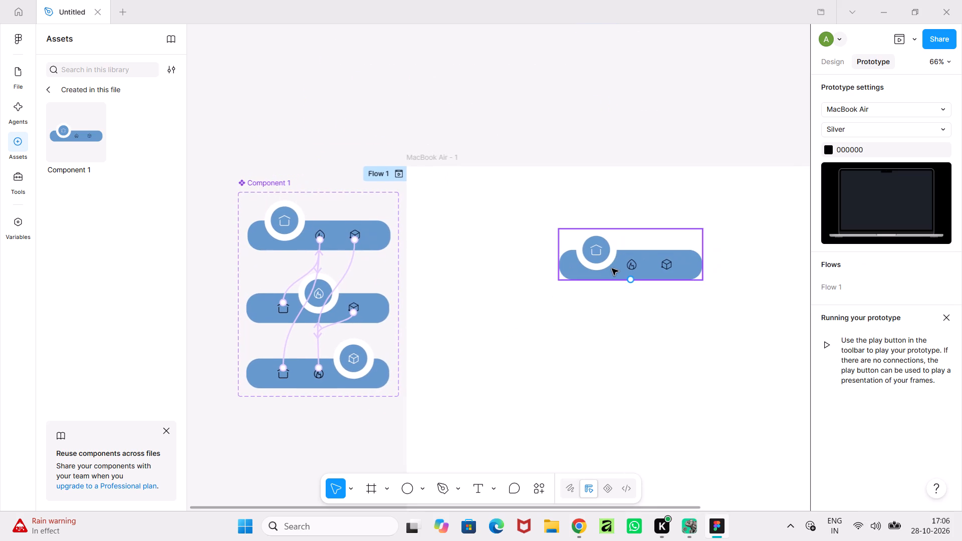
{"action": "left_click", "coordinate": [613, 268]}
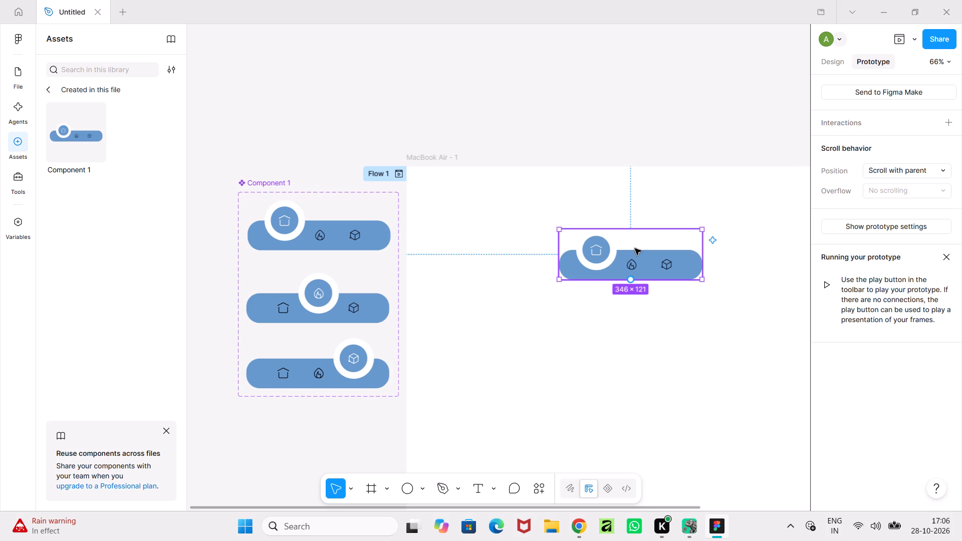
{"action": "left_click", "coordinate": [898, 33]}
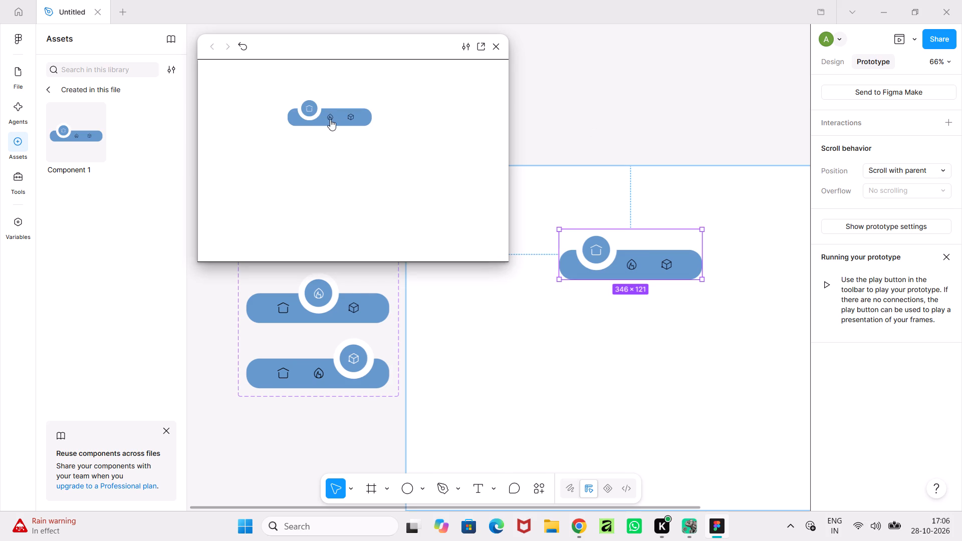
{"action": "left_click", "coordinate": [330, 119]}
{"action": "left_click", "coordinate": [350, 117]}
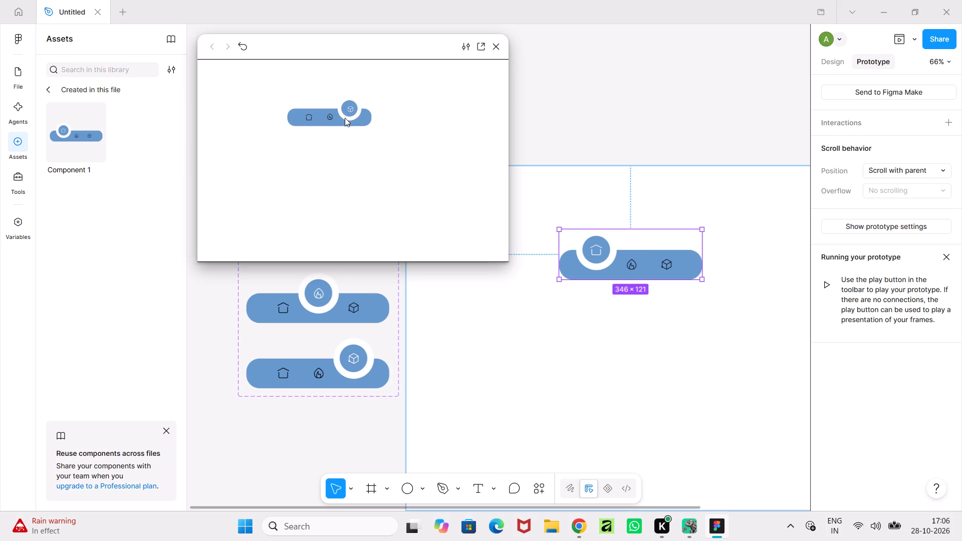
{"action": "left_click", "coordinate": [331, 118]}
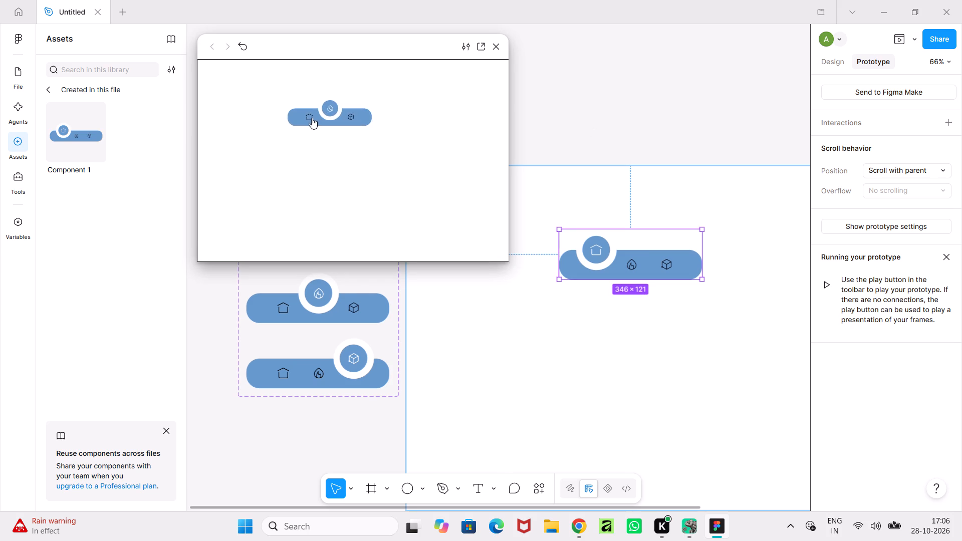
{"action": "left_click", "coordinate": [309, 117]}
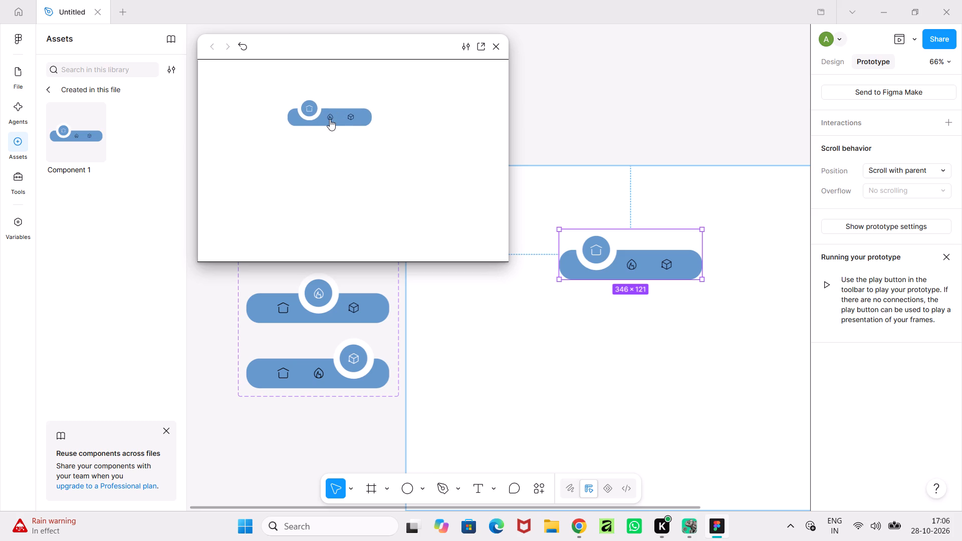
Test the flame and home icons in the prototype preview and close the preview.
{"action": "left_click", "coordinate": [330, 119]}
{"action": "left_click", "coordinate": [308, 118]}
{"action": "left_click", "coordinate": [499, 44]}
Shift the first variant's top circle group off the home icon and delete the duplicate blue and white circles beneath it.
{"action": "scroll", "coordinate": [299, 177], "scroll_direction": "up", "scroll_amount": 3, "text": "ctrl"}
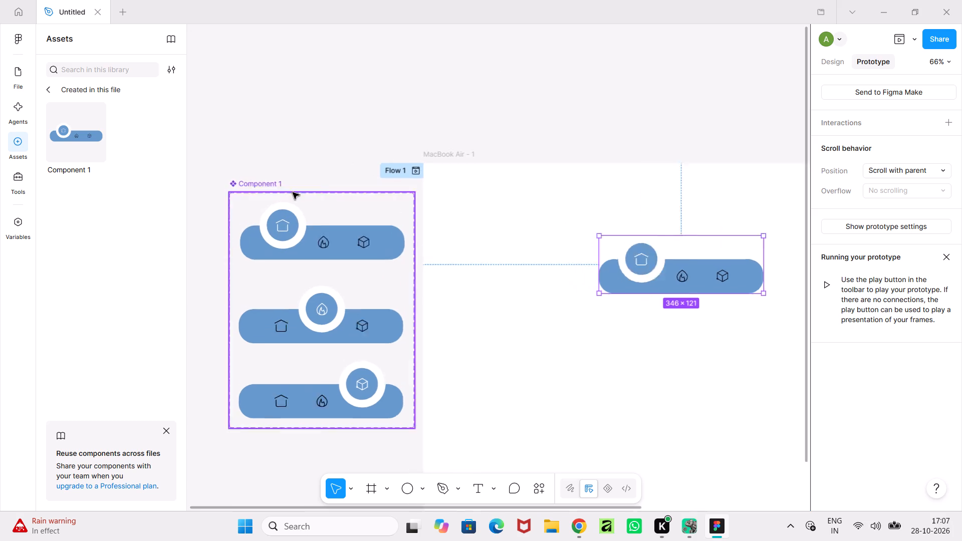
{"action": "scroll", "coordinate": [293, 192], "scroll_direction": "up", "scroll_amount": 1, "text": "ctrl"}
{"action": "double_click", "coordinate": [302, 224]}
{"action": "left_click_drag", "start_coordinate": [302, 224], "coordinate": [321, 222]}
{"action": "left_click", "coordinate": [258, 229]}
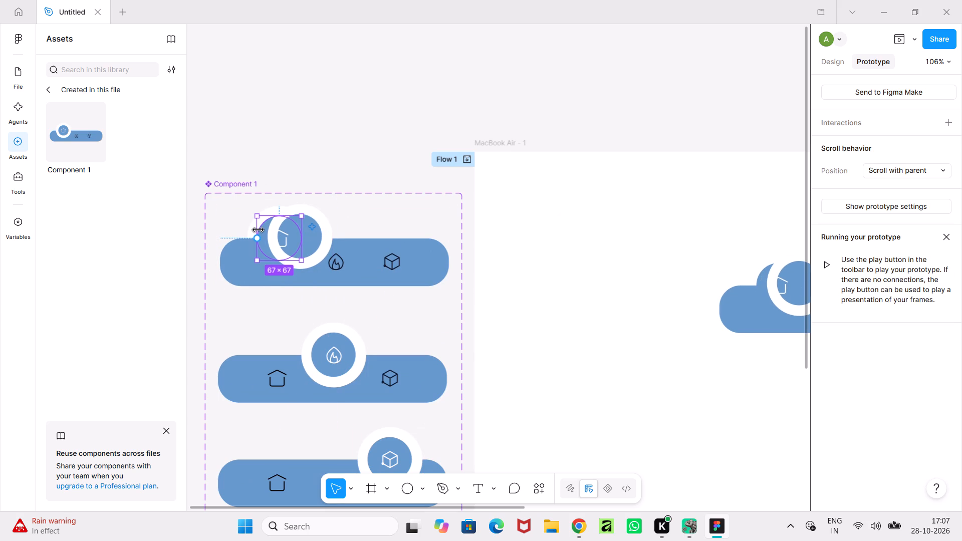
{"action": "key", "text": "Delete"}
{"action": "double_click", "coordinate": [260, 227]}
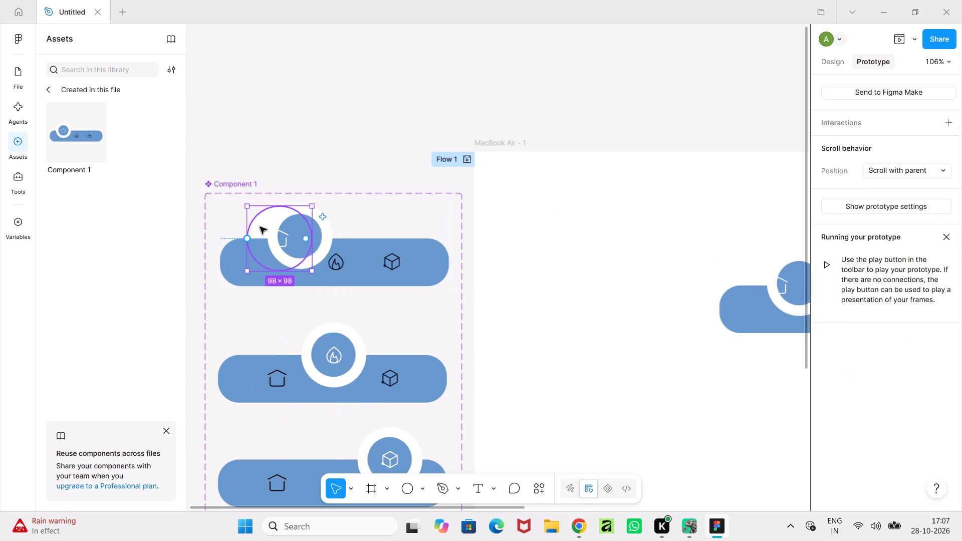
{"action": "key", "text": "Delete"}
Move the first variant's remaining blue circle with white ring back so it is centred around the home icon.
{"action": "left_click", "coordinate": [305, 229]}
{"action": "left_click", "coordinate": [320, 227]}
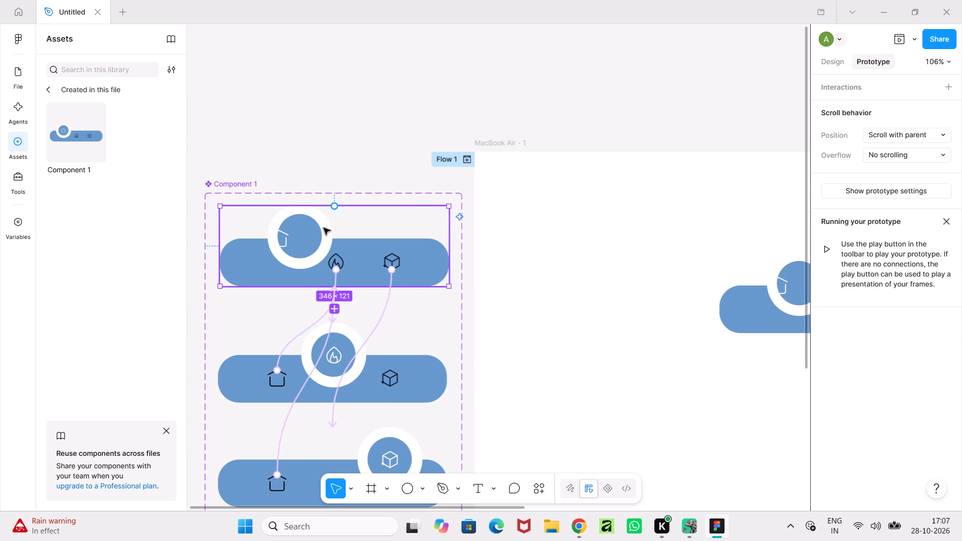
{"action": "double_click", "coordinate": [324, 228]}
{"action": "left_click_drag", "start_coordinate": [324, 228], "coordinate": [318, 231], "text": "shift"}
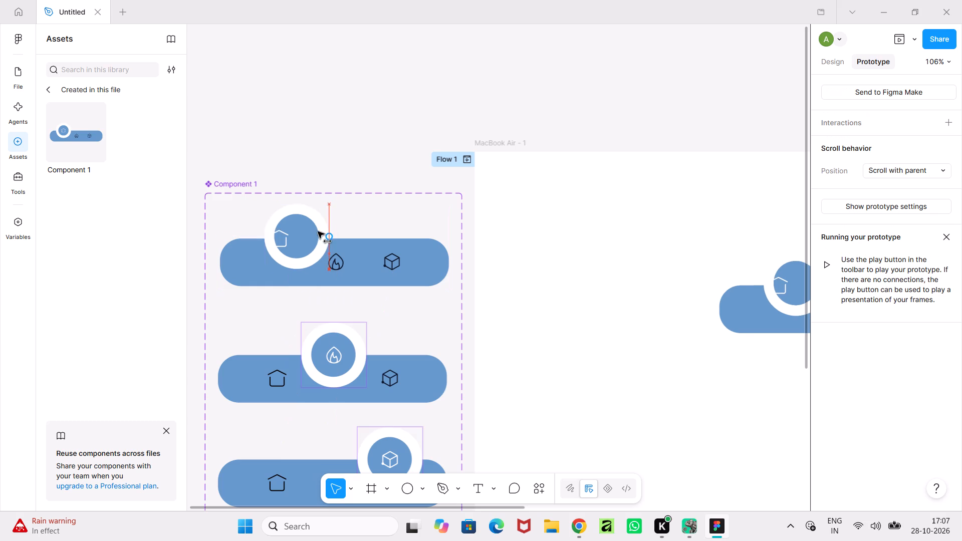
{"action": "left_click_drag", "start_coordinate": [318, 231], "coordinate": [304, 231], "text": "shift"}
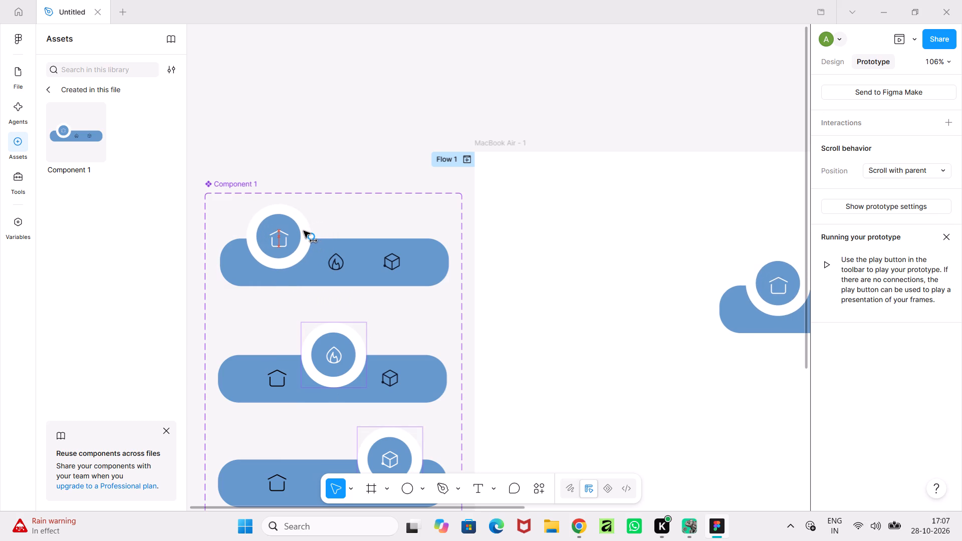
{"action": "left_click_drag", "start_coordinate": [304, 231], "coordinate": [304, 237], "text": "shift"}
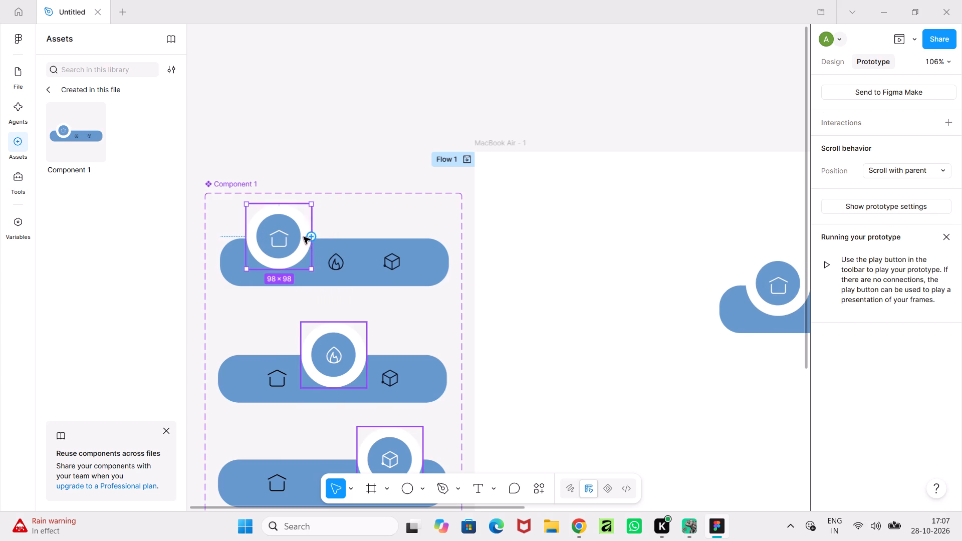
{"action": "left_click", "coordinate": [340, 134]}
Preview the MacBook Air prototype again and test switching between the navigation bar's flame, cube and home icons.
{"action": "scroll", "coordinate": [340, 134], "scroll_direction": "down", "scroll_amount": 3, "text": "ctrl"}
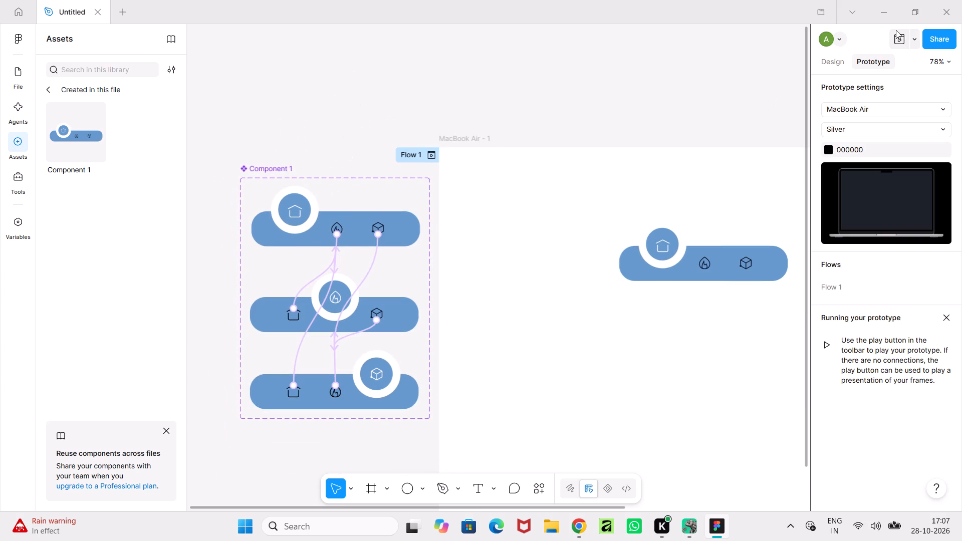
{"action": "left_click", "coordinate": [899, 45]}
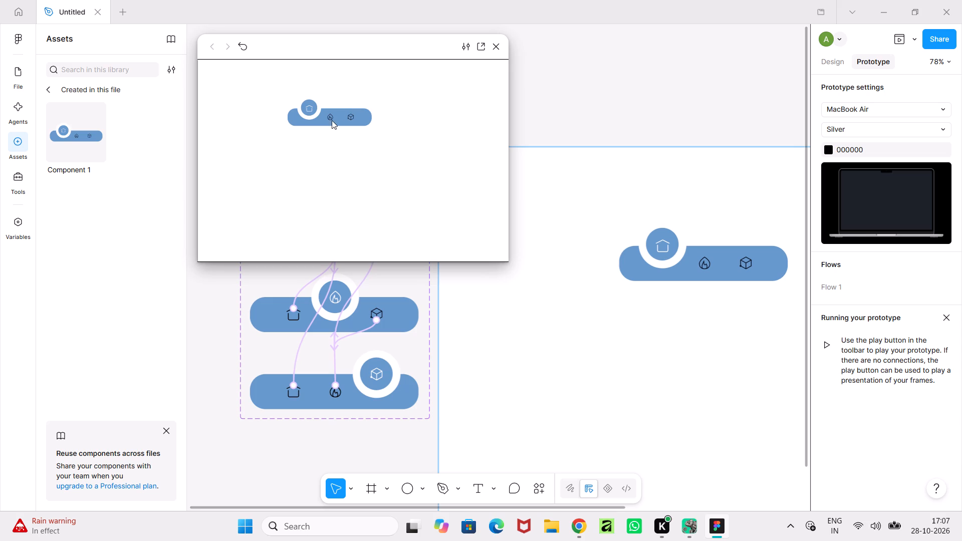
{"action": "left_click", "coordinate": [328, 118]}
{"action": "left_click", "coordinate": [351, 120]}
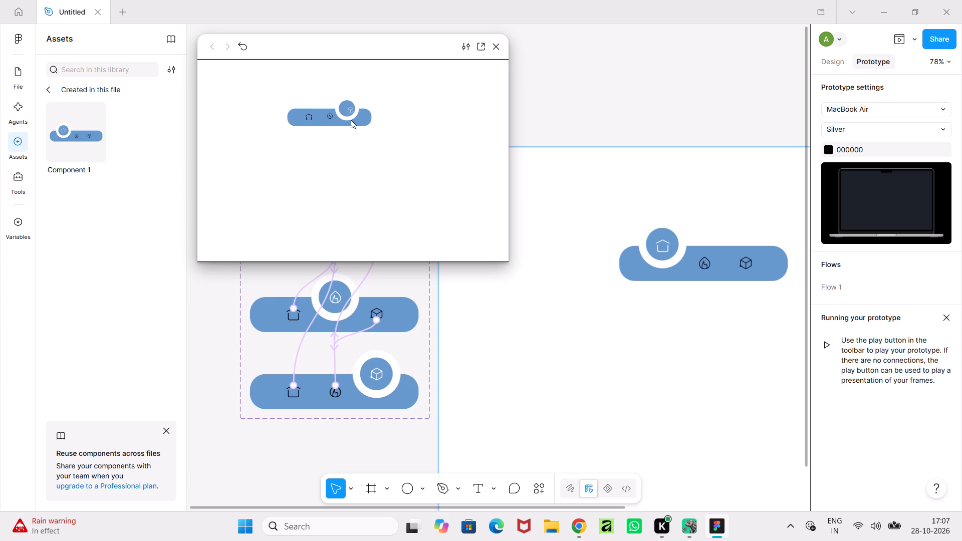
{"action": "left_click", "coordinate": [329, 117]}
{"action": "left_click", "coordinate": [308, 116]}
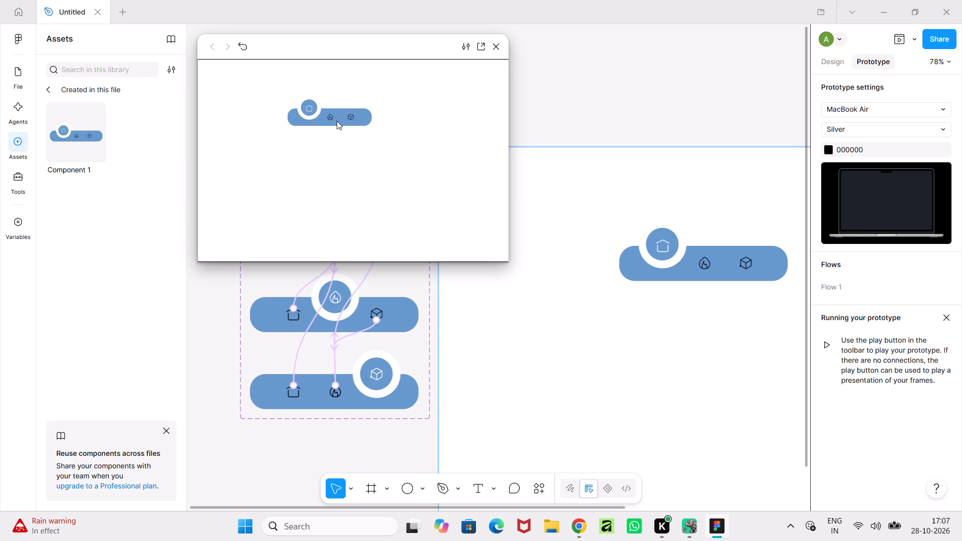
{"action": "left_click", "coordinate": [328, 116]}
{"action": "left_click", "coordinate": [351, 117]}
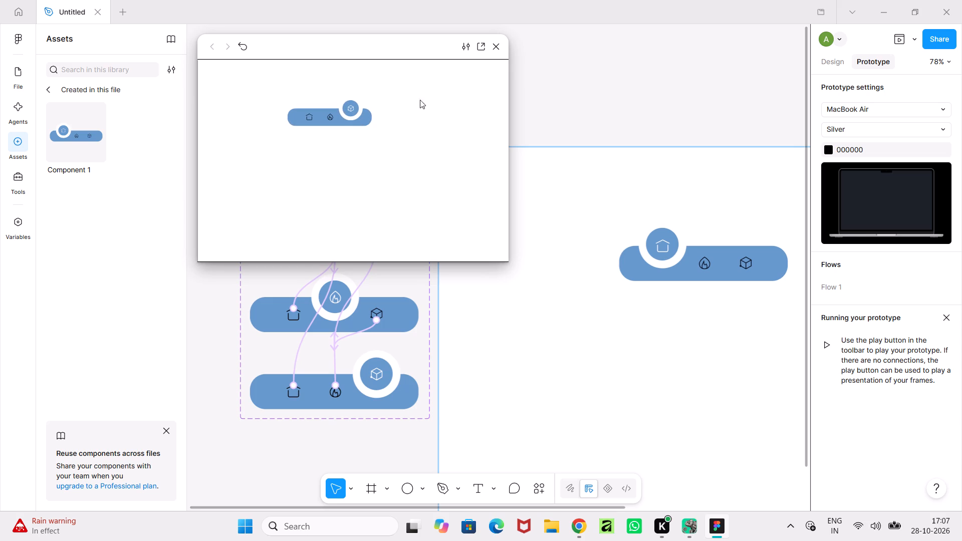
Open the prototype in its own presentation tab, test switching repeatedly between the flame, cube and home icons, and close the tab.
{"action": "left_click", "coordinate": [482, 47]}
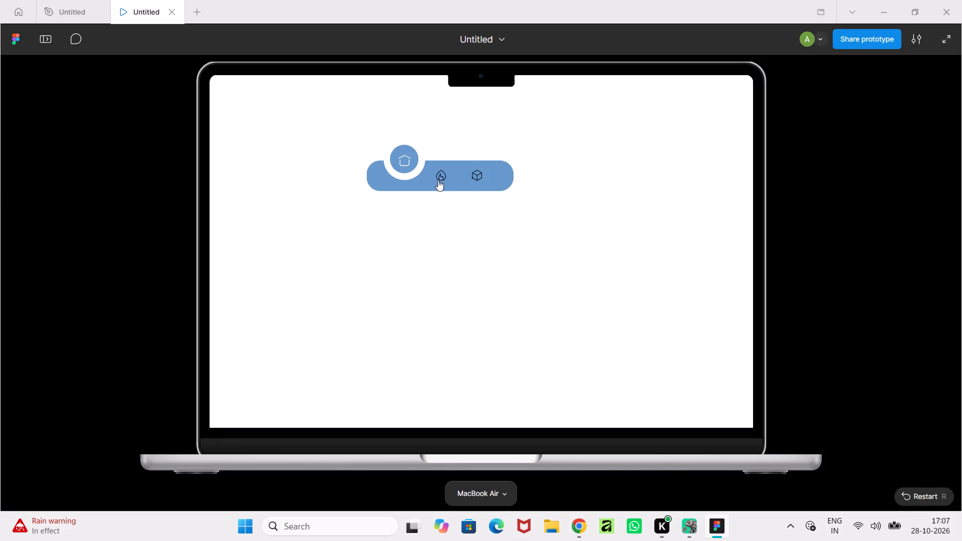
{"action": "left_click", "coordinate": [438, 179]}
{"action": "left_click", "coordinate": [474, 178]}
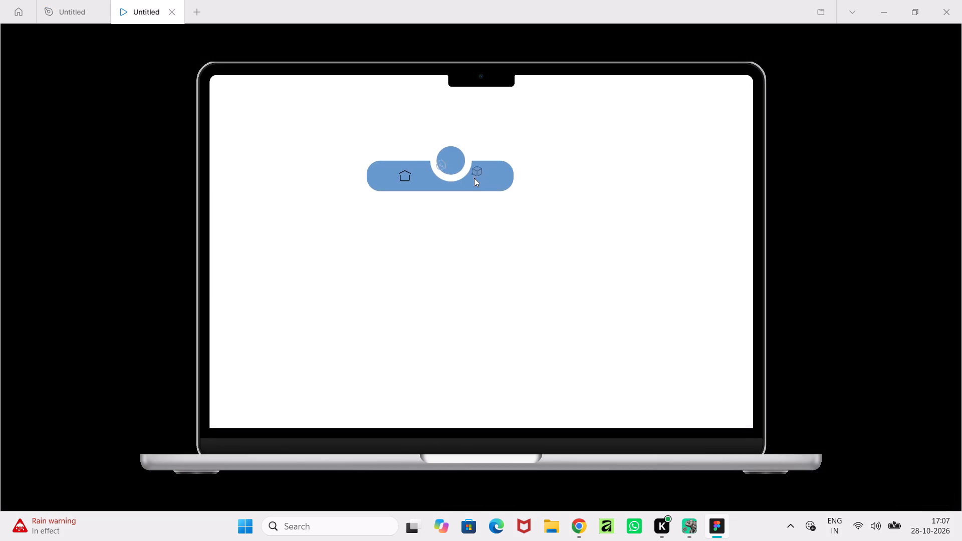
{"action": "left_click", "coordinate": [438, 175]}
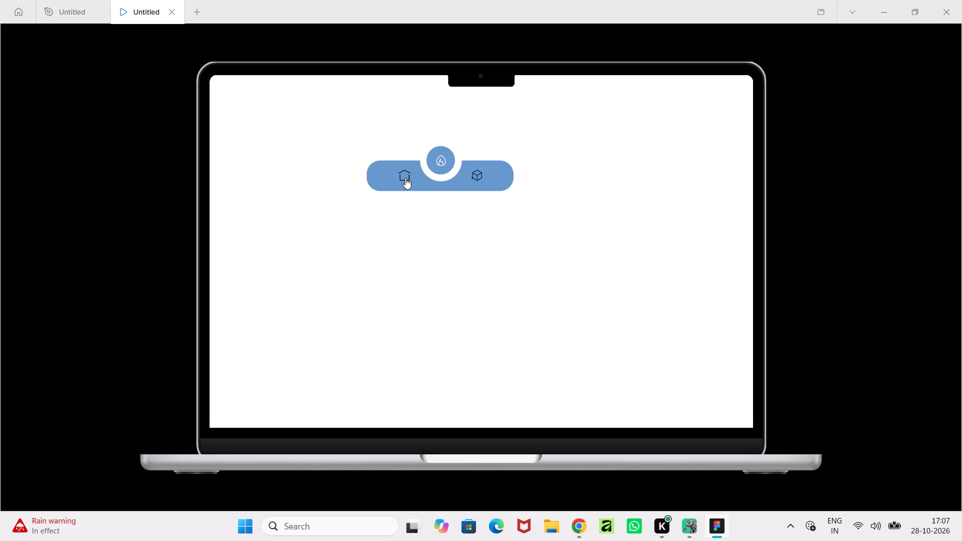
{"action": "left_click", "coordinate": [405, 178]}
{"action": "left_click", "coordinate": [439, 171]}
{"action": "left_click", "coordinate": [477, 177]}
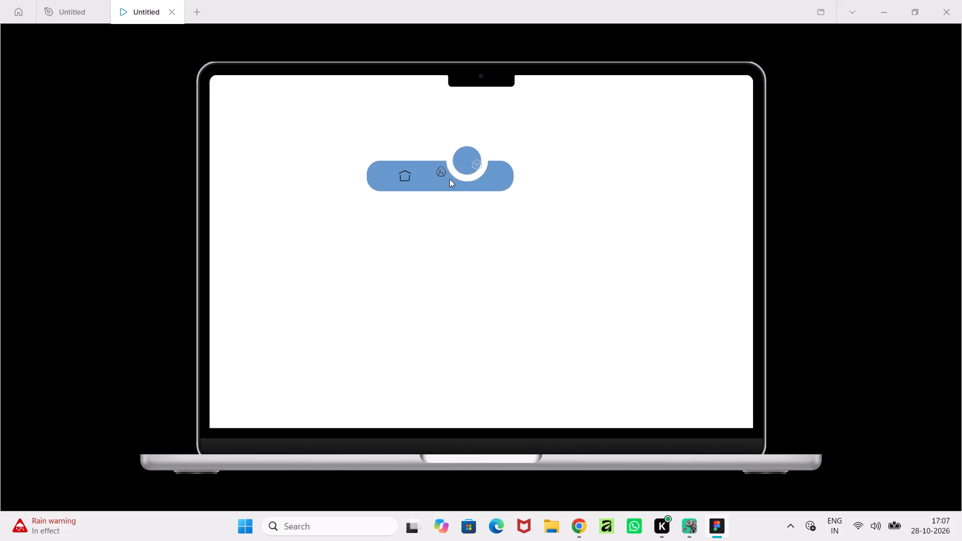
{"action": "left_click", "coordinate": [442, 179]}
{"action": "left_click", "coordinate": [405, 179]}
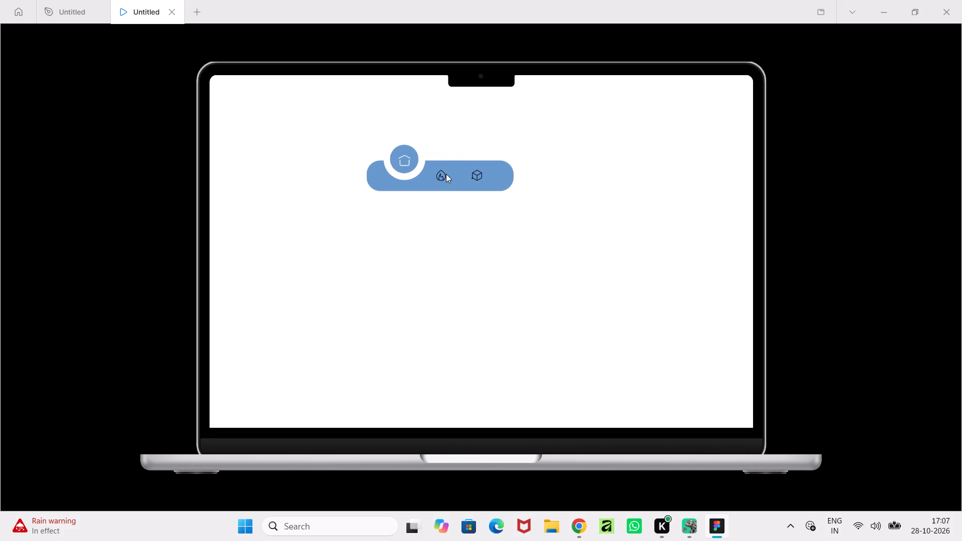
{"action": "left_click", "coordinate": [446, 174]}
{"action": "left_click", "coordinate": [442, 176]}
{"action": "left_click", "coordinate": [479, 177]}
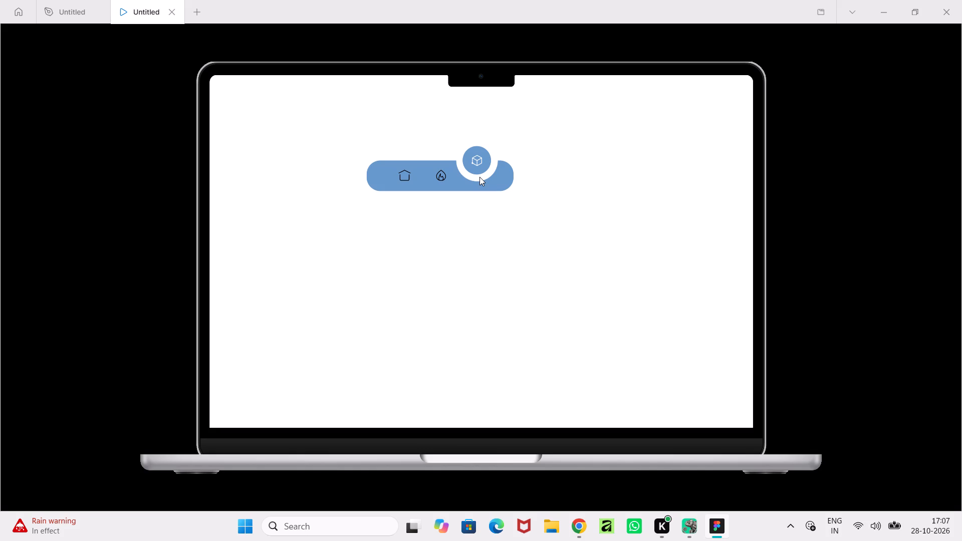
{"action": "left_click", "coordinate": [440, 175]}
{"action": "left_click", "coordinate": [403, 179]}
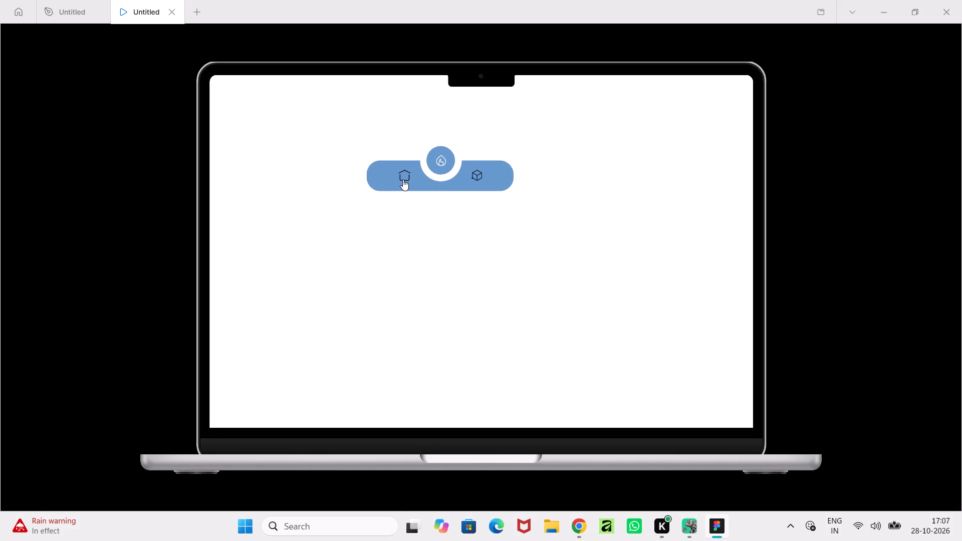
{"action": "left_click", "coordinate": [440, 174]}
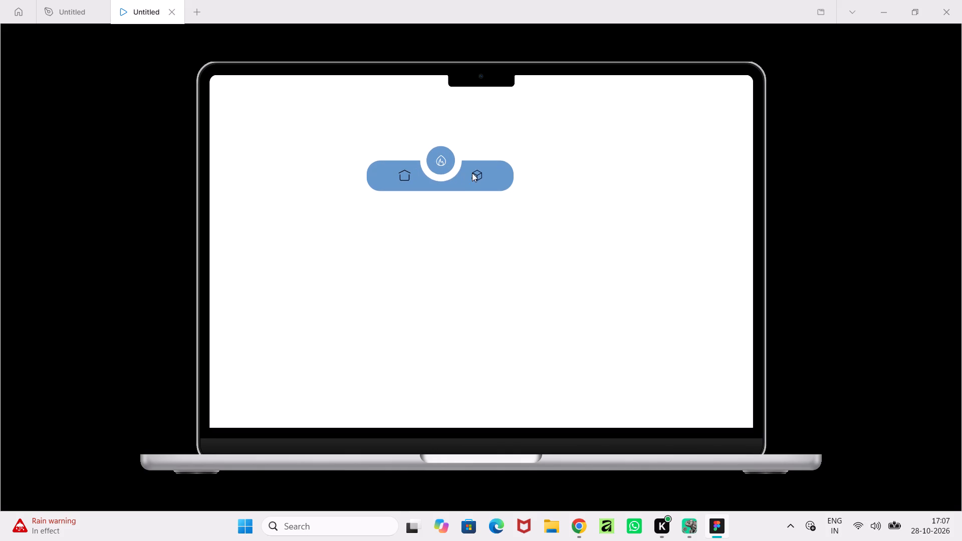
{"action": "left_click", "coordinate": [476, 175]}
{"action": "left_click", "coordinate": [443, 176]}
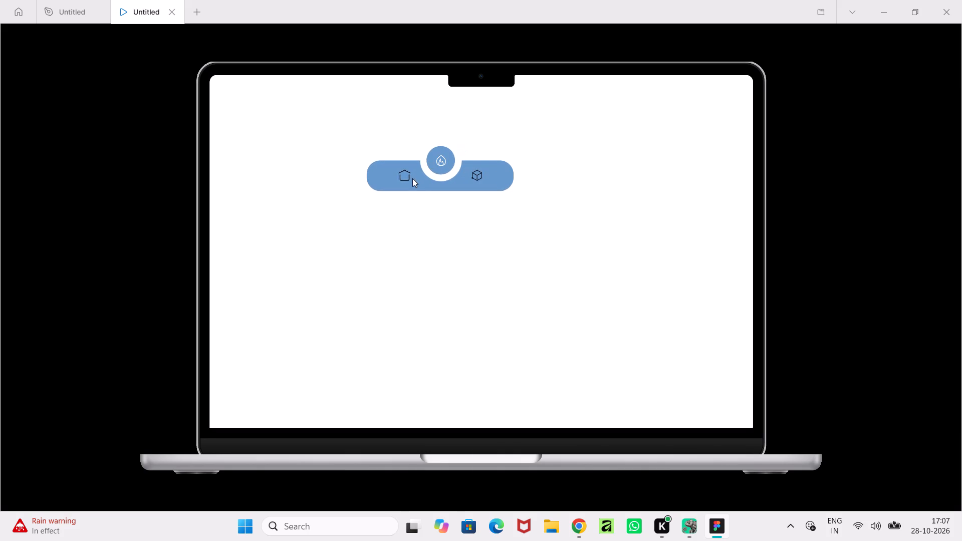
{"action": "left_click", "coordinate": [408, 178]}
{"action": "left_click", "coordinate": [438, 174]}
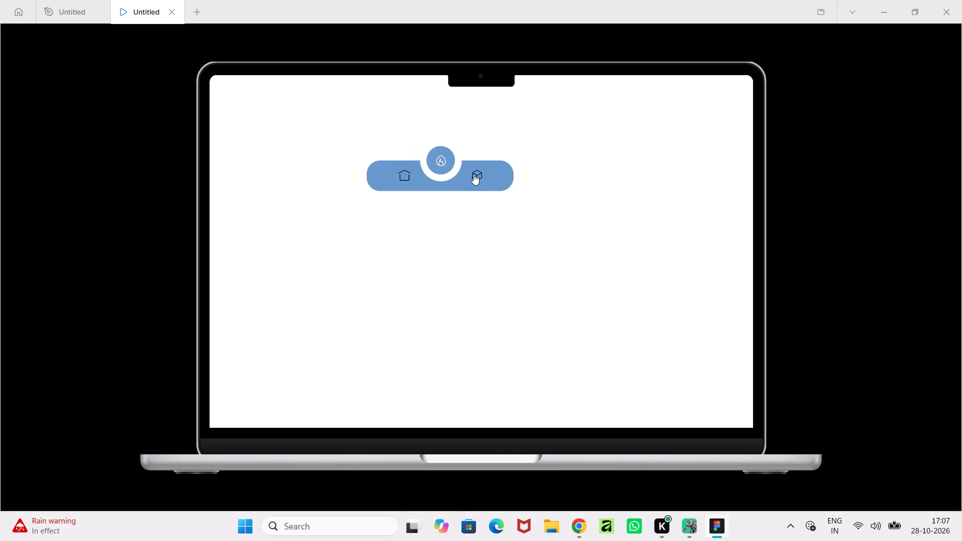
{"action": "left_click", "coordinate": [476, 174]}
{"action": "left_click", "coordinate": [442, 173]}
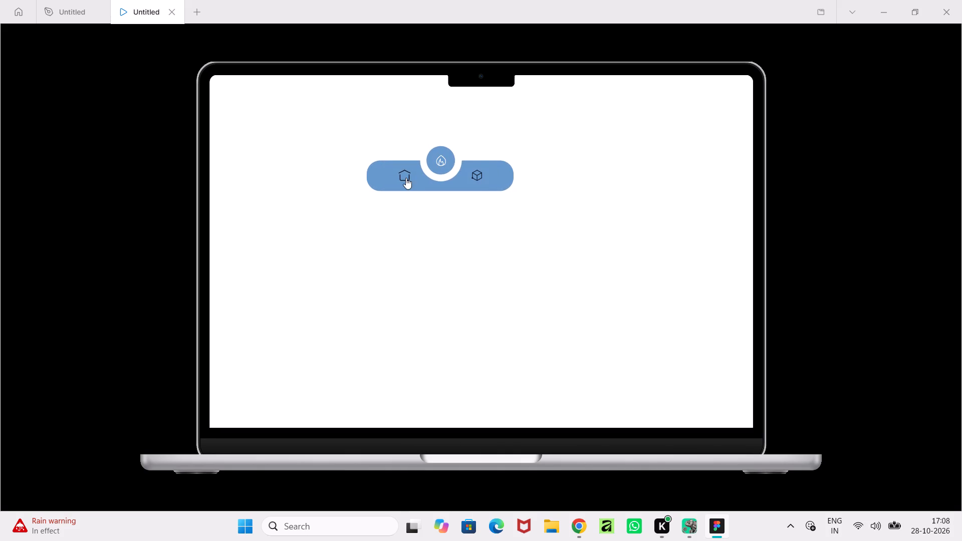
{"action": "left_click", "coordinate": [406, 178]}
{"action": "left_click", "coordinate": [438, 175]}
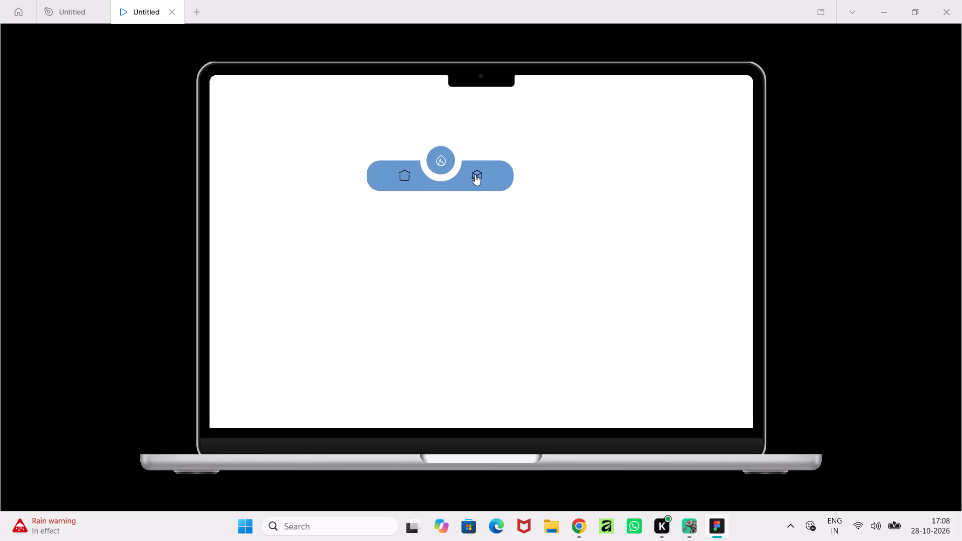
{"action": "left_click", "coordinate": [475, 174]}
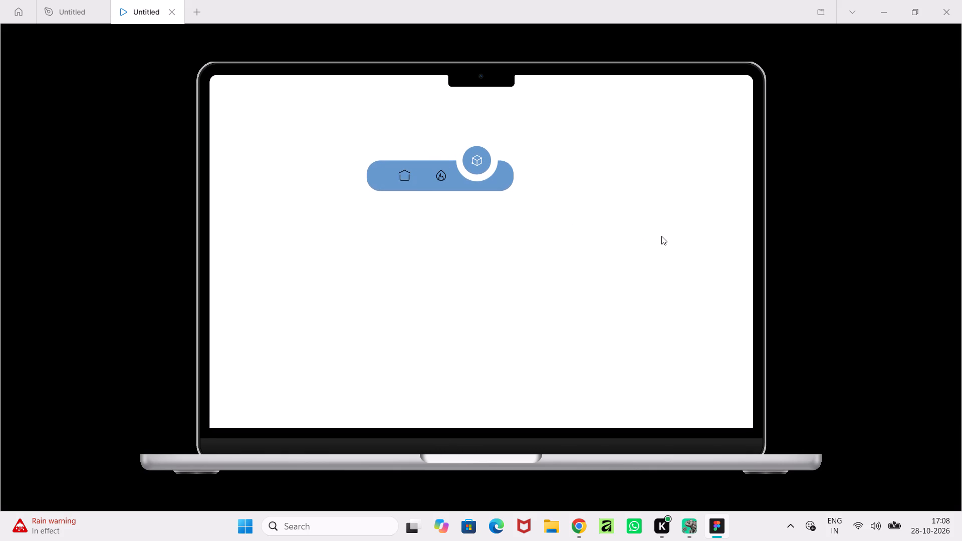
{"action": "left_click", "coordinate": [170, 16]}
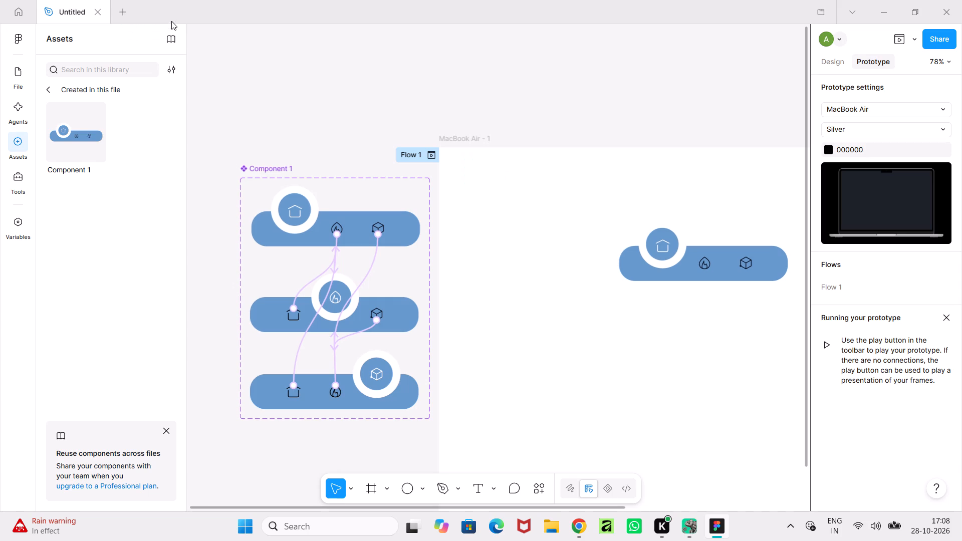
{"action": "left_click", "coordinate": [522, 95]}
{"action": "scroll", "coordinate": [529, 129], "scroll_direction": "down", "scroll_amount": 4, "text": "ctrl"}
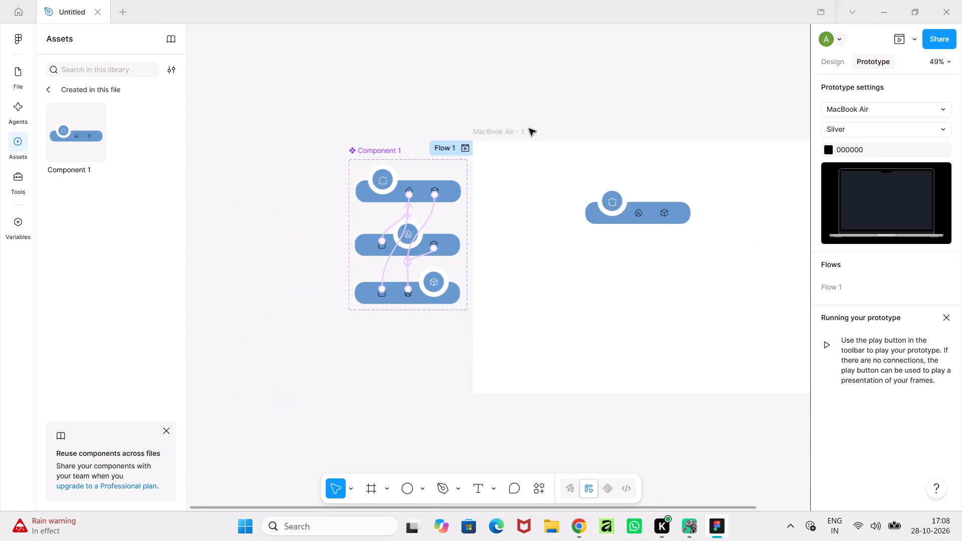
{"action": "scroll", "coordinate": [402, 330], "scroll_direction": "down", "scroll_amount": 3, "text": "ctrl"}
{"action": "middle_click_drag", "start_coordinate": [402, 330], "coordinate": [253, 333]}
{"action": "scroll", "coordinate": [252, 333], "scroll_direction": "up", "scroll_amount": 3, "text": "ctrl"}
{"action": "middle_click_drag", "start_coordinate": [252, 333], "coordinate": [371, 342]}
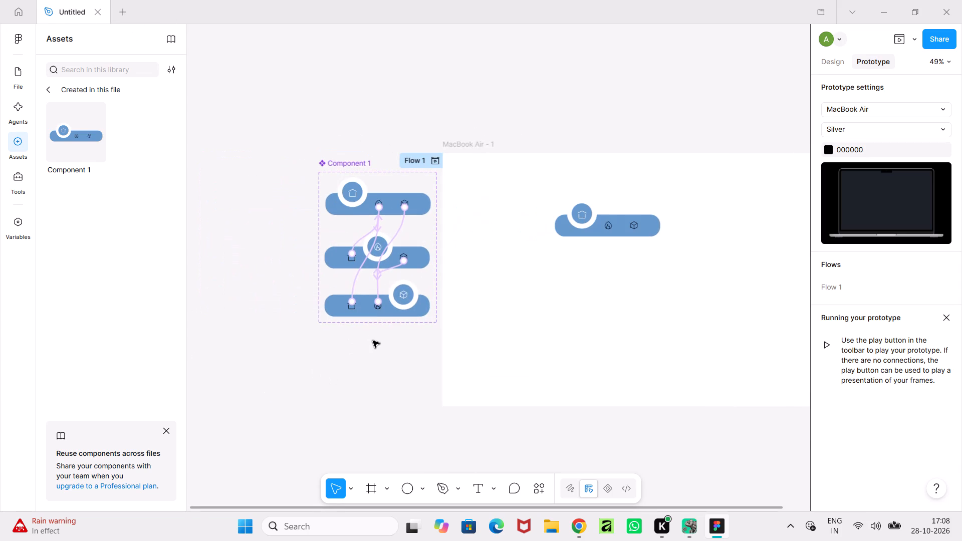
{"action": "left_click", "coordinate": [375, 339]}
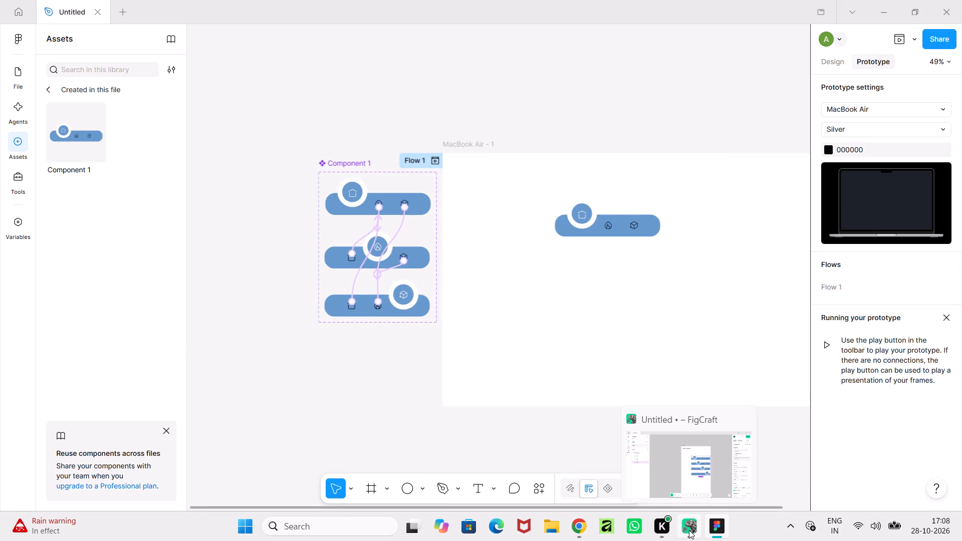
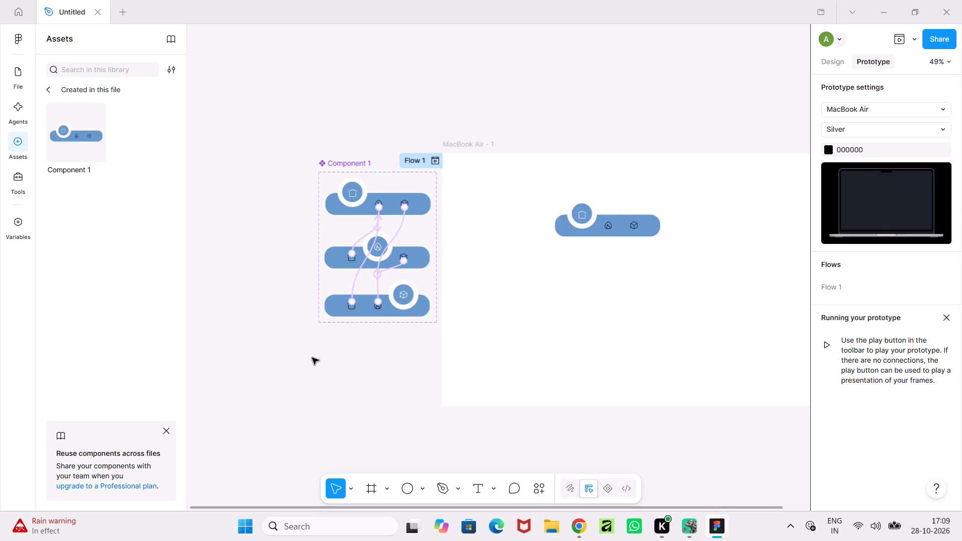
Narrow the MacBook Air - 1 frame to a width of about 815, keeping its height of 832.
{"action": "scroll", "coordinate": [358, 323], "scroll_direction": "up", "scroll_amount": 5, "text": "ctrl"}
{"action": "middle_click_drag", "start_coordinate": [376, 410], "coordinate": [373, 453]}
{"action": "scroll", "coordinate": [369, 431], "scroll_direction": "down", "scroll_amount": 4, "text": "ctrl"}
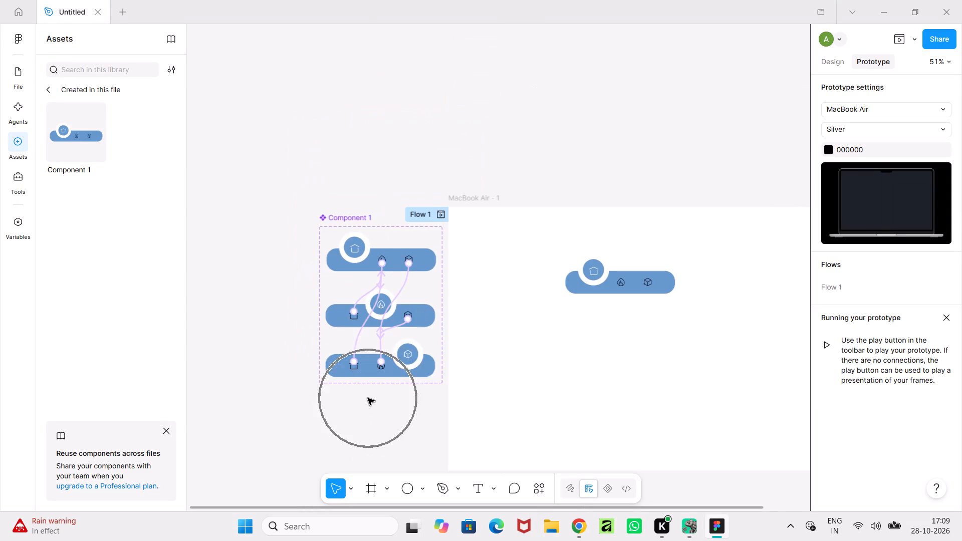
{"action": "middle_click_drag", "start_coordinate": [368, 398], "coordinate": [310, 378]}
{"action": "scroll", "coordinate": [309, 378], "scroll_direction": "up", "scroll_amount": 2, "text": "ctrl"}
{"action": "scroll", "coordinate": [309, 378], "scroll_direction": "down", "scroll_amount": 3, "text": "ctrl"}
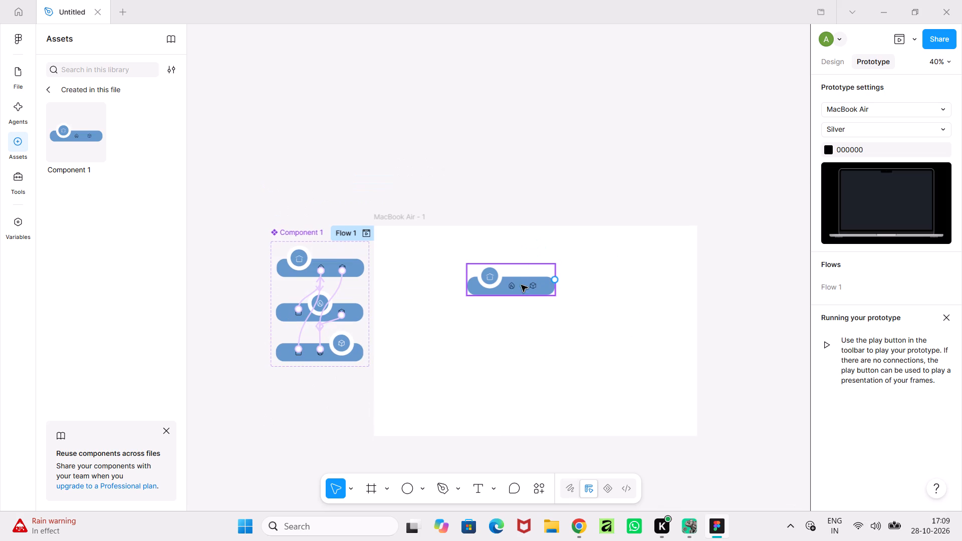
{"action": "left_click", "coordinate": [539, 335]}
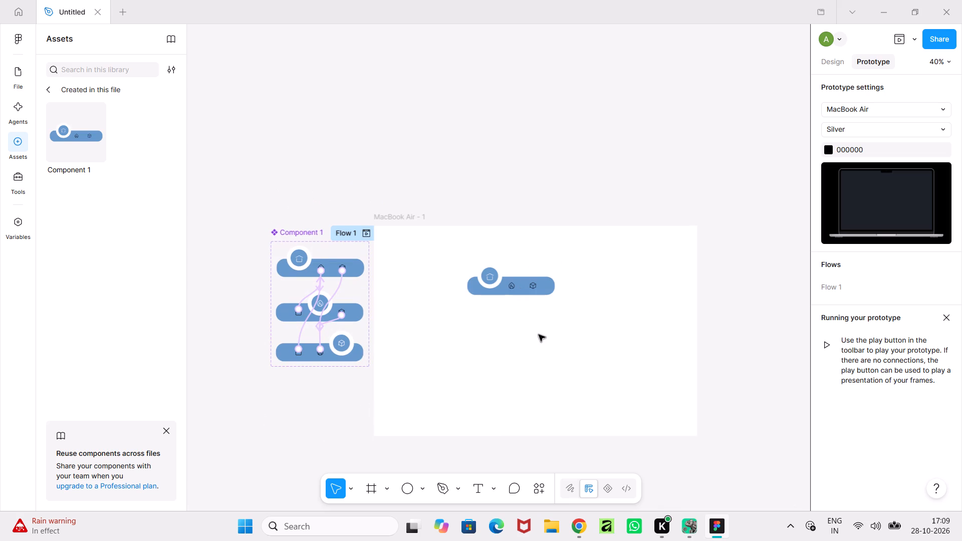
{"action": "double_click", "coordinate": [606, 338]}
{"action": "left_click", "coordinate": [413, 215]}
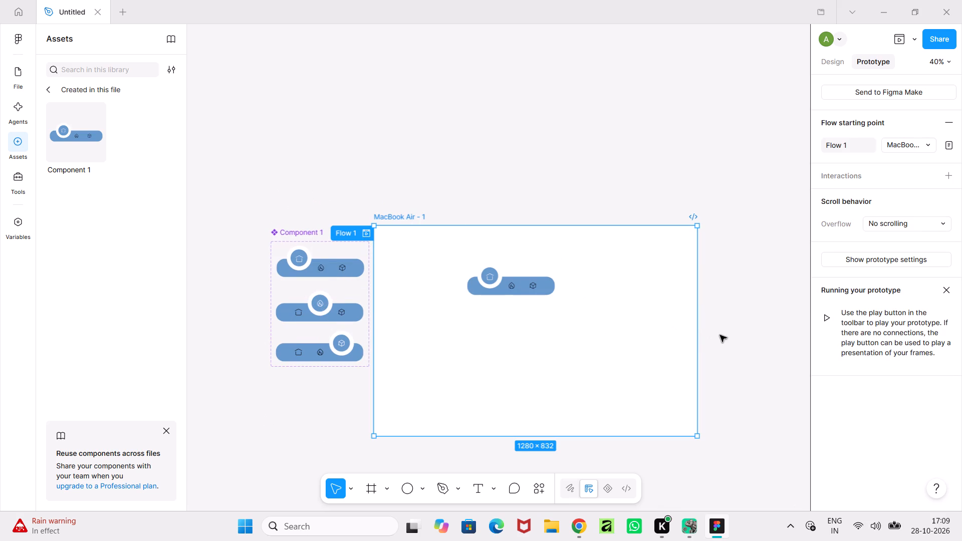
{"action": "left_click_drag", "start_coordinate": [699, 332], "coordinate": [709, 331]}
{"action": "left_click", "coordinate": [837, 62]}
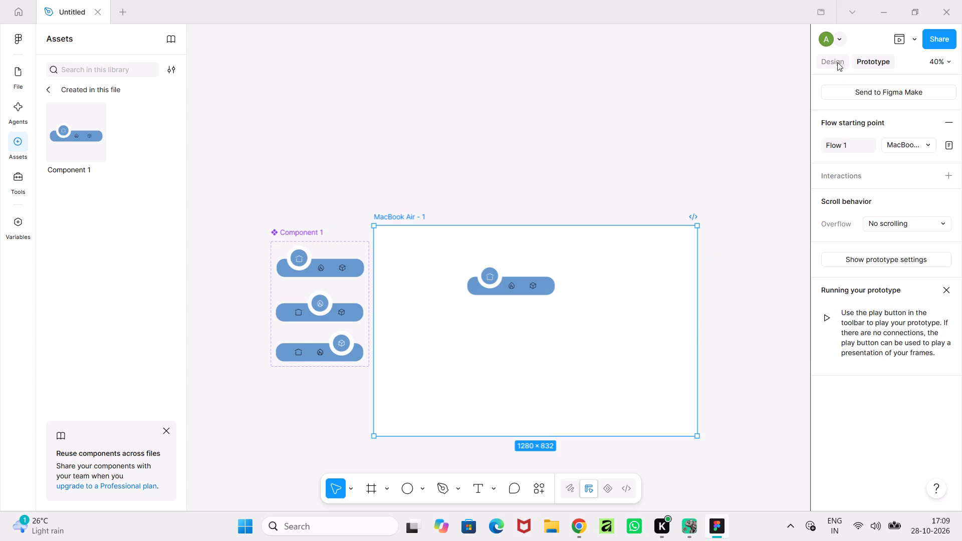
{"action": "left_click", "coordinate": [596, 374]}
{"action": "left_click", "coordinate": [400, 217]}
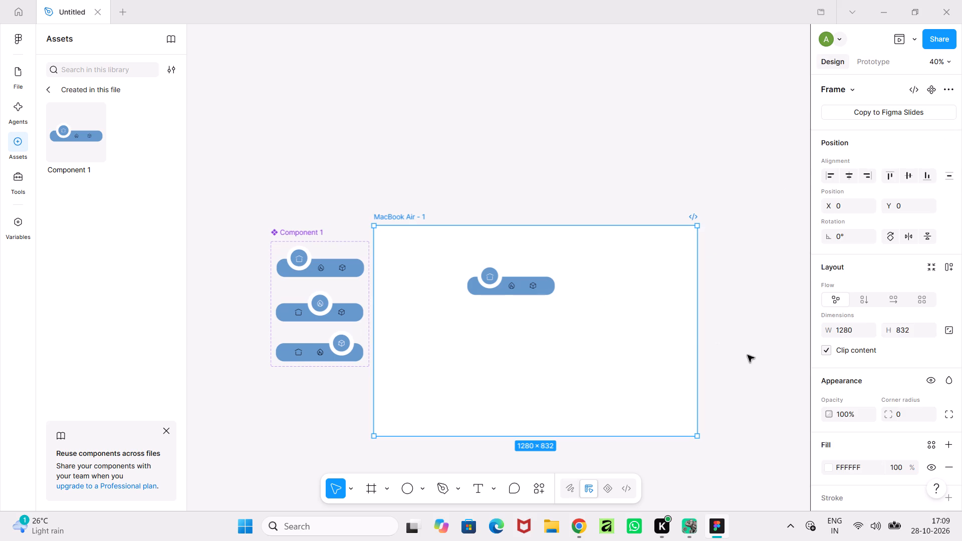
{"action": "left_click_drag", "start_coordinate": [695, 335], "coordinate": [484, 384]}
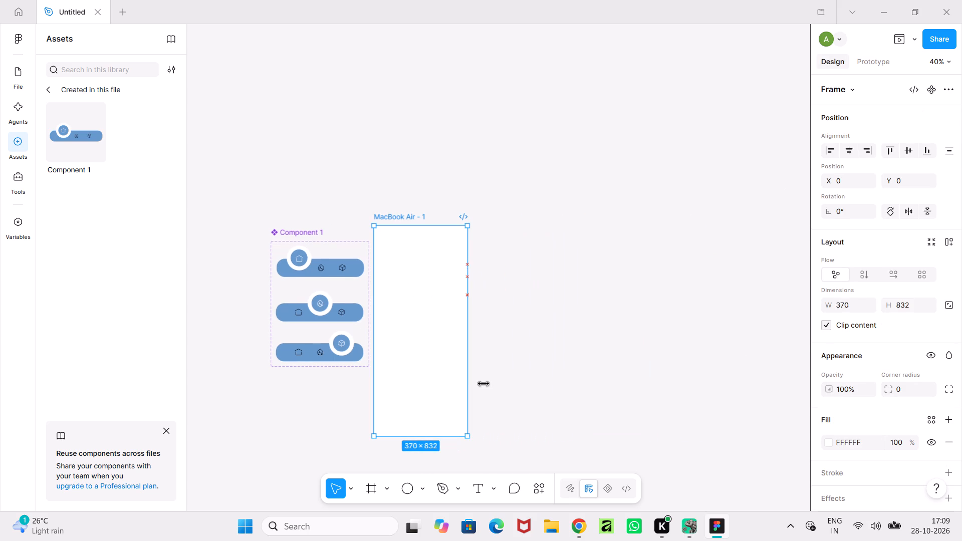
{"action": "left_click_drag", "start_coordinate": [484, 384], "coordinate": [580, 420]}
Shift the MacBook Air frame slightly upward and move its navigation bar instance into the frame's top-right corner at about X 425, Y 29.
{"action": "left_click_drag", "start_coordinate": [545, 288], "coordinate": [547, 279]}
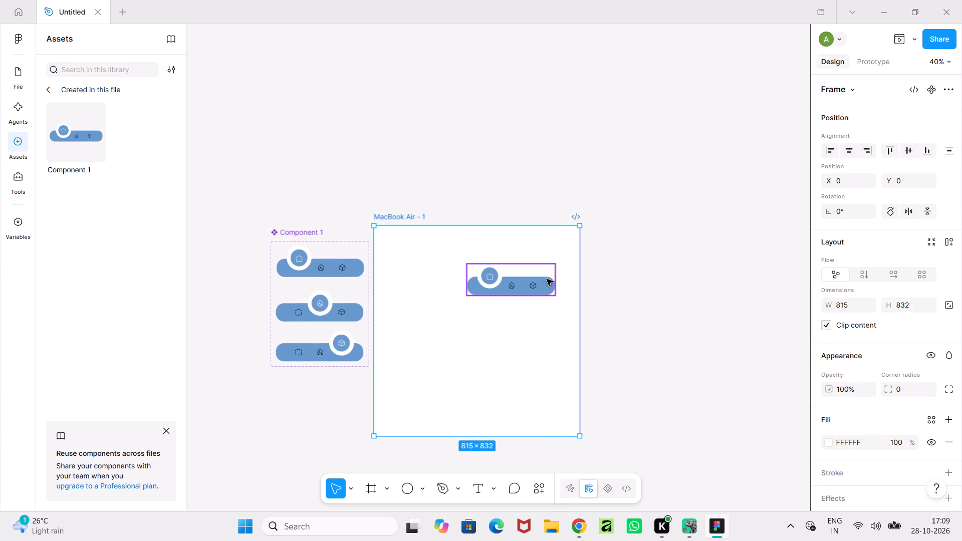
{"action": "left_click_drag", "start_coordinate": [547, 279], "coordinate": [555, 249]}
{"action": "left_click", "coordinate": [555, 249]}
{"action": "left_click_drag", "start_coordinate": [555, 250], "coordinate": [579, 215]}
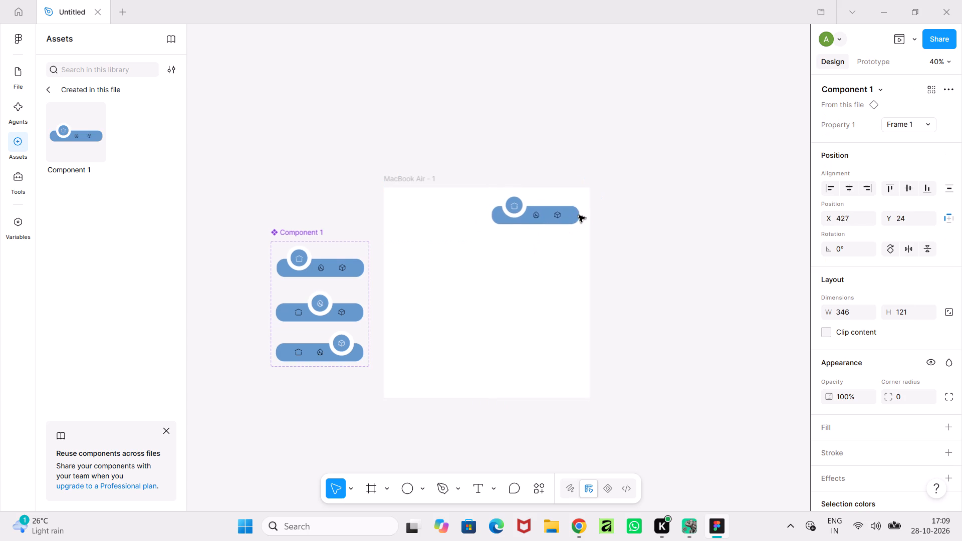
{"action": "left_click_drag", "start_coordinate": [579, 215], "coordinate": [569, 219]}
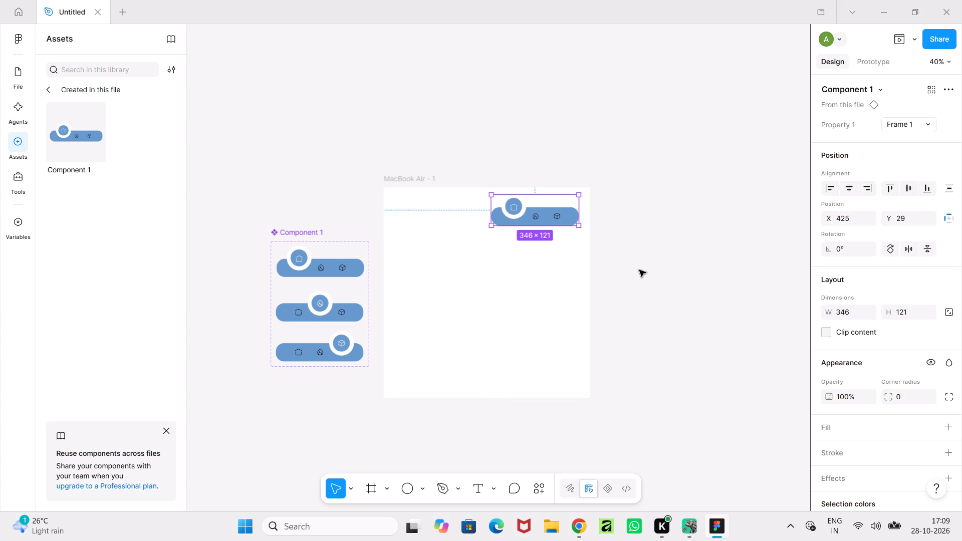
{"action": "left_click", "coordinate": [639, 270]}
Extend the MacBook Air frame downward to roughly twice its height.
{"action": "left_click", "coordinate": [488, 331]}
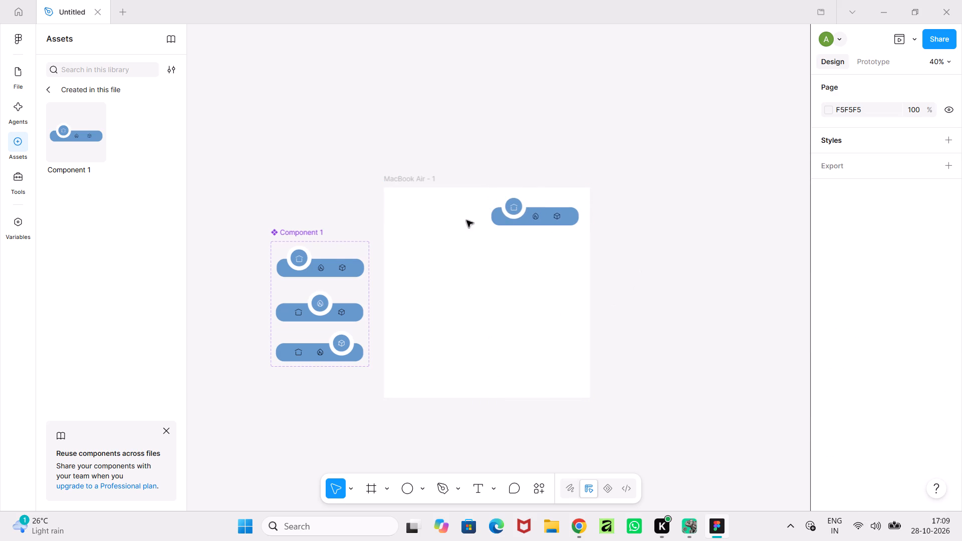
{"action": "left_click", "coordinate": [434, 179]}
{"action": "left_click_drag", "start_coordinate": [503, 398], "coordinate": [520, 540]}
{"action": "left_click", "coordinate": [664, 319]}
Preview the resized MacBook Air prototype and test switching repeatedly between the navigation bar's flame, cube and home icons.
{"action": "scroll", "coordinate": [664, 319], "scroll_direction": "down", "scroll_amount": 3, "text": "ctrl"}
{"action": "middle_click_drag", "start_coordinate": [664, 319], "coordinate": [607, 236]}
{"action": "scroll", "coordinate": [581, 202], "scroll_direction": "down", "scroll_amount": 3, "text": "ctrl"}
{"action": "middle_click_drag", "start_coordinate": [581, 202], "coordinate": [571, 242]}
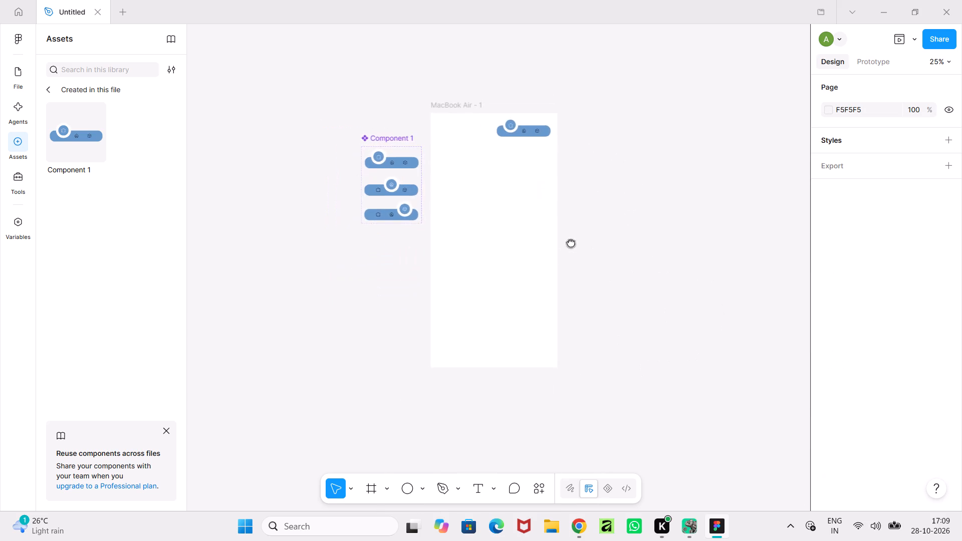
{"action": "middle_click_drag", "start_coordinate": [571, 242], "coordinate": [556, 308]}
{"action": "scroll", "coordinate": [634, 204], "scroll_direction": "up", "scroll_amount": 1, "text": "ctrl"}
{"action": "left_click", "coordinate": [900, 40]}
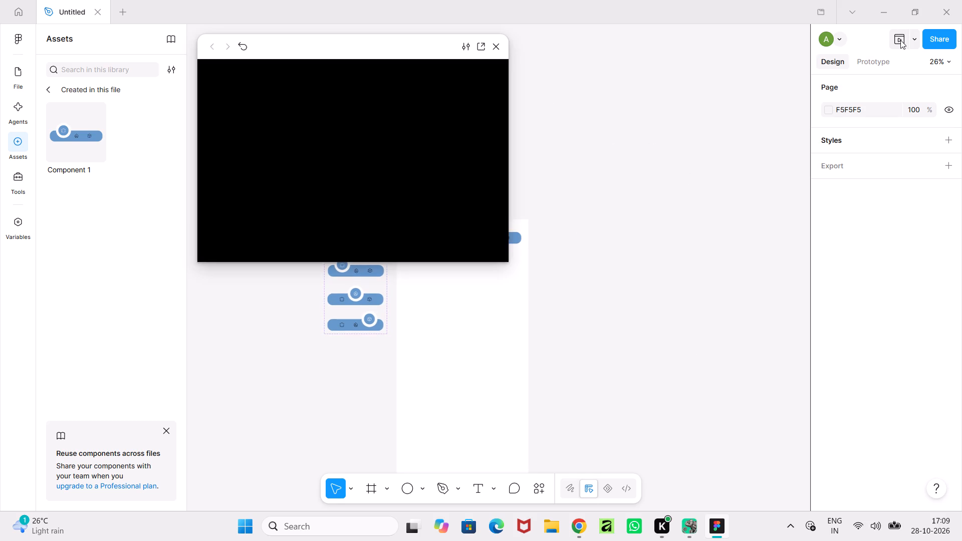
{"action": "left_click", "coordinate": [427, 101]}
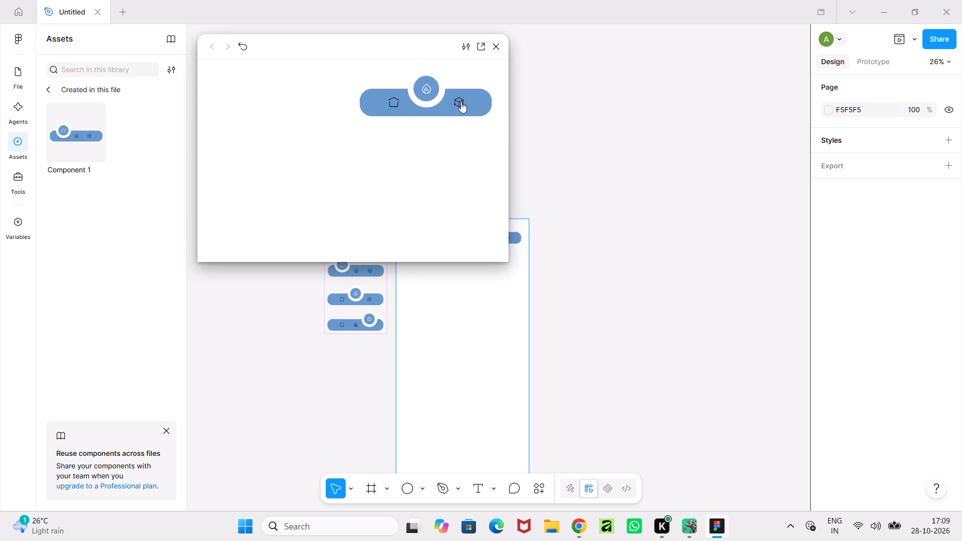
{"action": "left_click", "coordinate": [461, 102]}
{"action": "left_click", "coordinate": [430, 103]}
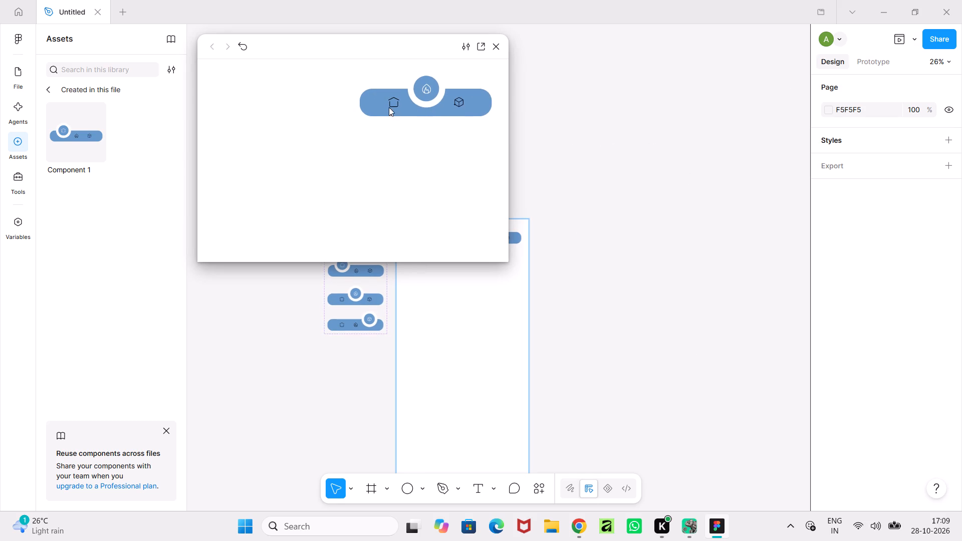
{"action": "left_click", "coordinate": [389, 107]}
{"action": "left_click", "coordinate": [423, 105]}
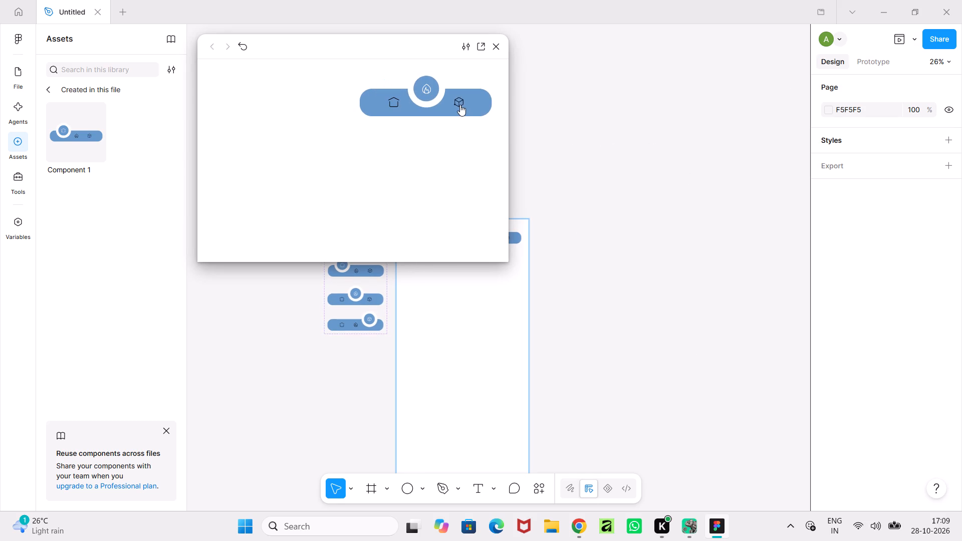
{"action": "left_click", "coordinate": [461, 105]}
{"action": "left_click", "coordinate": [430, 104]}
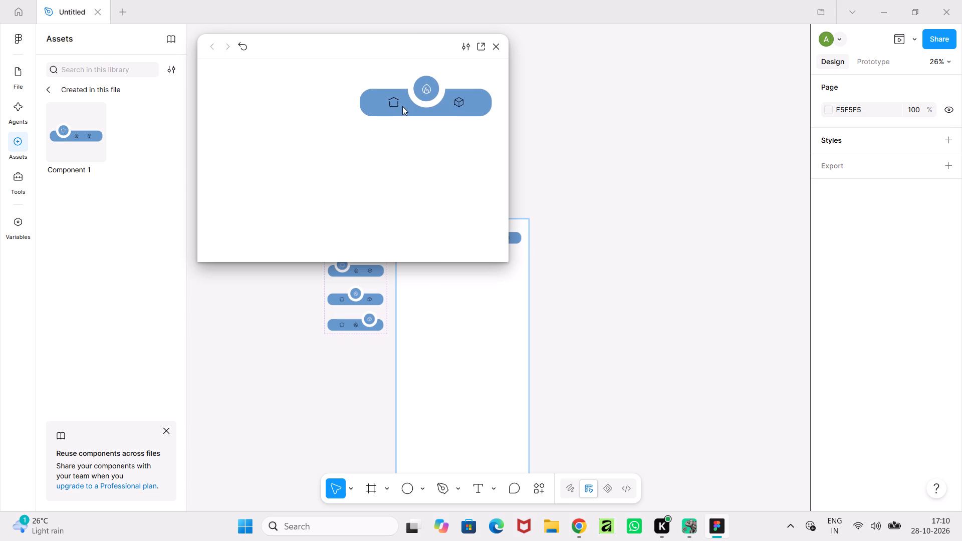
{"action": "left_click", "coordinate": [395, 105]}
{"action": "left_click", "coordinate": [431, 102]}
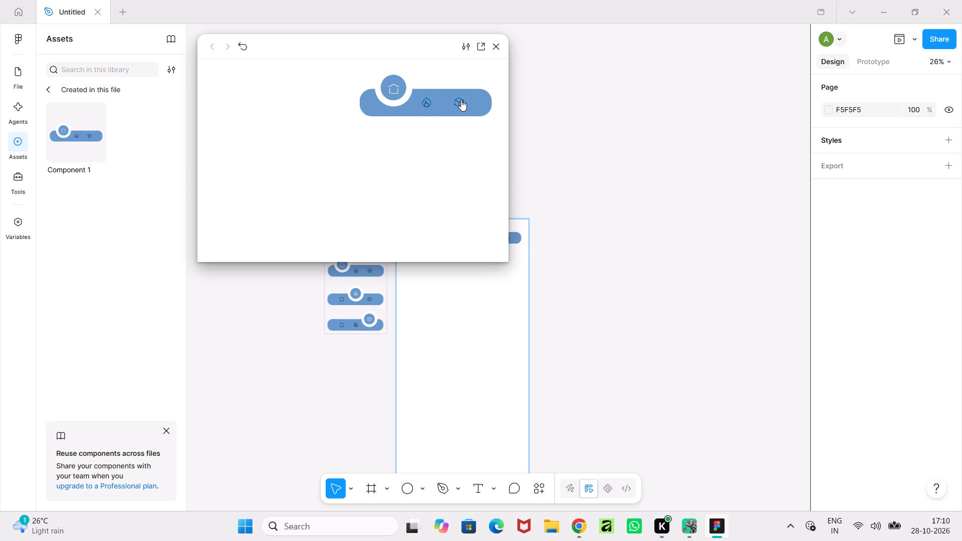
{"action": "left_click", "coordinate": [426, 101]}
{"action": "left_click", "coordinate": [458, 102]}
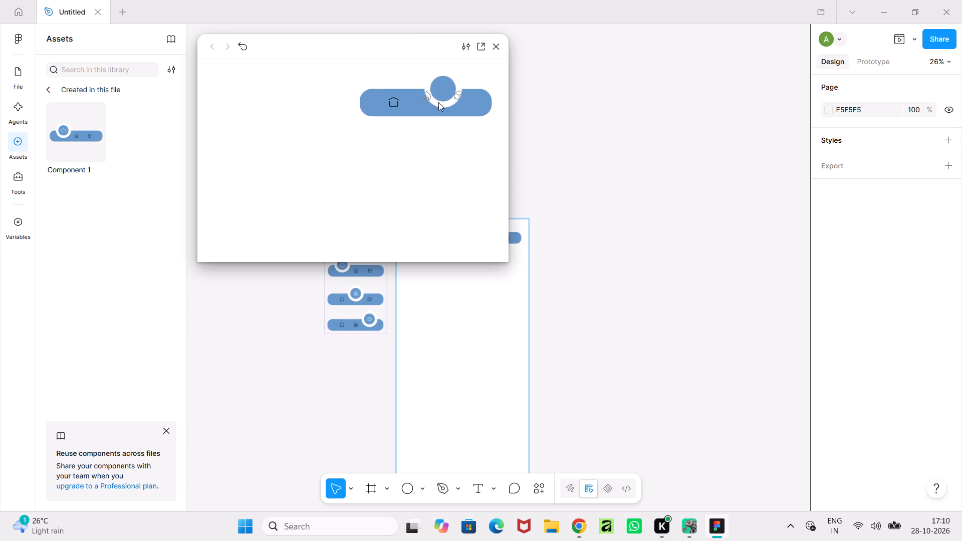
{"action": "left_click", "coordinate": [427, 100]}
{"action": "left_click", "coordinate": [395, 101]}
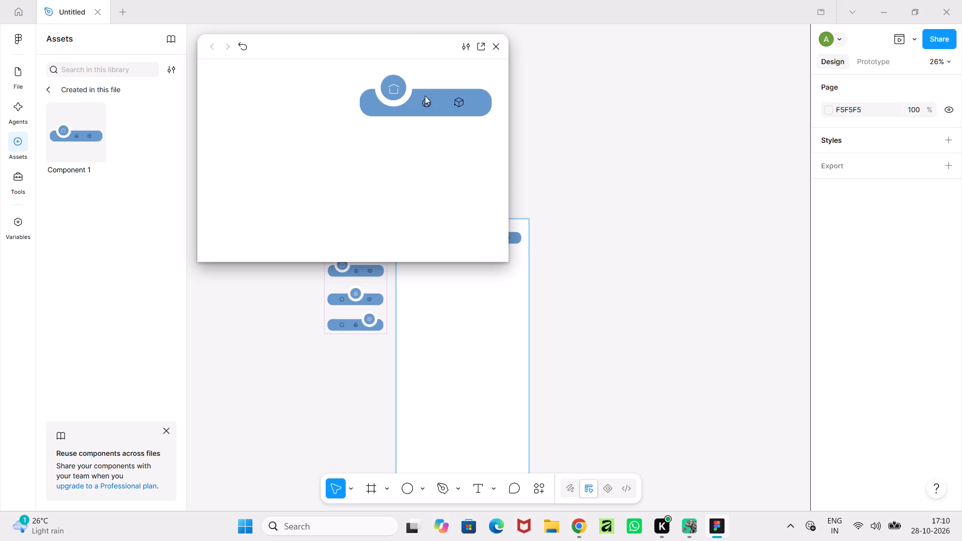
{"action": "left_click", "coordinate": [428, 101]}
{"action": "left_click", "coordinate": [458, 103]}
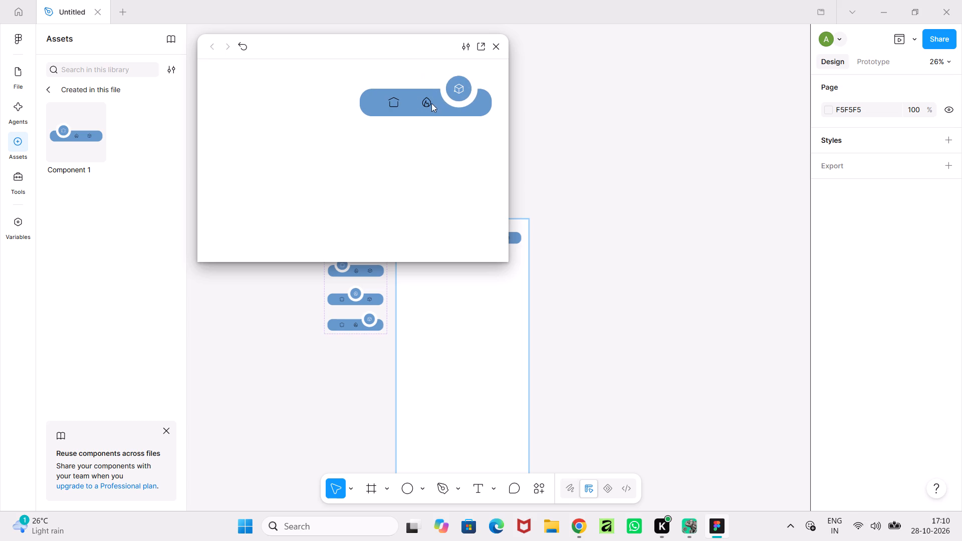
{"action": "left_click", "coordinate": [430, 103]}
{"action": "left_click", "coordinate": [396, 102]}
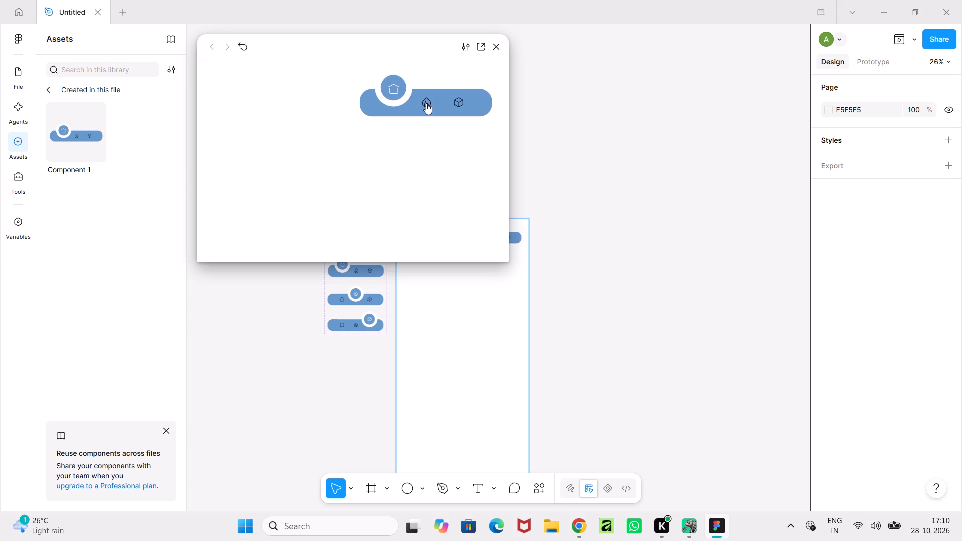
{"action": "left_click", "coordinate": [426, 103]}
{"action": "left_click", "coordinate": [462, 104]}
Set the preview scaling to Responsive, test the flame and home icons again, and close the preview.
{"action": "left_click", "coordinate": [465, 48]}
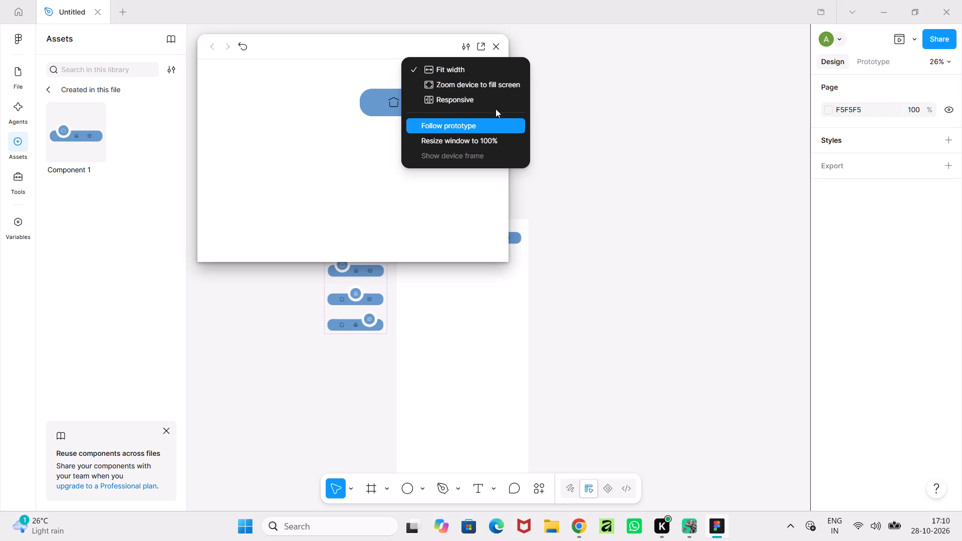
{"action": "left_click", "coordinate": [507, 103]}
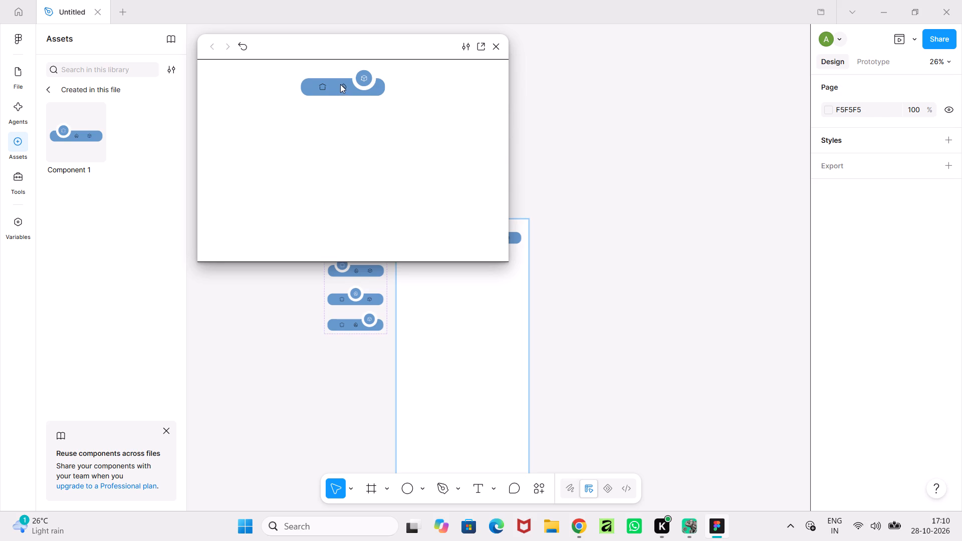
{"action": "left_click", "coordinate": [344, 88]}
{"action": "left_click", "coordinate": [324, 86]}
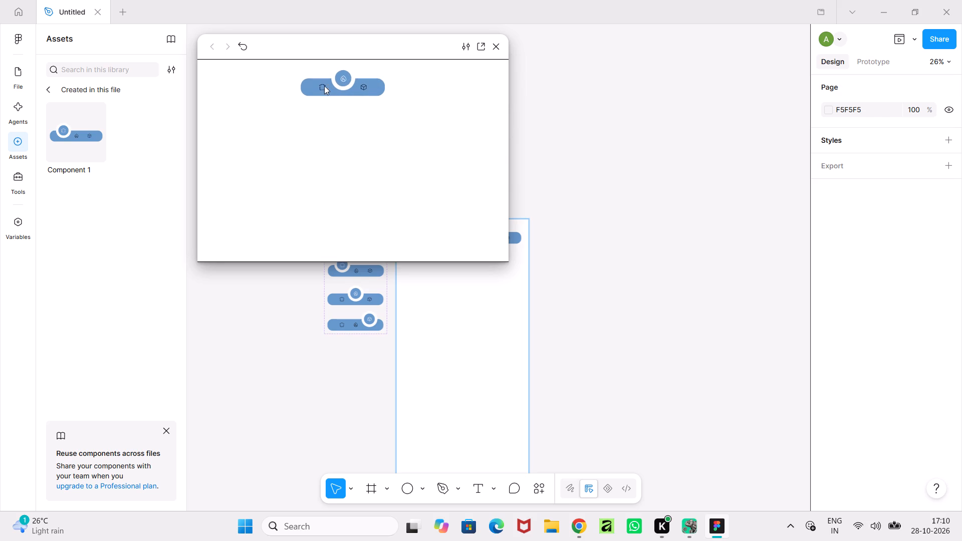
{"action": "left_click", "coordinate": [499, 49]}
Examine the three navigation bar variants in the component set up close.
{"action": "left_click", "coordinate": [582, 149]}
{"action": "scroll", "coordinate": [582, 224], "scroll_direction": "down", "scroll_amount": 3, "text": "ctrl"}
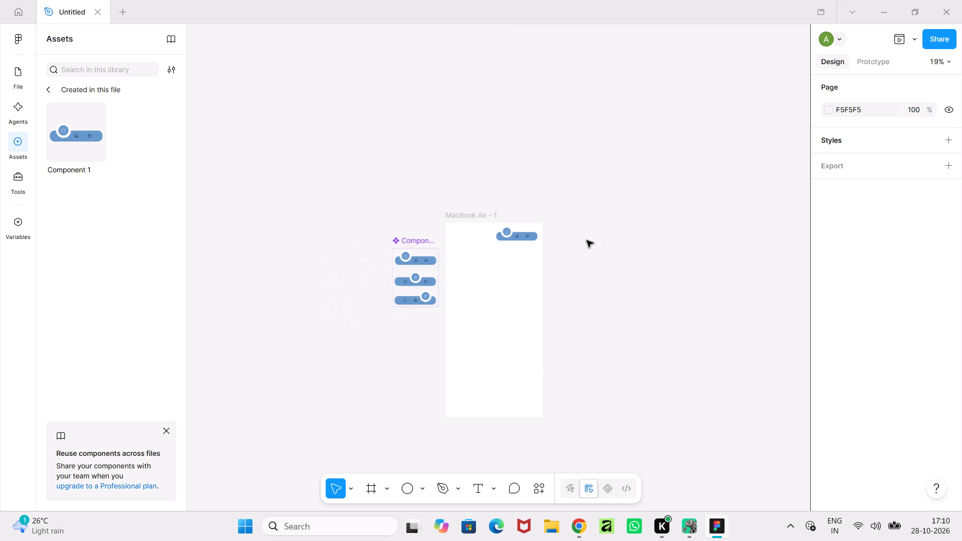
{"action": "scroll", "coordinate": [419, 358], "scroll_direction": "up", "scroll_amount": 5, "text": "ctrl"}
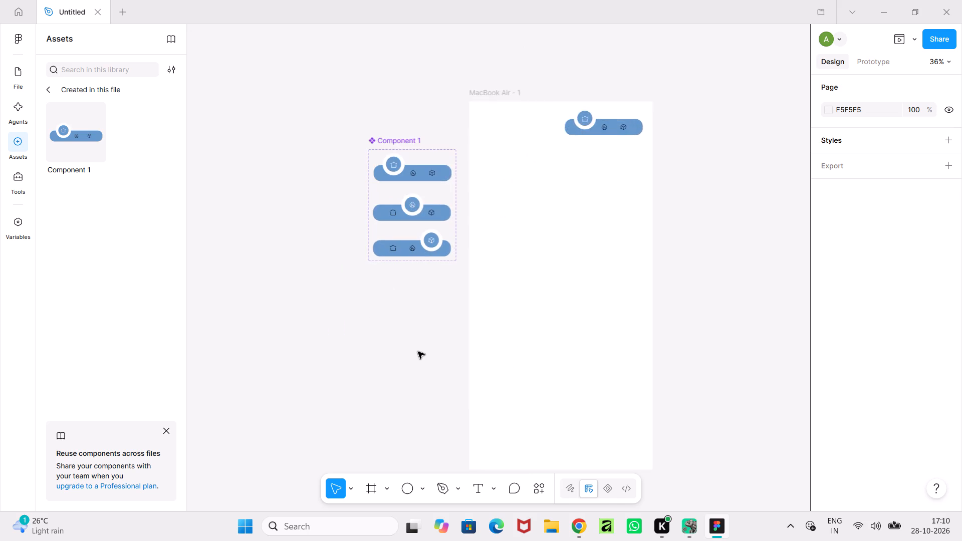
{"action": "scroll", "coordinate": [417, 345], "scroll_direction": "up", "scroll_amount": 4, "text": "ctrl"}
{"action": "middle_click_drag", "start_coordinate": [417, 345], "coordinate": [456, 464]}
{"action": "scroll", "coordinate": [458, 317], "scroll_direction": "up", "scroll_amount": 10, "text": "ctrl"}
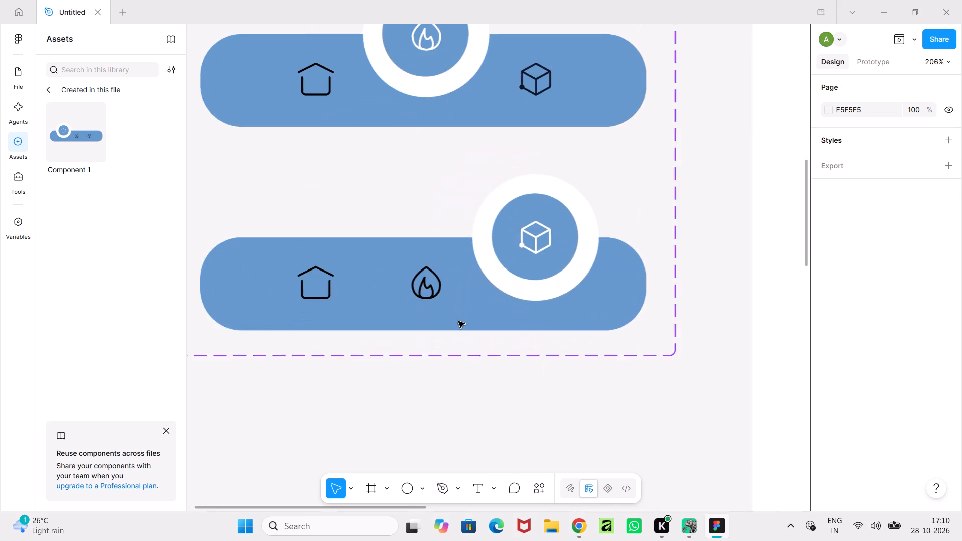
{"action": "scroll", "coordinate": [457, 350], "scroll_direction": "up", "scroll_amount": 5, "text": "ctrl"}
{"action": "scroll", "coordinate": [453, 364], "scroll_direction": "down", "scroll_amount": 12, "text": "ctrl"}
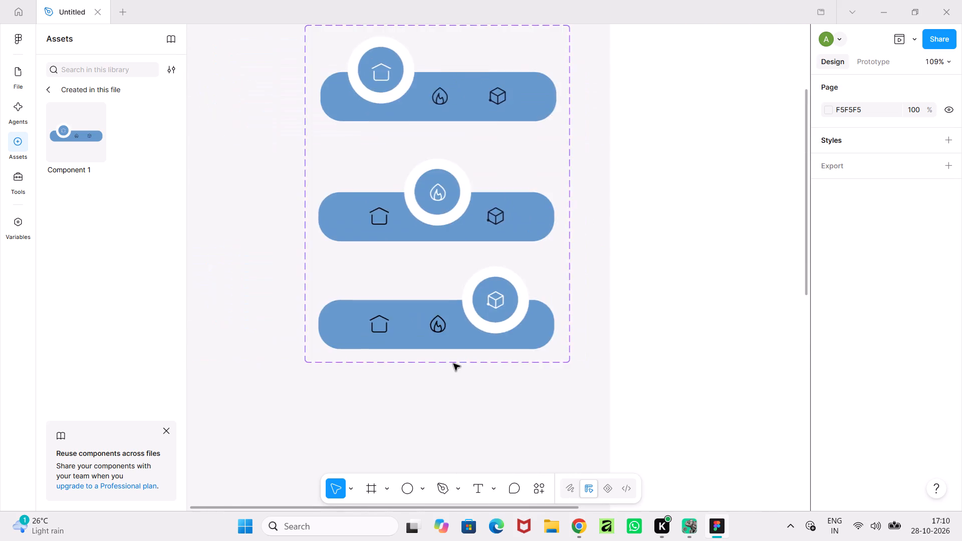
{"action": "scroll", "coordinate": [453, 364], "scroll_direction": "down", "scroll_amount": 4, "text": "ctrl"}
{"action": "middle_click_drag", "start_coordinate": [364, 249], "coordinate": [309, 368]}
{"action": "scroll", "coordinate": [301, 383], "scroll_direction": "up", "scroll_amount": 5, "text": "ctrl"}
{"action": "middle_click_drag", "start_coordinate": [360, 339], "coordinate": [293, 283]}
{"action": "scroll", "coordinate": [306, 303], "scroll_direction": "up", "scroll_amount": 4, "text": "ctrl"}
{"action": "scroll", "coordinate": [297, 356], "scroll_direction": "up", "scroll_amount": 5, "text": "ctrl"}
{"action": "scroll", "coordinate": [297, 356], "scroll_direction": "down", "scroll_amount": 11, "text": "ctrl"}
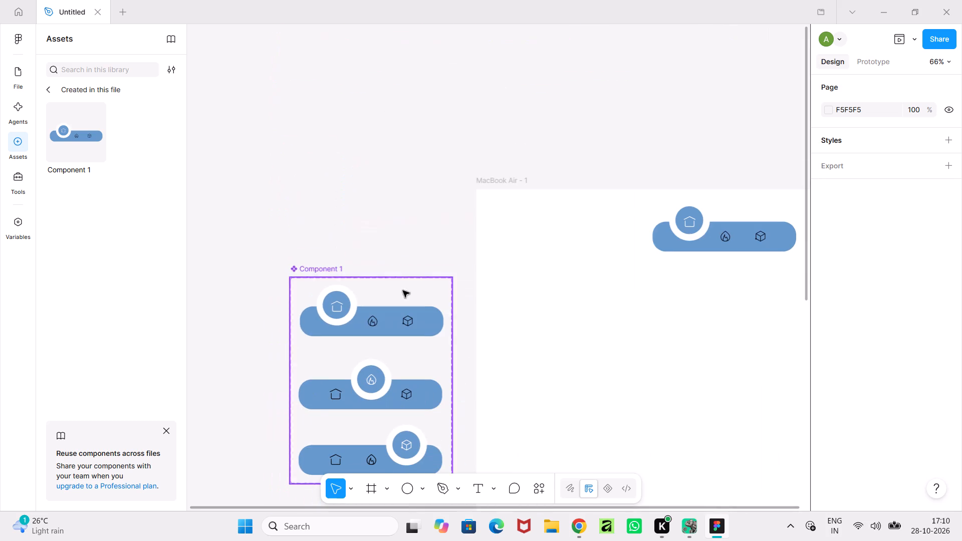
Move the Component 1 set up beside the MacBook Air frame so that their top edges line up.
{"action": "middle_click_drag", "start_coordinate": [414, 236], "coordinate": [416, 205]}
{"action": "left_click", "coordinate": [334, 238]}
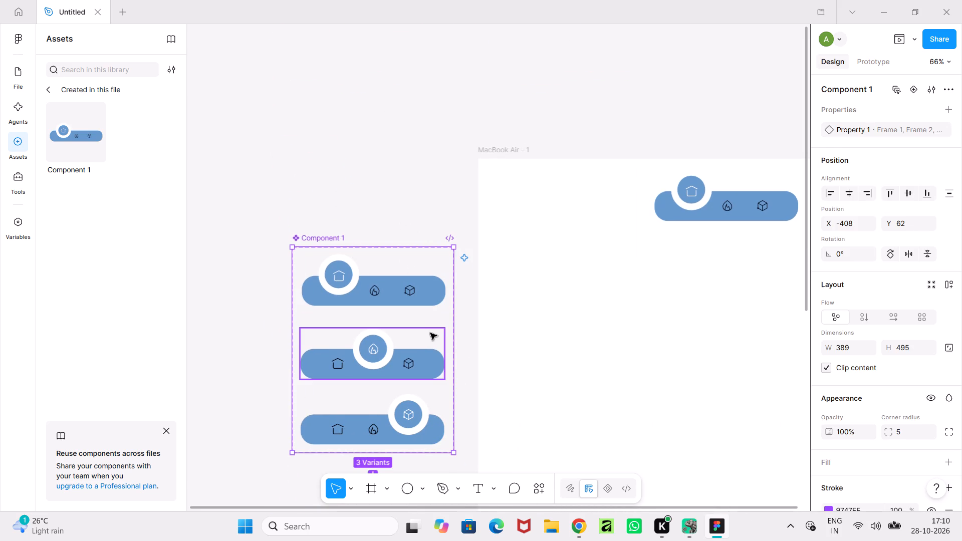
{"action": "left_click_drag", "start_coordinate": [442, 326], "coordinate": [447, 241]}
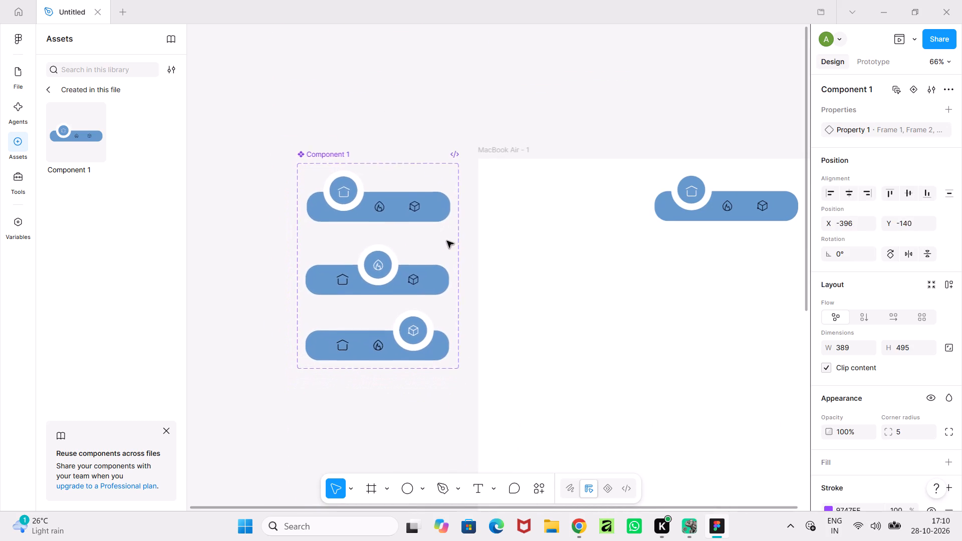
{"action": "left_click_drag", "start_coordinate": [447, 241], "coordinate": [449, 236]}
{"action": "left_click", "coordinate": [460, 60]}
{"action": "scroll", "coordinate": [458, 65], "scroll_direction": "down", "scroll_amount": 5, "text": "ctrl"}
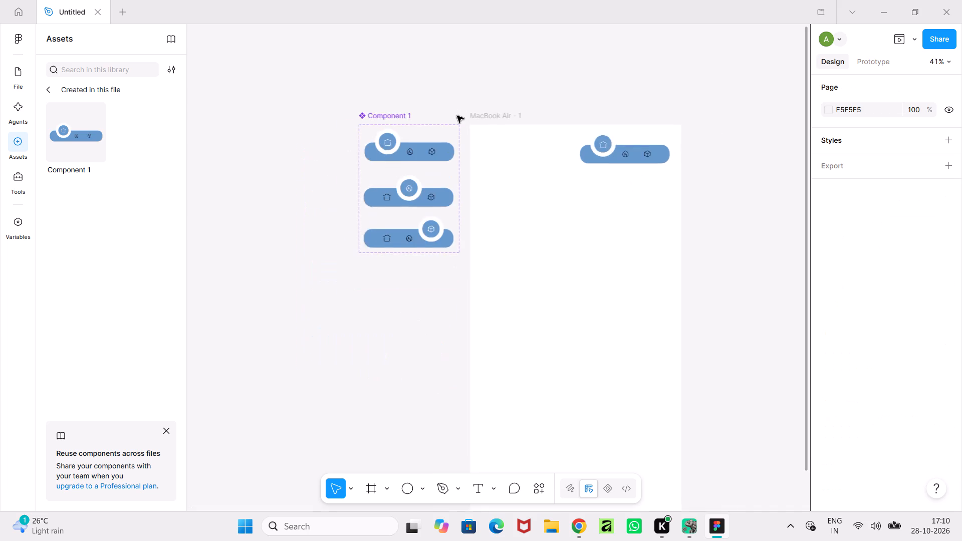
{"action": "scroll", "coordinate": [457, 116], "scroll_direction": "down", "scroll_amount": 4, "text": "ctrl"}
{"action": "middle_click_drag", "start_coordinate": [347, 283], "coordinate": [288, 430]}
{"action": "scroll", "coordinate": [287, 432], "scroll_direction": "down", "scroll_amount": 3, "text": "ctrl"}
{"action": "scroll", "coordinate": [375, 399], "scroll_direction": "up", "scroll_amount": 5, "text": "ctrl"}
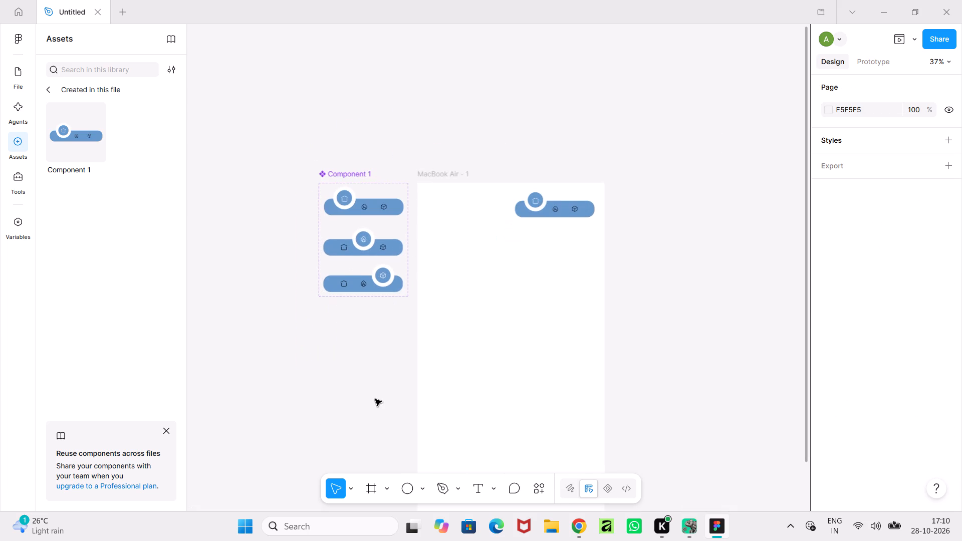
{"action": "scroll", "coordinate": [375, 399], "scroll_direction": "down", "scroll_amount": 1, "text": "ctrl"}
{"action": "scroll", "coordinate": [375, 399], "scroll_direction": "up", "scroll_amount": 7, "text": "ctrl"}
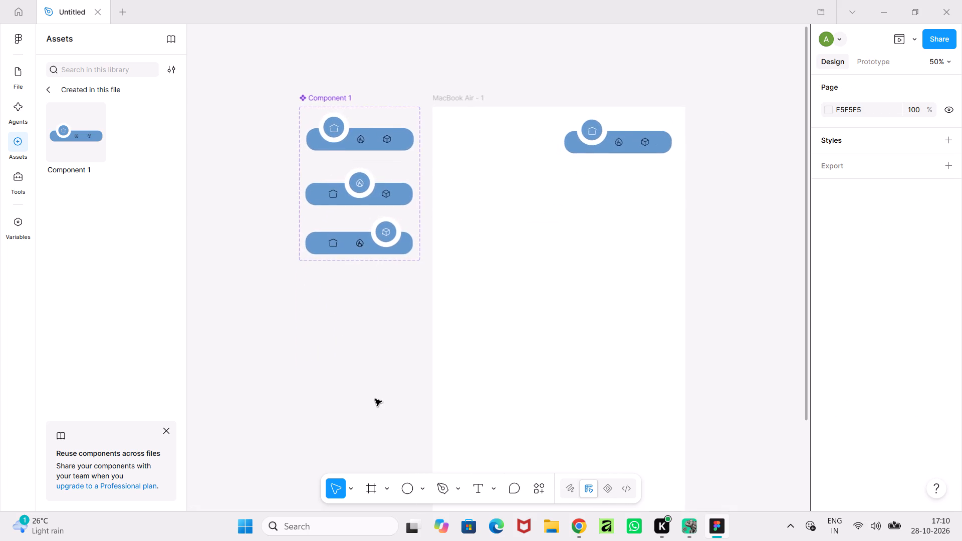
Draw a freehand wavy Pencil line, about 791 by 613, rising across the lower half of the MacBook Air frame.
{"action": "scroll", "coordinate": [375, 399], "scroll_direction": "down", "scroll_amount": 6, "text": "ctrl"}
{"action": "middle_click_drag", "start_coordinate": [375, 399], "coordinate": [363, 331]}
{"action": "scroll", "coordinate": [363, 331], "scroll_direction": "down", "scroll_amount": 2, "text": "ctrl"}
{"action": "middle_click_drag", "start_coordinate": [363, 331], "coordinate": [361, 285]}
{"action": "scroll", "coordinate": [361, 285], "scroll_direction": "down", "scroll_amount": 4, "text": "ctrl"}
{"action": "middle_click_drag", "start_coordinate": [361, 285], "coordinate": [368, 245]}
{"action": "scroll", "coordinate": [368, 245], "scroll_direction": "up", "scroll_amount": 4, "text": "ctrl"}
{"action": "middle_click_drag", "start_coordinate": [368, 245], "coordinate": [384, 339], "text": "ctrl"}
{"action": "scroll", "coordinate": [384, 339], "scroll_direction": "up", "scroll_amount": 4, "text": "ctrl"}
{"action": "scroll", "coordinate": [384, 339], "scroll_direction": "down", "scroll_amount": 4, "text": "ctrl"}
{"action": "middle_click_drag", "start_coordinate": [384, 339], "coordinate": [375, 302], "text": "ctrl"}
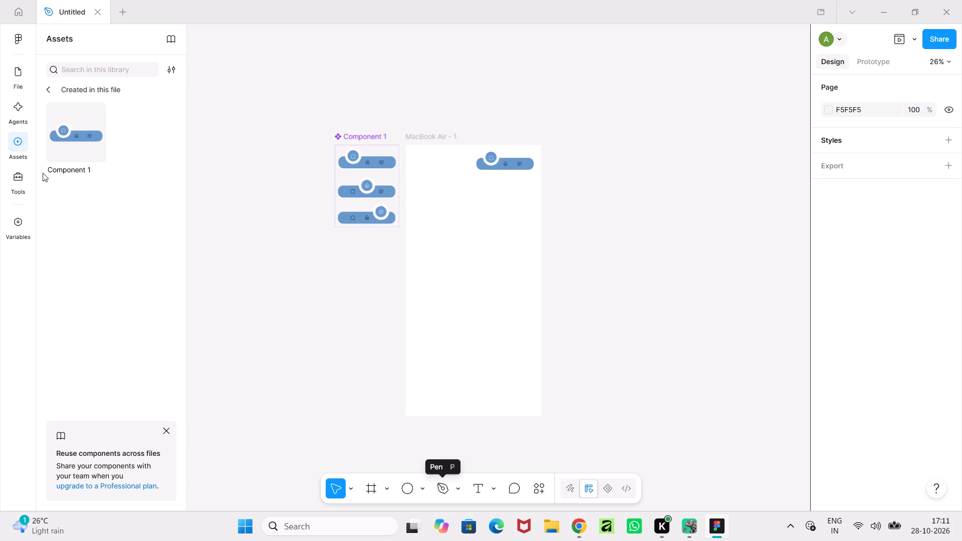
{"action": "left_click", "coordinate": [457, 492]}
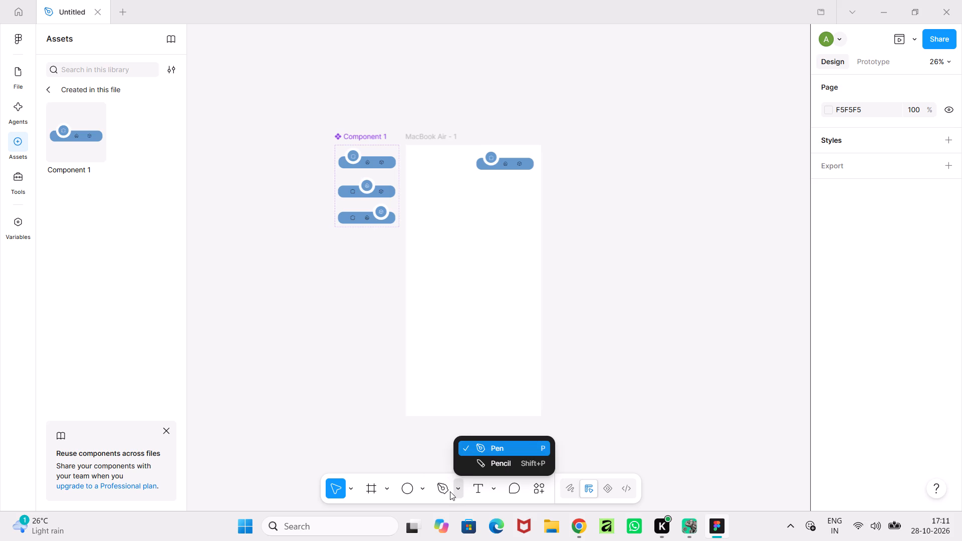
{"action": "left_click", "coordinate": [441, 491]}
{"action": "left_click", "coordinate": [456, 487]}
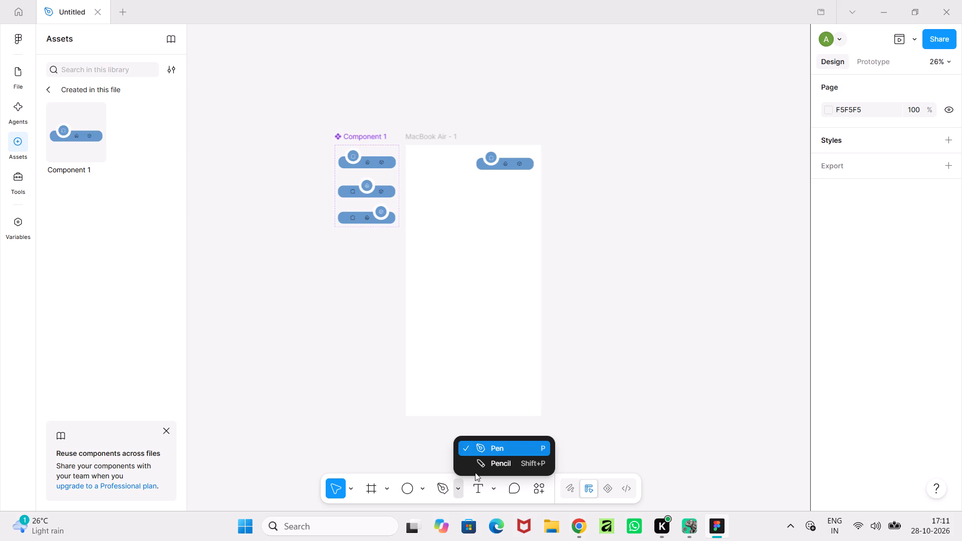
{"action": "left_click", "coordinate": [479, 467]}
{"action": "left_click_drag", "start_coordinate": [408, 358], "coordinate": [536, 268]}
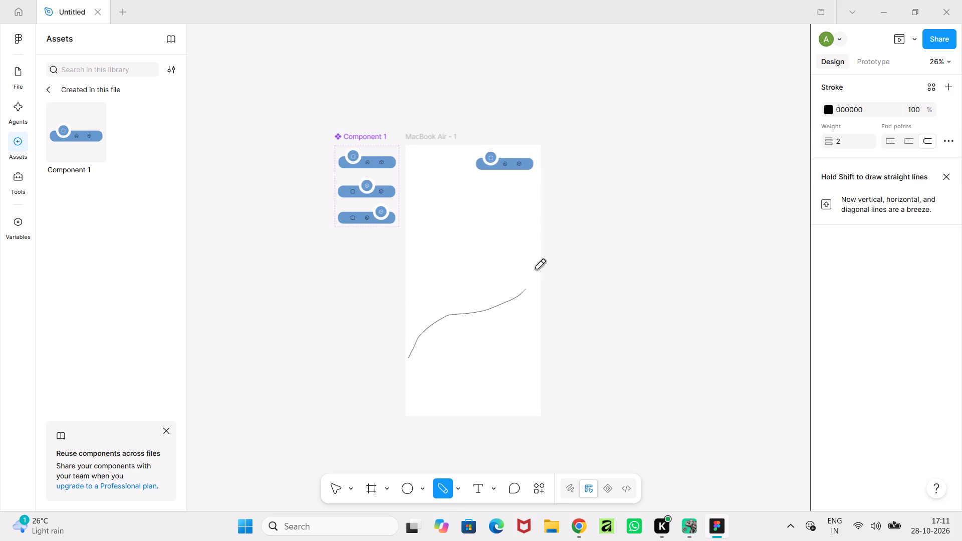
{"action": "left_click_drag", "start_coordinate": [536, 268], "coordinate": [540, 256]}
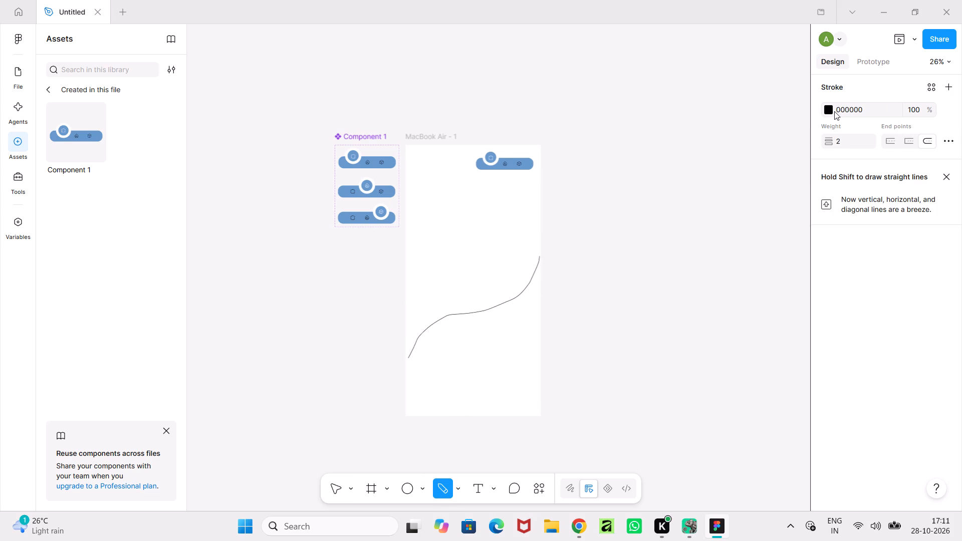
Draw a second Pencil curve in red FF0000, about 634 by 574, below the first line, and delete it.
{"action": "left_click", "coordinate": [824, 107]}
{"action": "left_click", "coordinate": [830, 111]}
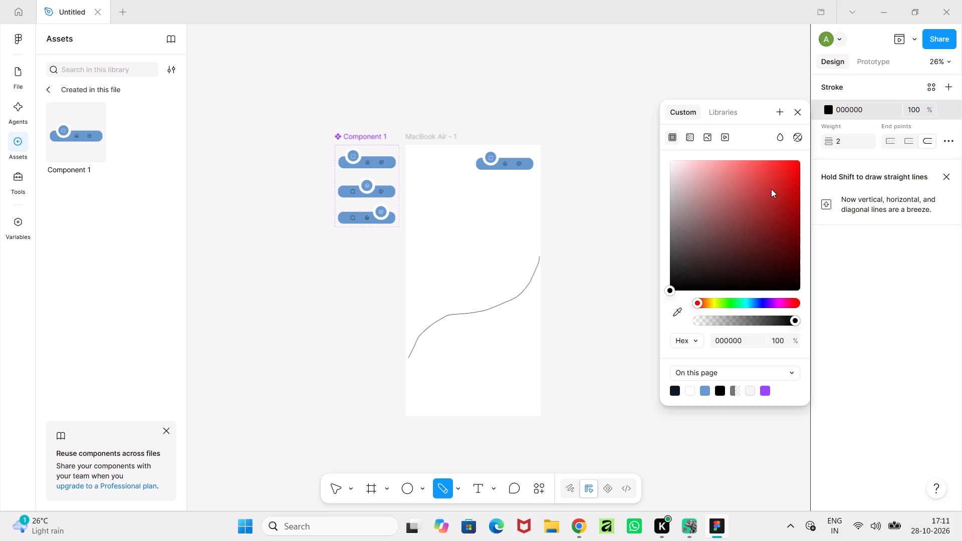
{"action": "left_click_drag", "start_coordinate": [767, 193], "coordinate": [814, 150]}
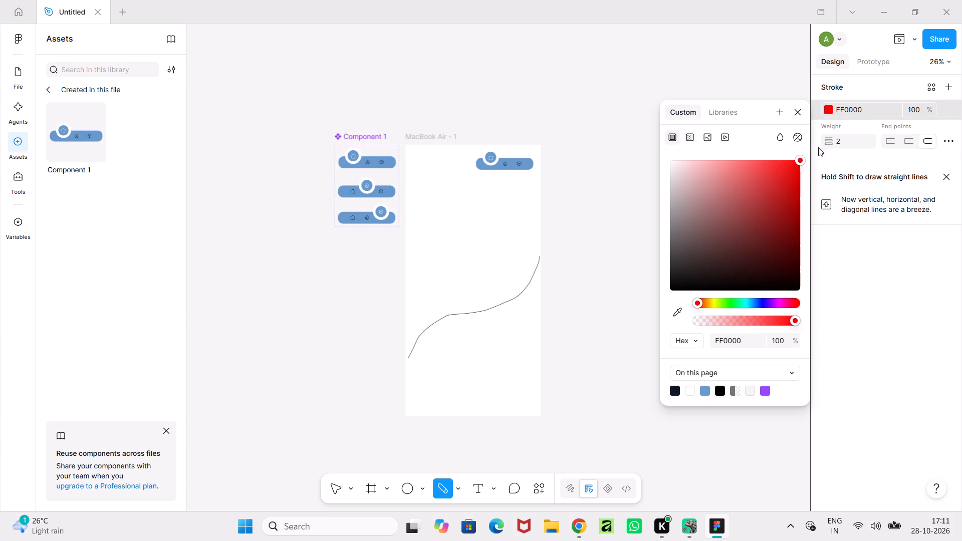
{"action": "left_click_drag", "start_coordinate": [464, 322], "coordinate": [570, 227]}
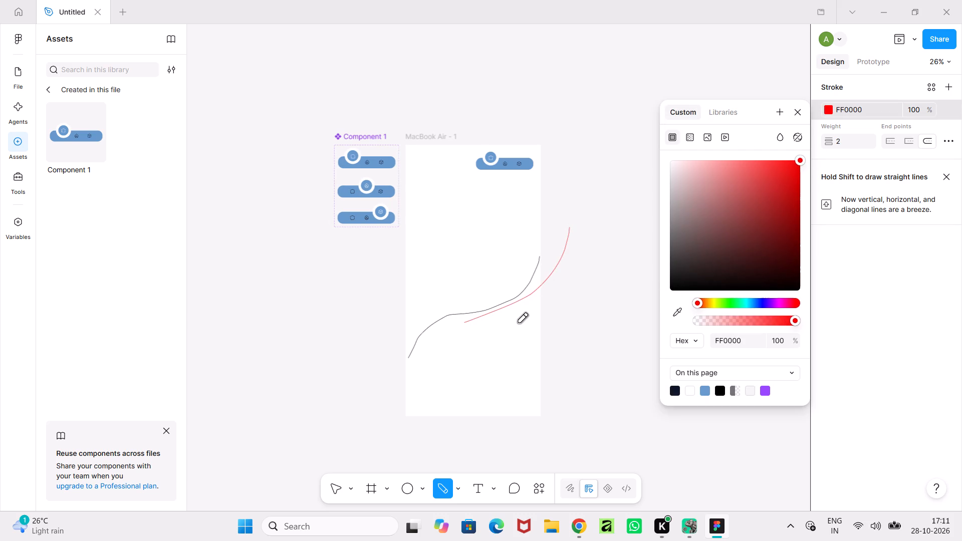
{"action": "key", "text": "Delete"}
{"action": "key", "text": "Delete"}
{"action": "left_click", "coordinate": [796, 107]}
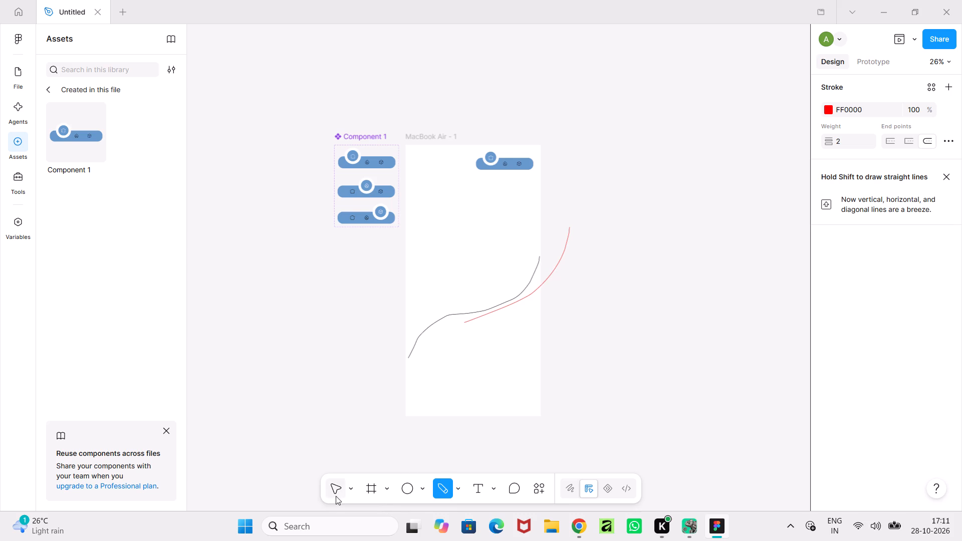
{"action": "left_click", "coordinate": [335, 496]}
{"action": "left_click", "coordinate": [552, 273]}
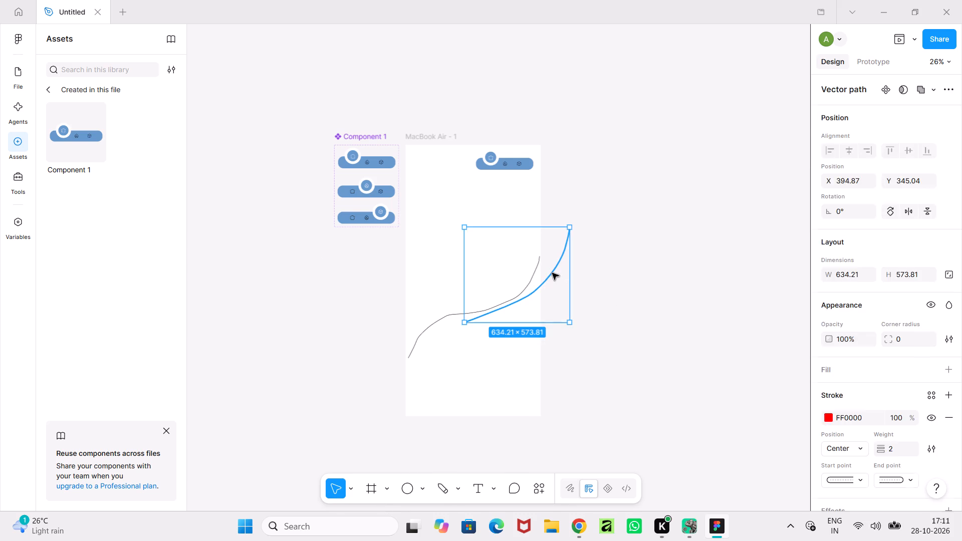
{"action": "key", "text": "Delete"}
Recolor the black wavy line red FF0000 and stretch its lower end to the frame's left edge, sizing it 808 by 662.
{"action": "left_click", "coordinate": [505, 304]}
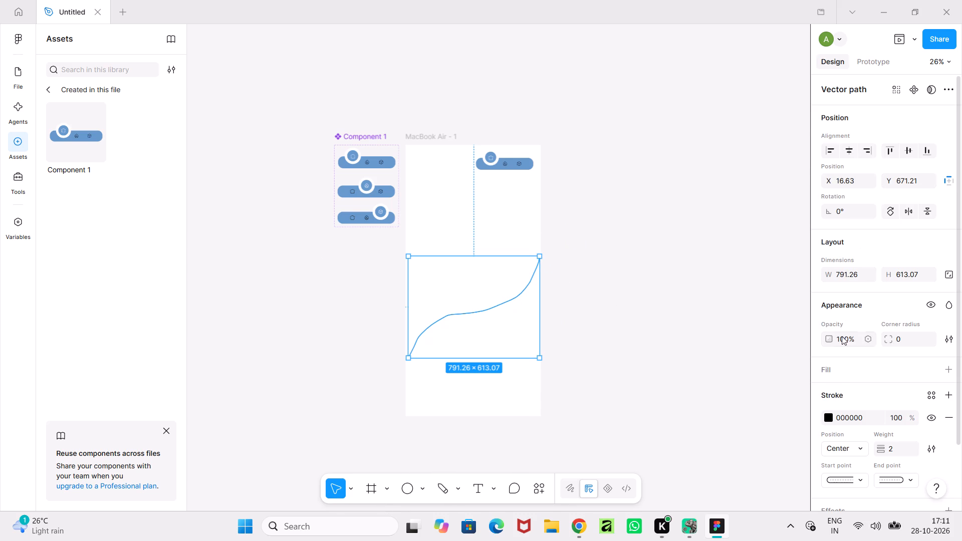
{"action": "left_click", "coordinate": [830, 418]}
{"action": "left_click_drag", "start_coordinate": [736, 327], "coordinate": [841, 209]}
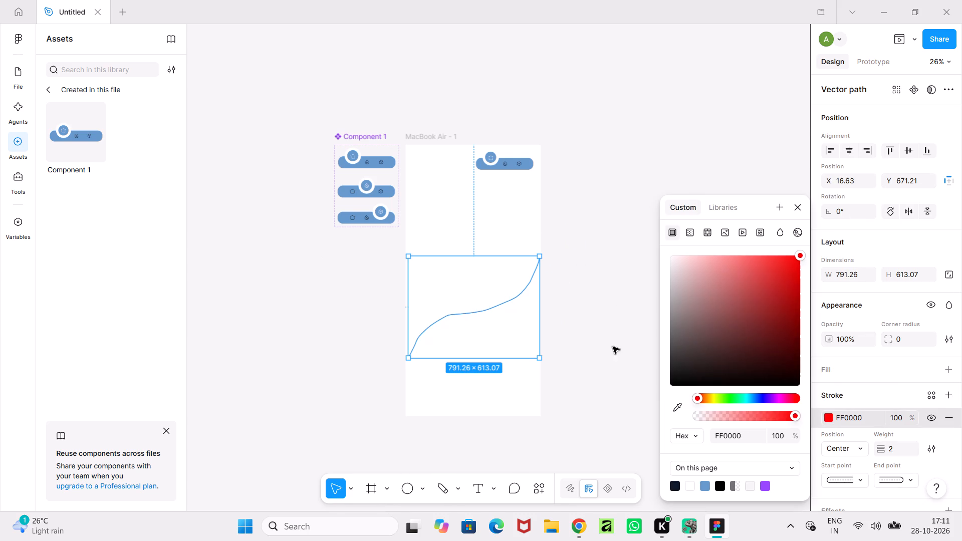
{"action": "left_click_drag", "start_coordinate": [410, 358], "coordinate": [406, 366]}
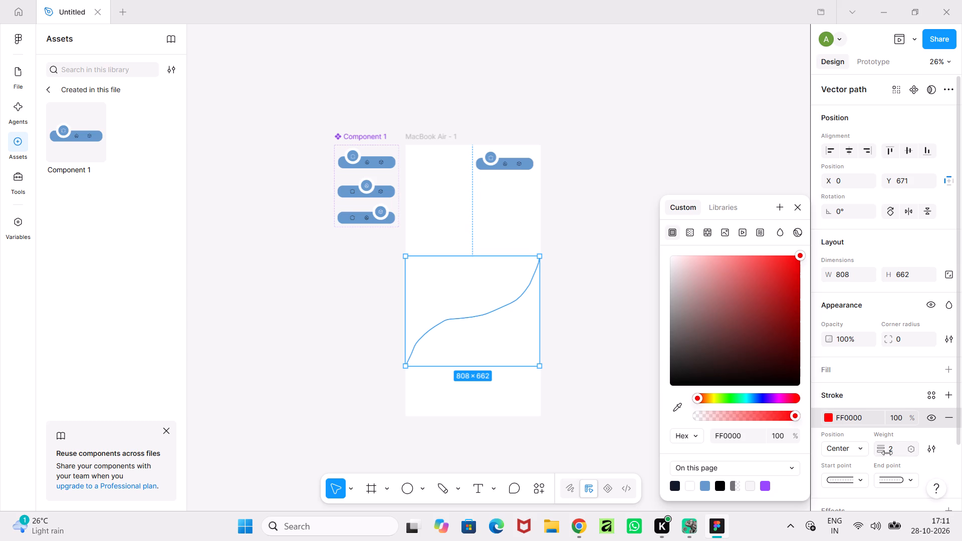
Thicken the red wavy line into a broad band with a stroke weight of 387.
{"action": "left_click_drag", "start_coordinate": [882, 449], "coordinate": [701, 226]}
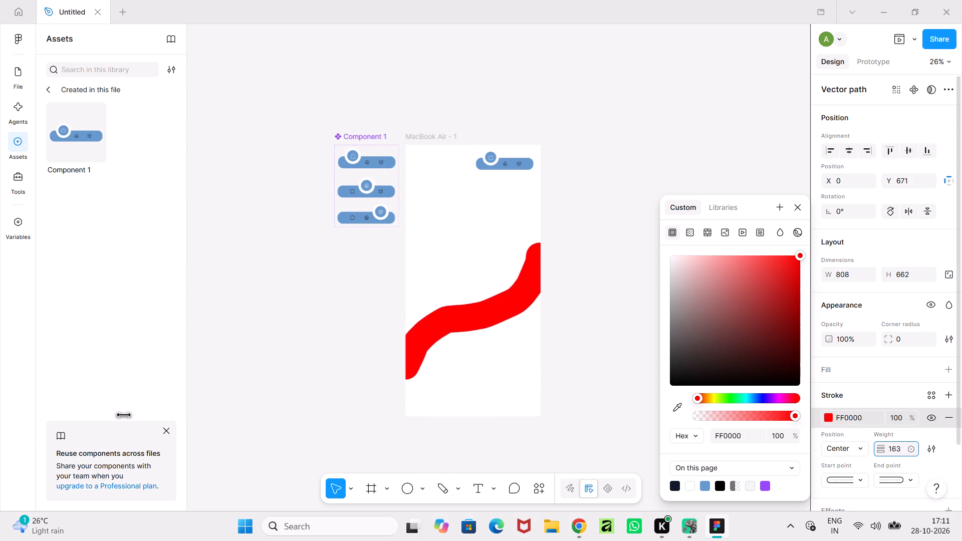
{"action": "left_click_drag", "start_coordinate": [701, 226], "coordinate": [707, 213]}
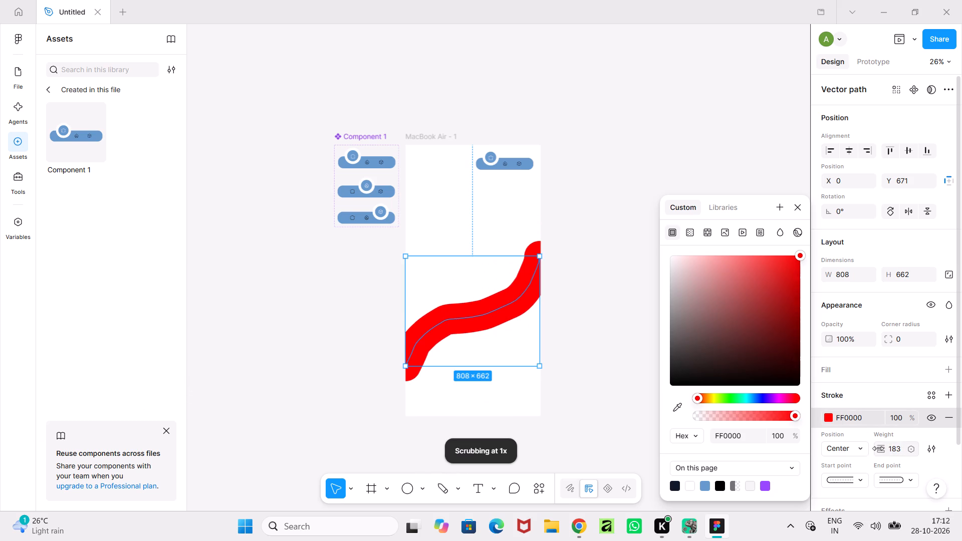
{"action": "left_click_drag", "start_coordinate": [878, 448], "coordinate": [737, 225]}
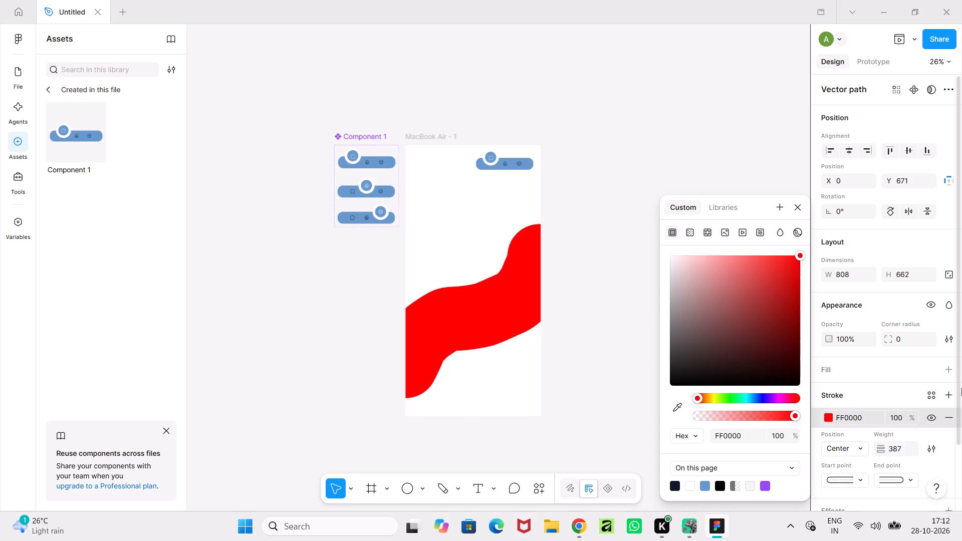
Move the red band into the lower part of the MacBook Air frame, at about X 97, Y 882.
{"action": "left_click_drag", "start_coordinate": [507, 331], "coordinate": [508, 403]}
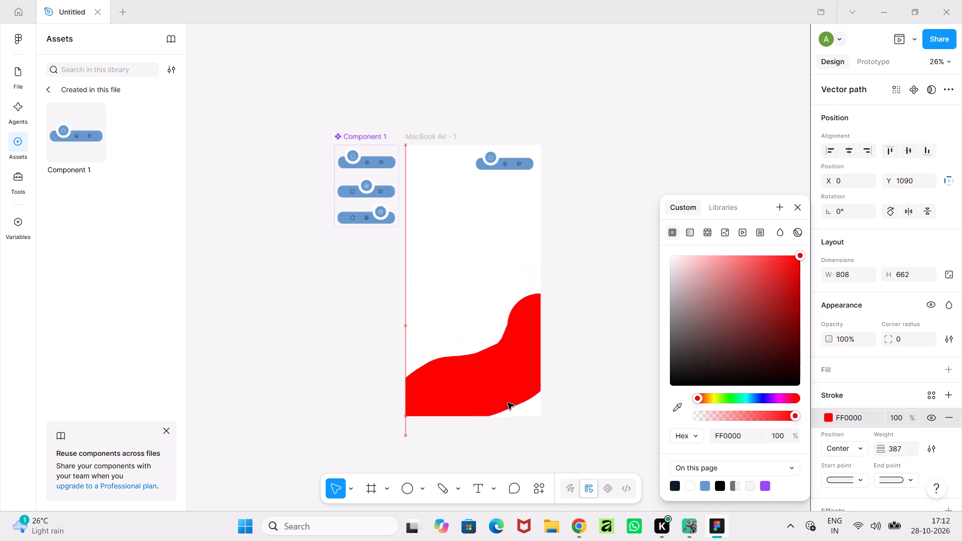
{"action": "left_click_drag", "start_coordinate": [508, 403], "coordinate": [524, 366]}
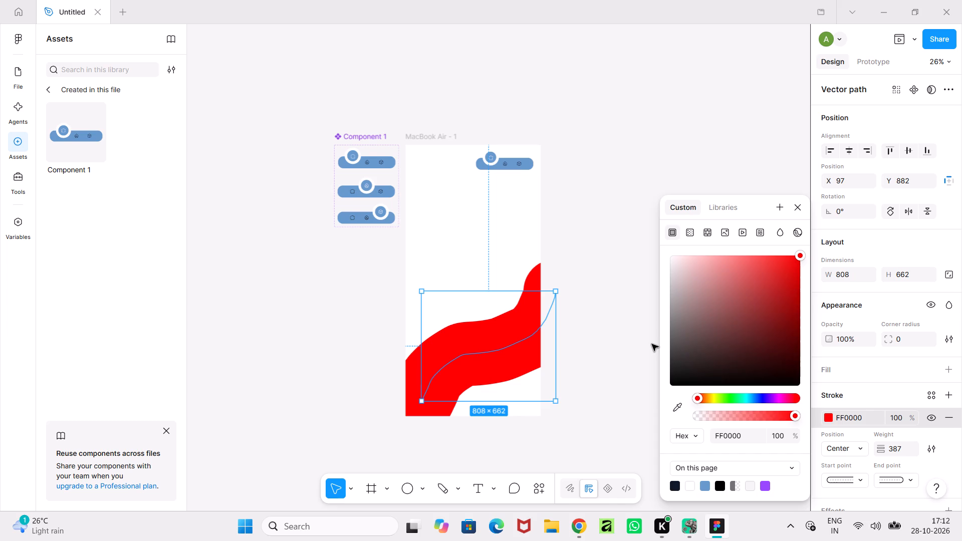
Duplicate the red band, offset the copy to about X 143, Y 1097, and recolor it pink FF8888.
{"action": "key", "text": "ctrl+c"}
{"action": "key", "text": "ctrl+v"}
{"action": "left_click_drag", "start_coordinate": [508, 362], "coordinate": [514, 397]}
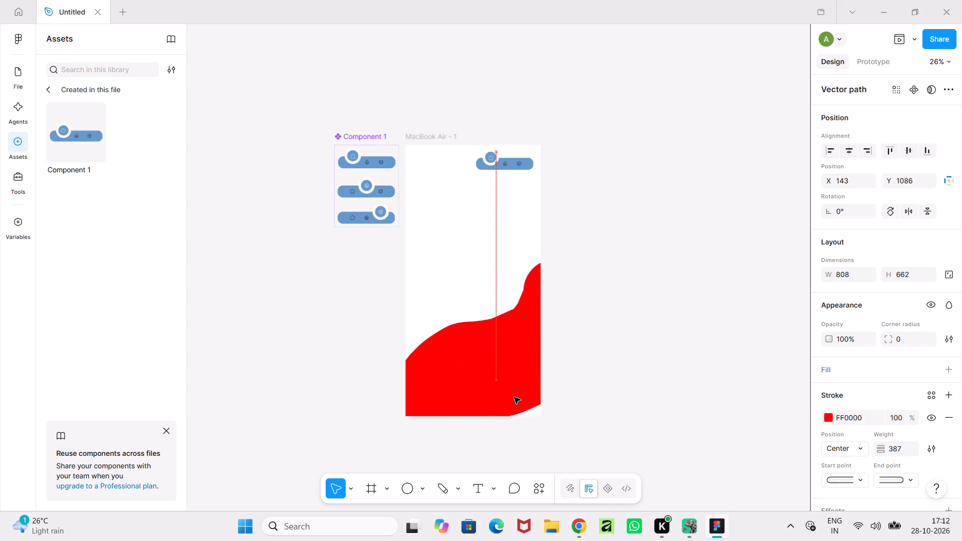
{"action": "left_click_drag", "start_coordinate": [514, 397], "coordinate": [514, 398]}
{"action": "left_click", "coordinate": [828, 417]}
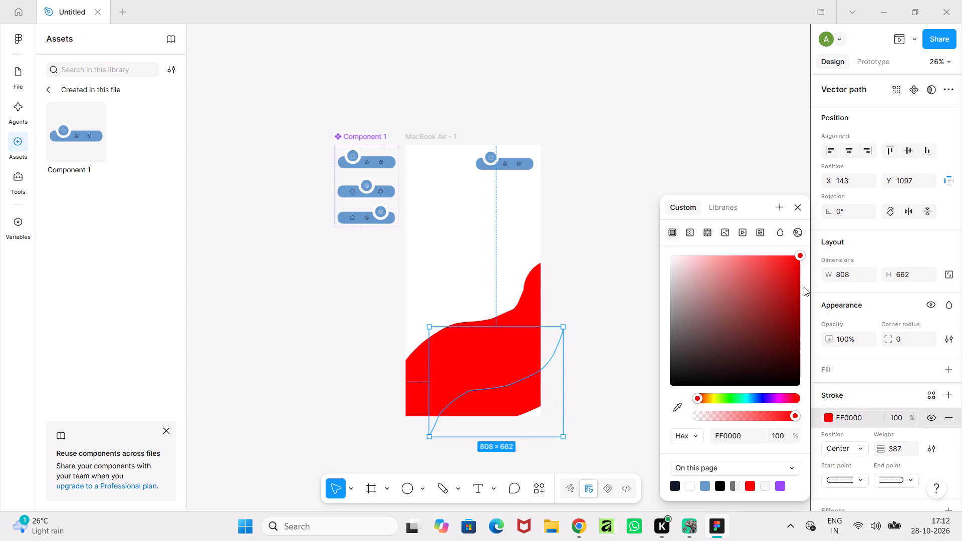
{"action": "left_click_drag", "start_coordinate": [800, 255], "coordinate": [737, 246]}
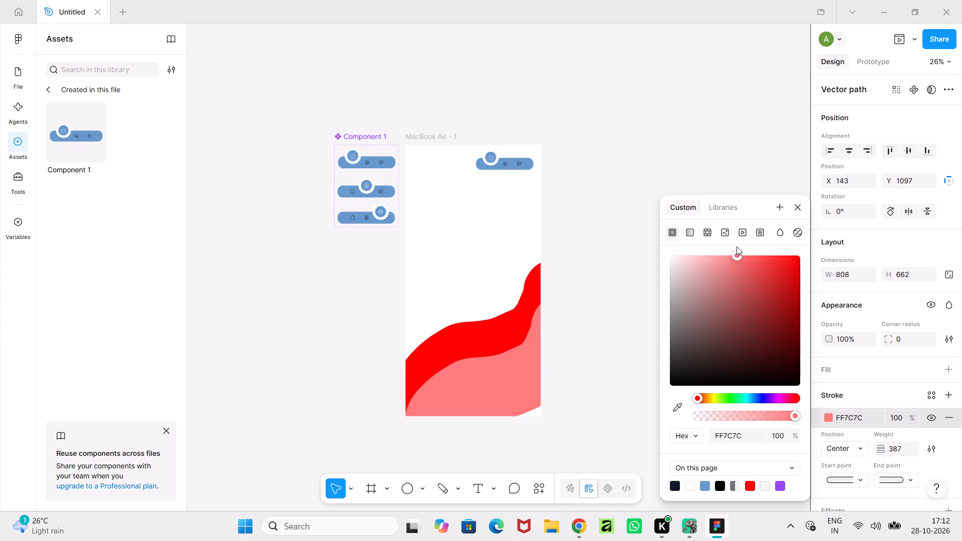
{"action": "left_click_drag", "start_coordinate": [737, 246], "coordinate": [731, 246]}
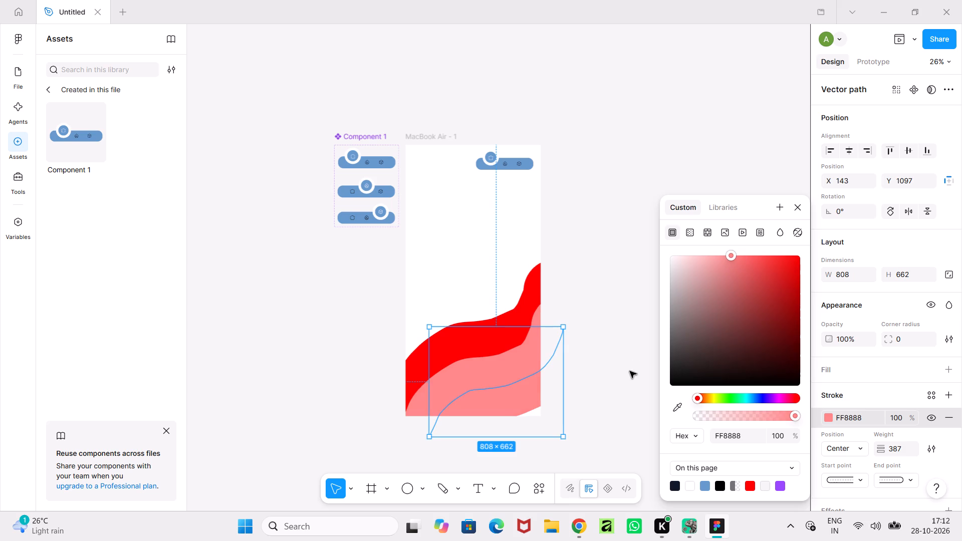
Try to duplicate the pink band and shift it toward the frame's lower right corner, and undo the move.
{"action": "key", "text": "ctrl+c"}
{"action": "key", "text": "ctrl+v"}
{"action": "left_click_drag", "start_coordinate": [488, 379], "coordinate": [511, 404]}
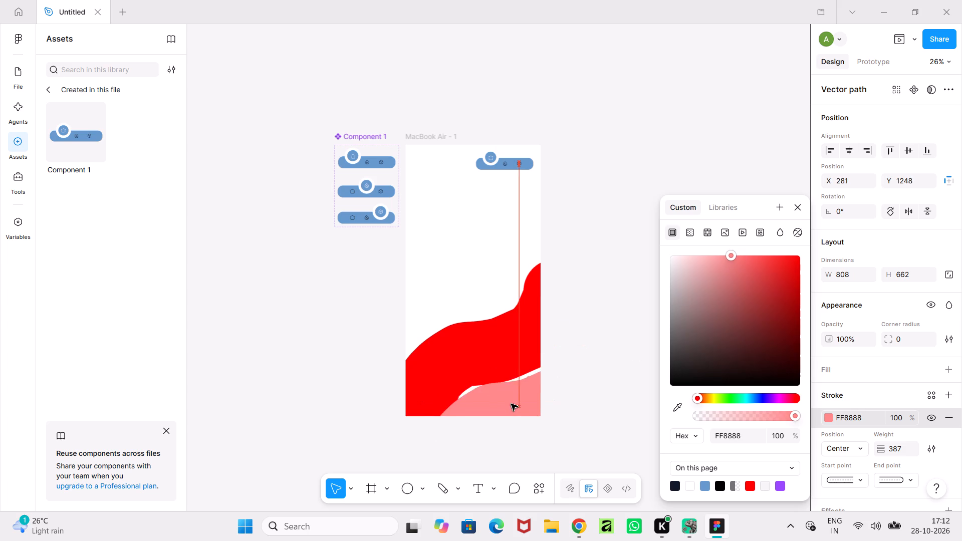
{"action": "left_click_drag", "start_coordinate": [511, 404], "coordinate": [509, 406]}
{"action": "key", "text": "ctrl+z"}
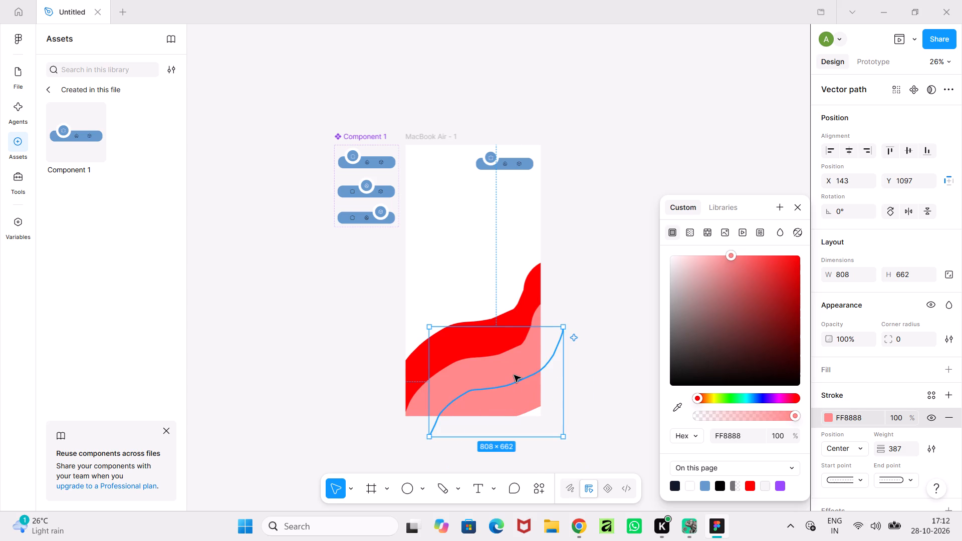
Duplicate the pink band, offset the copy to about X 207, Y 1213, and recolor it pale pink FFE2E2.
{"action": "key", "text": "ctrl+c"}
{"action": "key", "text": "ctrl+v"}
{"action": "left_click_drag", "start_coordinate": [517, 379], "coordinate": [531, 400]}
{"action": "left_click", "coordinate": [825, 419]}
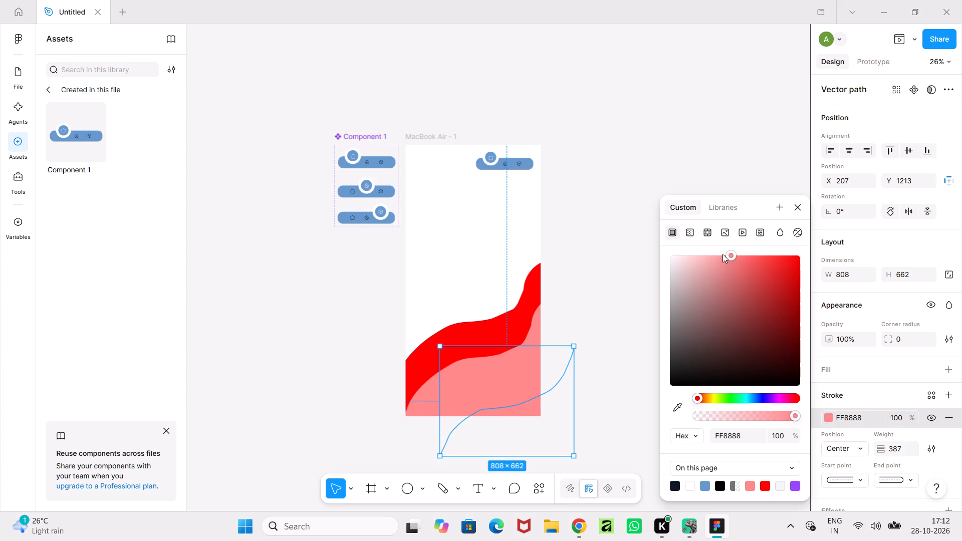
{"action": "left_click_drag", "start_coordinate": [729, 257], "coordinate": [685, 253]}
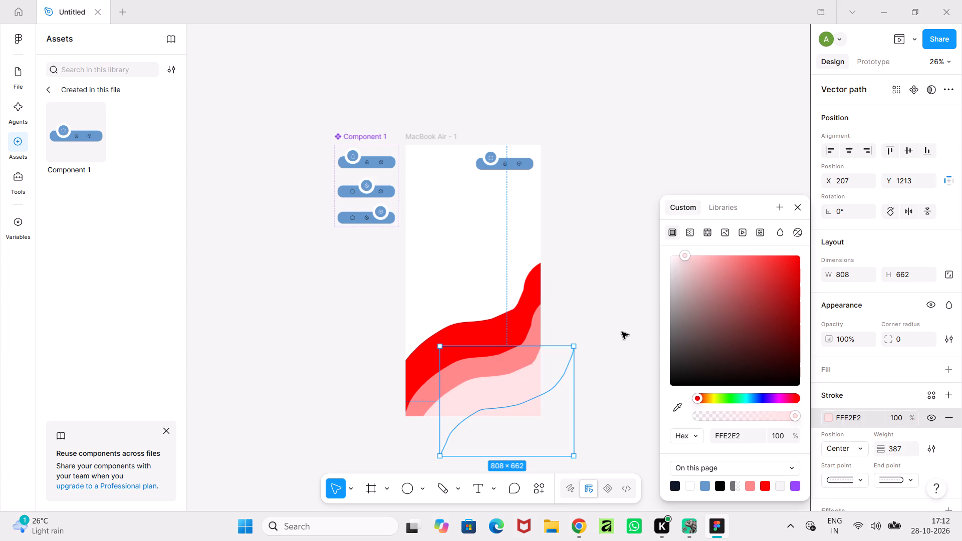
{"action": "left_click", "coordinate": [620, 352]}
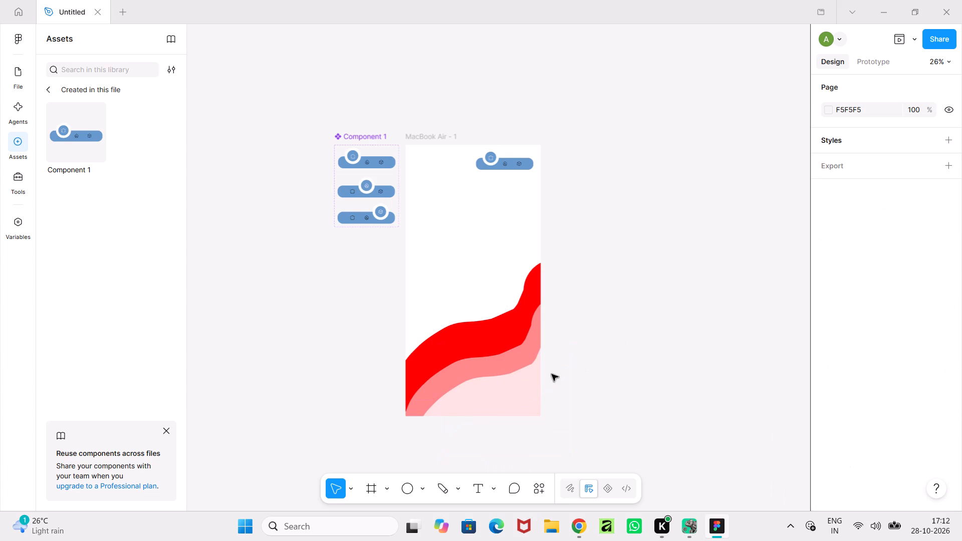
Duplicate the pale pink band, offset the copy past the frame's lower right corner, and recolor it white FFFFFF.
{"action": "left_click", "coordinate": [523, 395]}
{"action": "key", "text": "ctrl+c"}
{"action": "key", "text": "ctrl+v"}
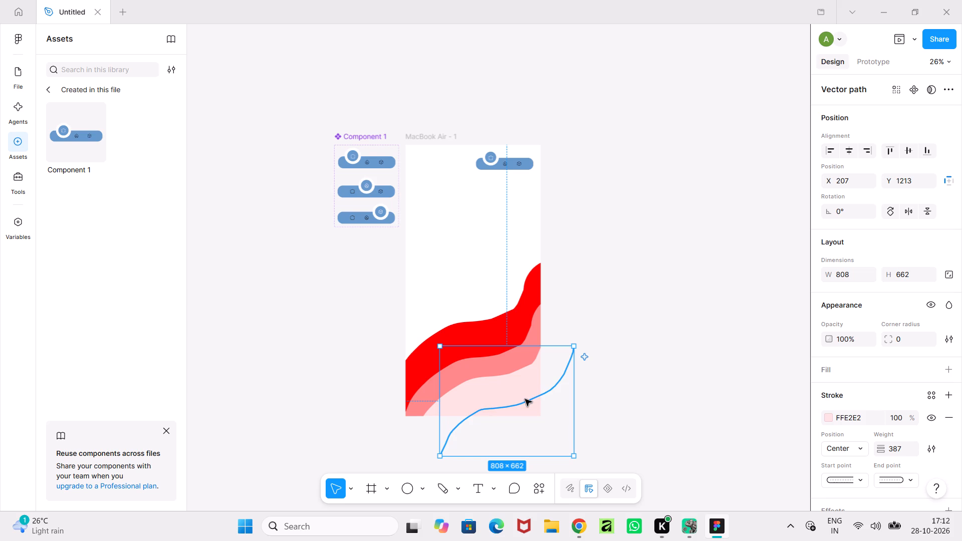
{"action": "left_click_drag", "start_coordinate": [525, 399], "coordinate": [541, 416]}
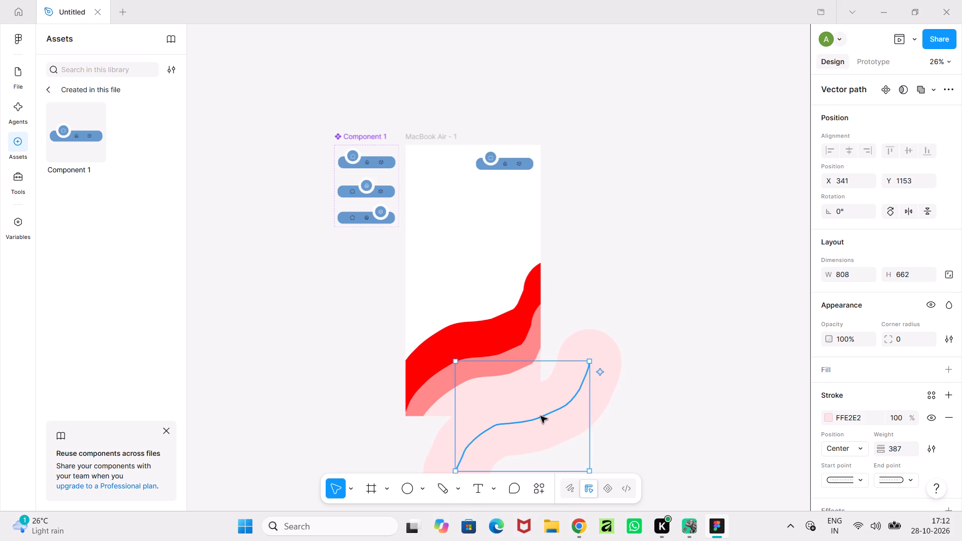
{"action": "left_click", "coordinate": [827, 422]}
{"action": "left_click", "coordinate": [827, 414]}
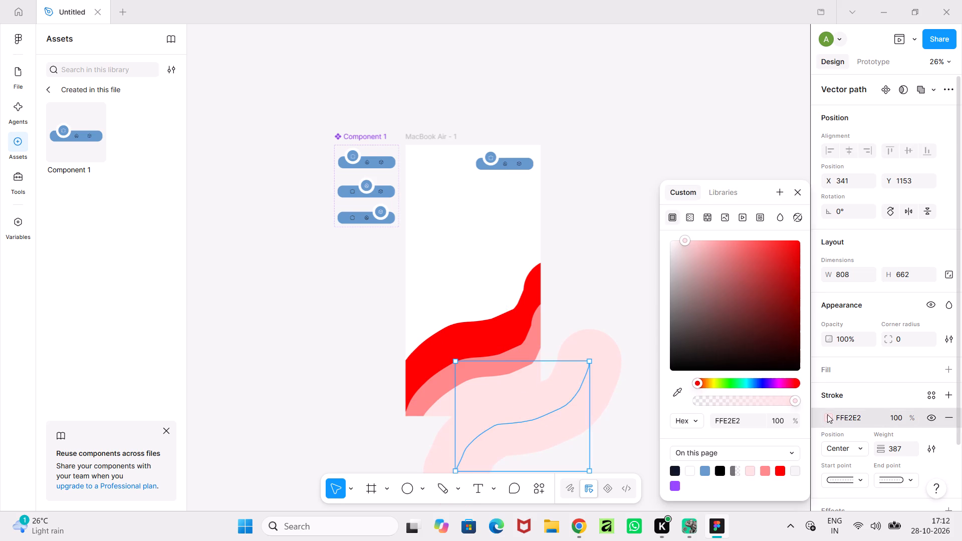
{"action": "left_click_drag", "start_coordinate": [687, 241], "coordinate": [634, 237]}
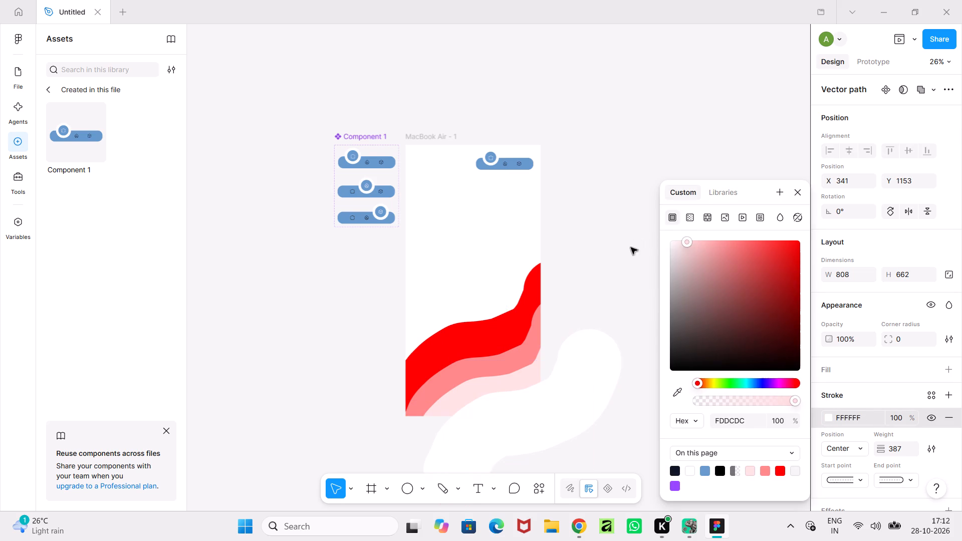
{"action": "left_click", "coordinate": [653, 301]}
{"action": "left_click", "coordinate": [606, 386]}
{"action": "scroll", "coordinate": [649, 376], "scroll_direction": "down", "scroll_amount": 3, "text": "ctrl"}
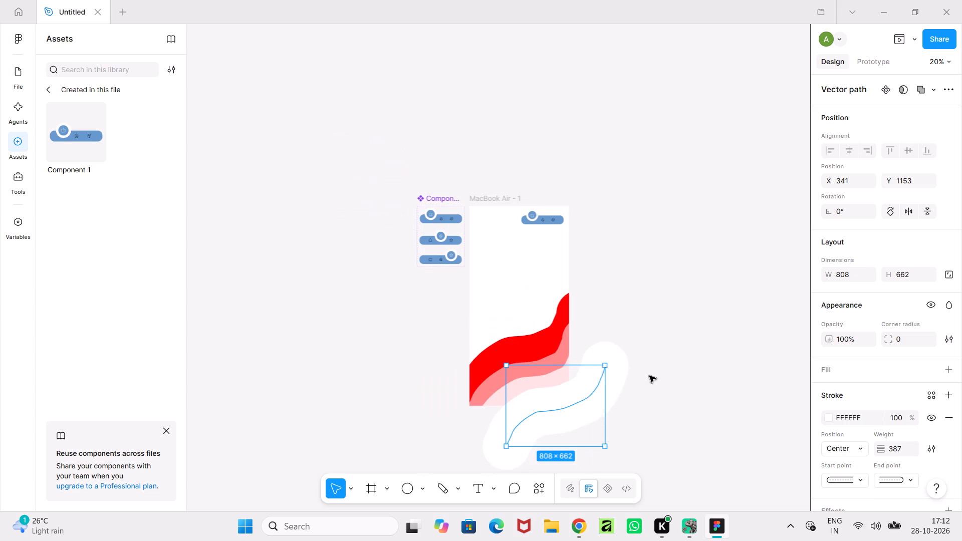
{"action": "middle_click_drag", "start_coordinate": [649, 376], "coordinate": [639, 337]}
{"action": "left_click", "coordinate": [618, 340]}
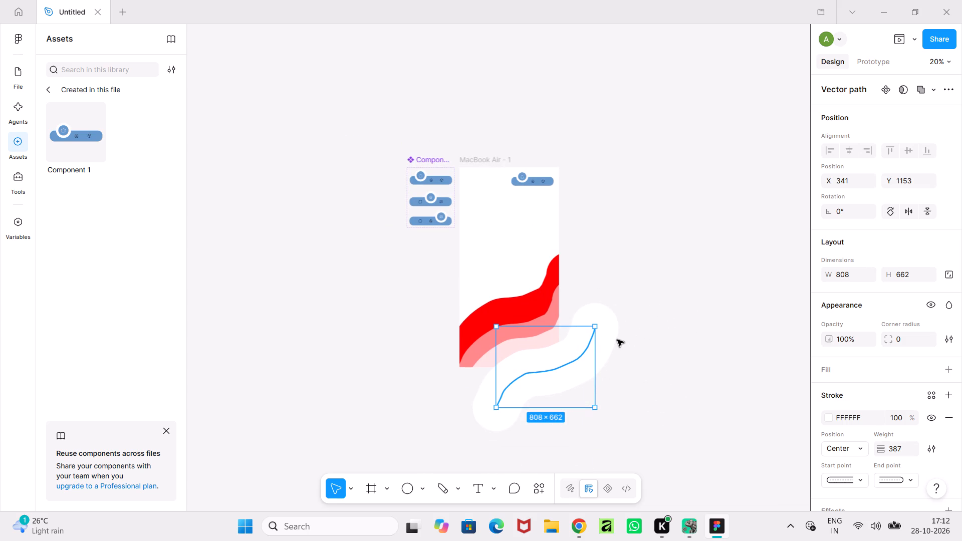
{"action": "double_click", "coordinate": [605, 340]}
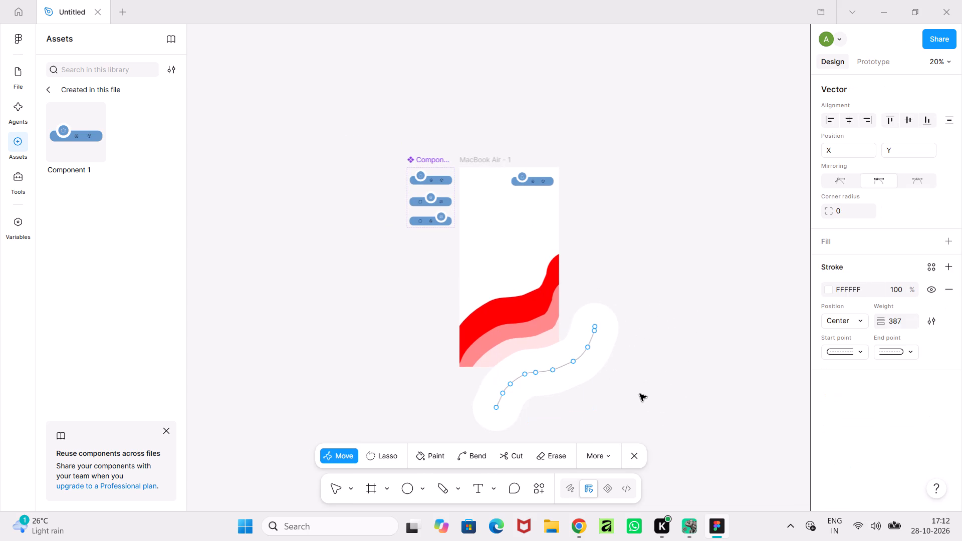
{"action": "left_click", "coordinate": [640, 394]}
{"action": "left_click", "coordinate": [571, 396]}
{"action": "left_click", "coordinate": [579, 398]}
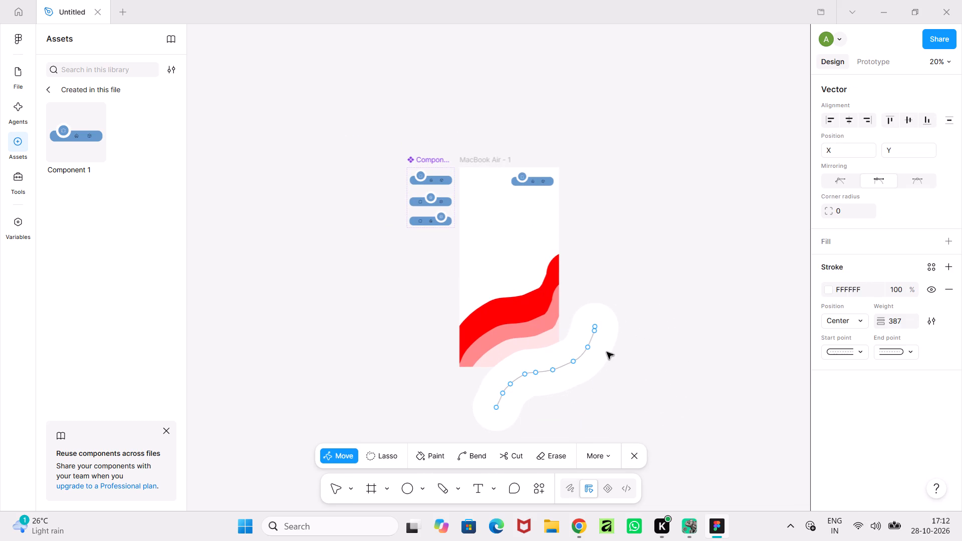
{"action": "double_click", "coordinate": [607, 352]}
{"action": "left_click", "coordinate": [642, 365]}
Add a uniform Layer blur of 187.8 to the red, pink and pale pink wavy bands together.
{"action": "scroll", "coordinate": [607, 351], "scroll_direction": "up", "scroll_amount": 5, "text": "ctrl"}
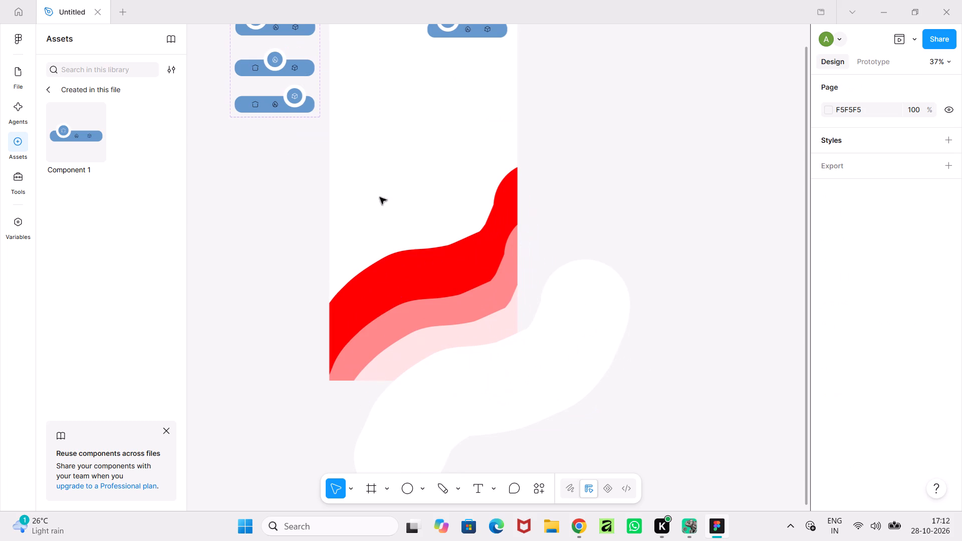
{"action": "left_click_drag", "start_coordinate": [376, 208], "coordinate": [478, 372]}
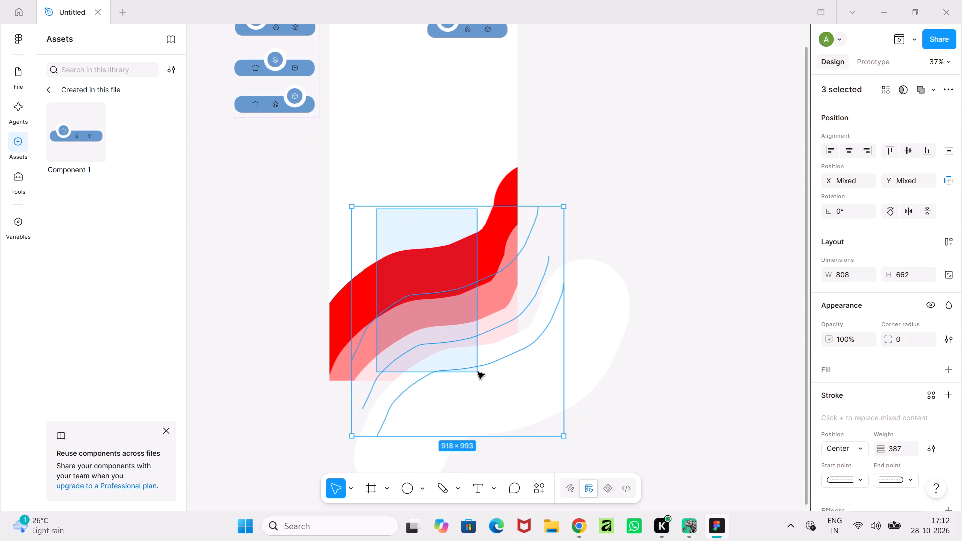
{"action": "left_click_drag", "start_coordinate": [478, 372], "coordinate": [476, 370]}
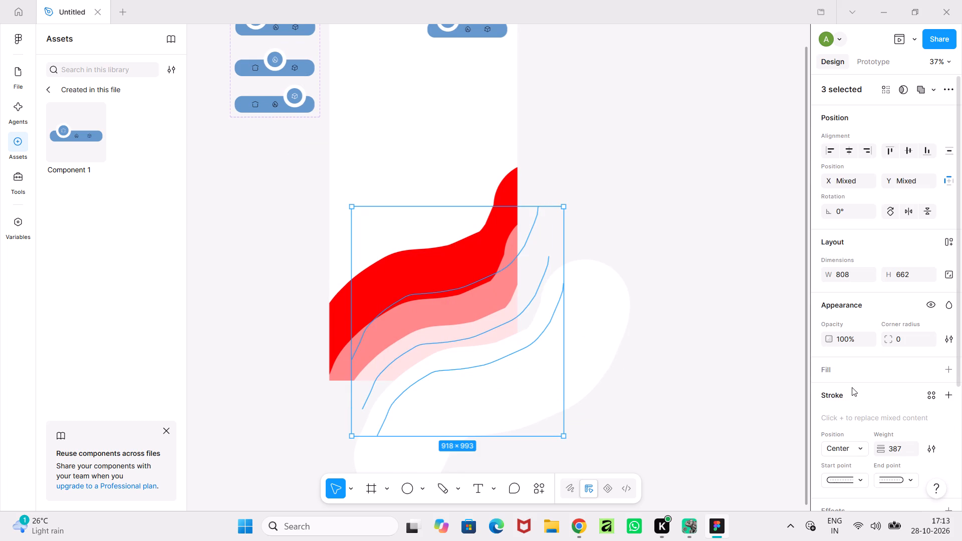
{"action": "scroll", "coordinate": [852, 387], "scroll_direction": "down", "scroll_amount": 2}
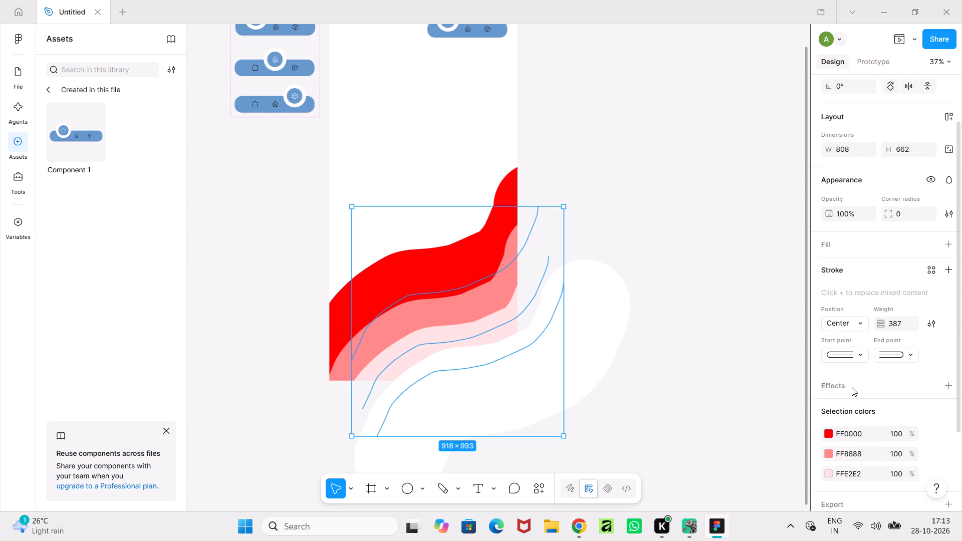
{"action": "scroll", "coordinate": [852, 387], "scroll_direction": "down", "scroll_amount": 3}
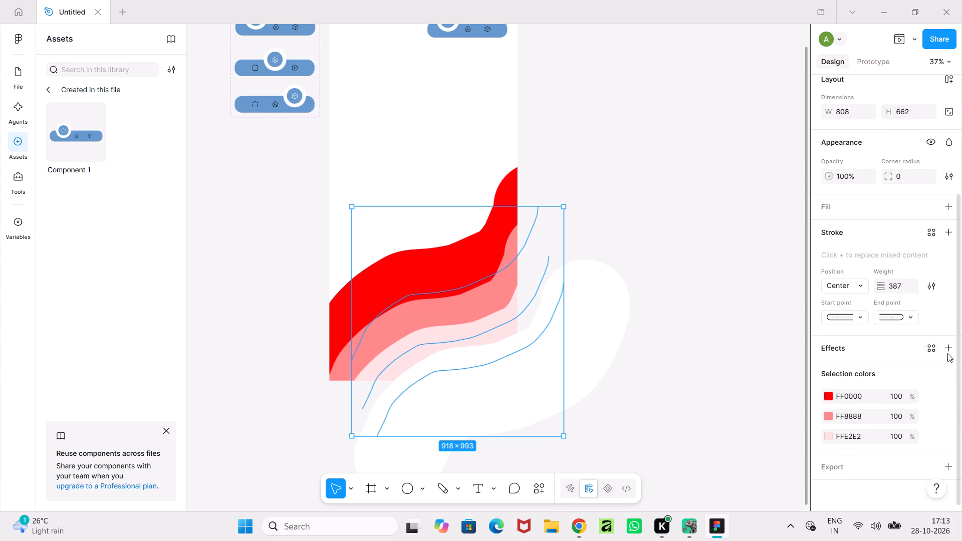
{"action": "left_click", "coordinate": [949, 349]}
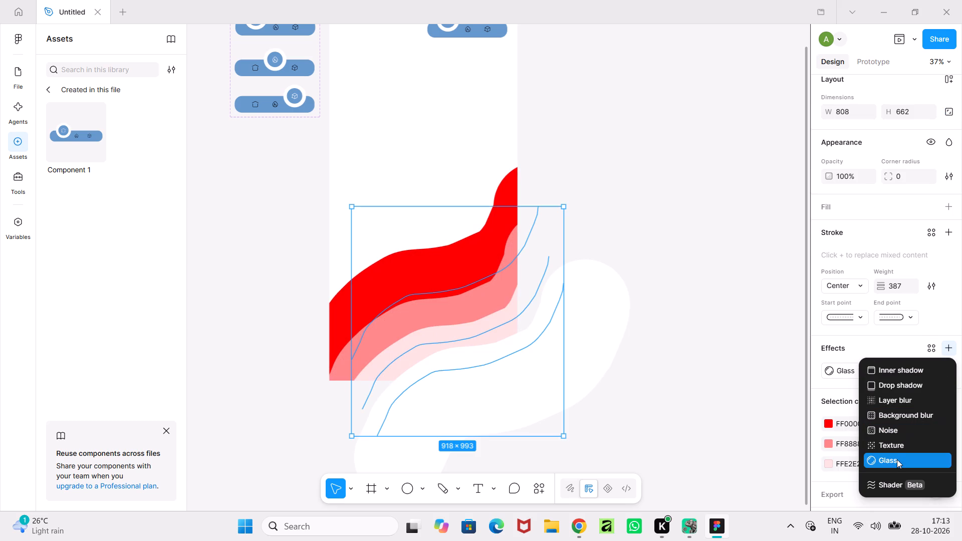
{"action": "left_click", "coordinate": [909, 401]}
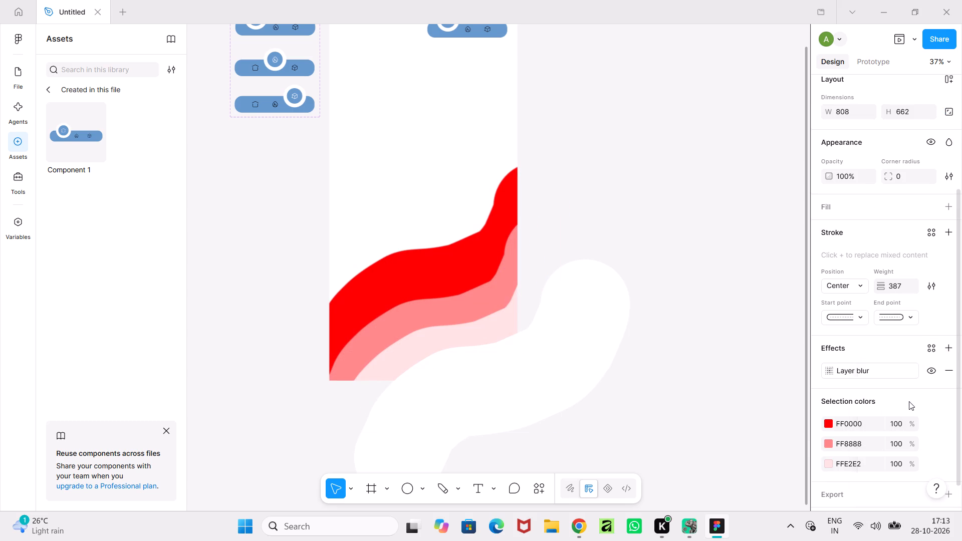
{"action": "left_click_drag", "start_coordinate": [718, 422], "coordinate": [513, 267]}
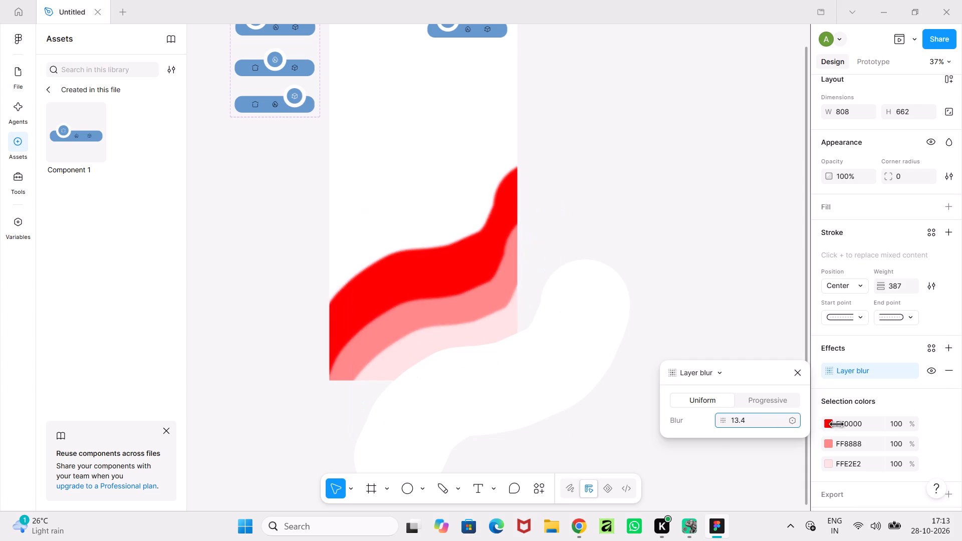
{"action": "left_click_drag", "start_coordinate": [513, 267], "coordinate": [616, 217]}
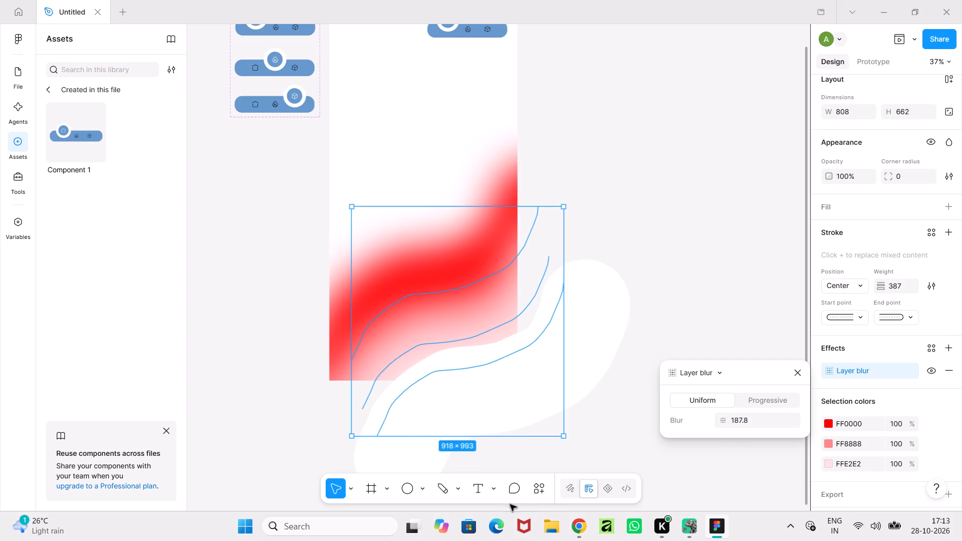
Delete the white wavy band at the frame's lower right corner.
{"action": "left_click", "coordinate": [595, 309]}
{"action": "key", "text": "Delete"}
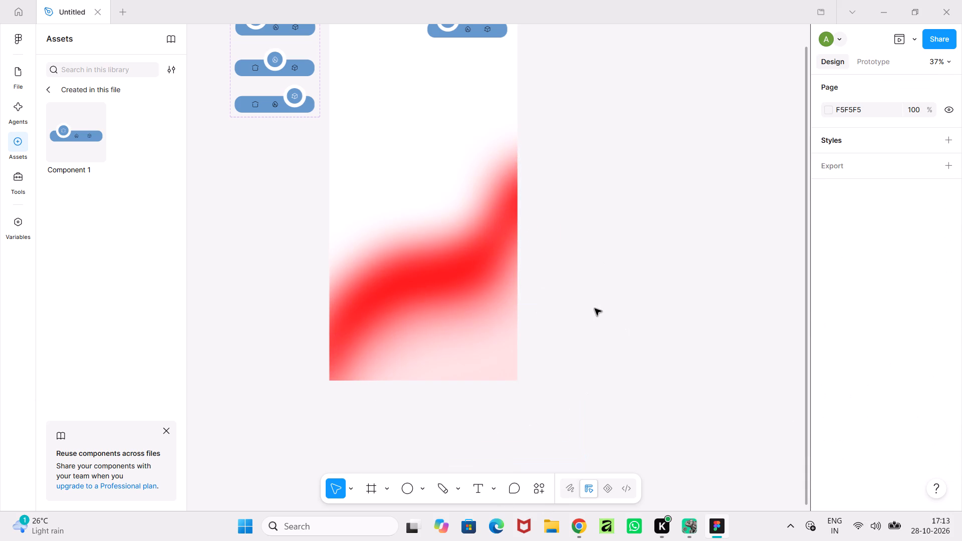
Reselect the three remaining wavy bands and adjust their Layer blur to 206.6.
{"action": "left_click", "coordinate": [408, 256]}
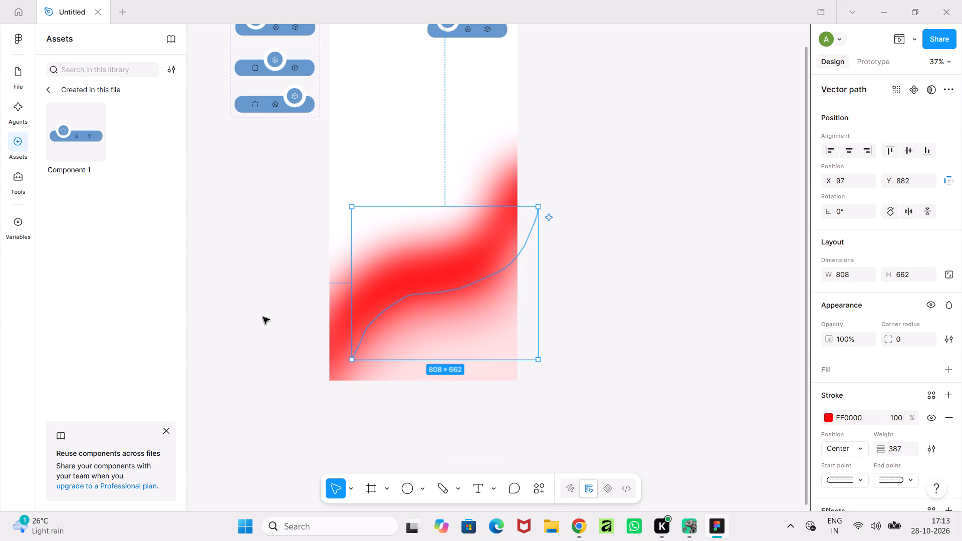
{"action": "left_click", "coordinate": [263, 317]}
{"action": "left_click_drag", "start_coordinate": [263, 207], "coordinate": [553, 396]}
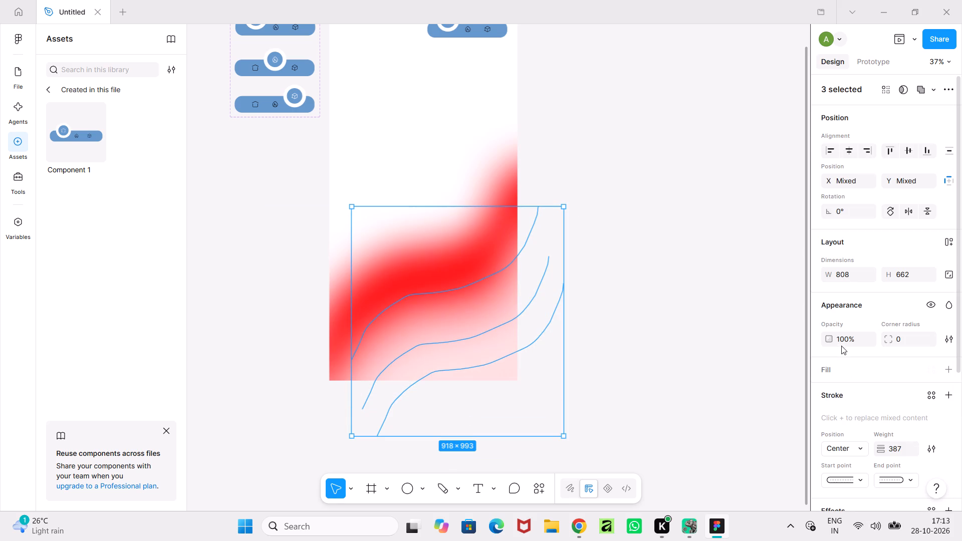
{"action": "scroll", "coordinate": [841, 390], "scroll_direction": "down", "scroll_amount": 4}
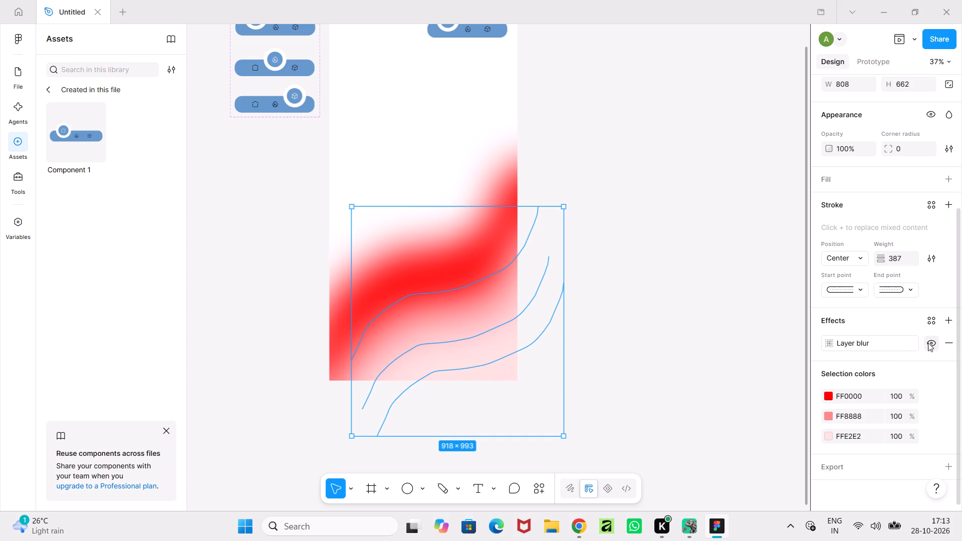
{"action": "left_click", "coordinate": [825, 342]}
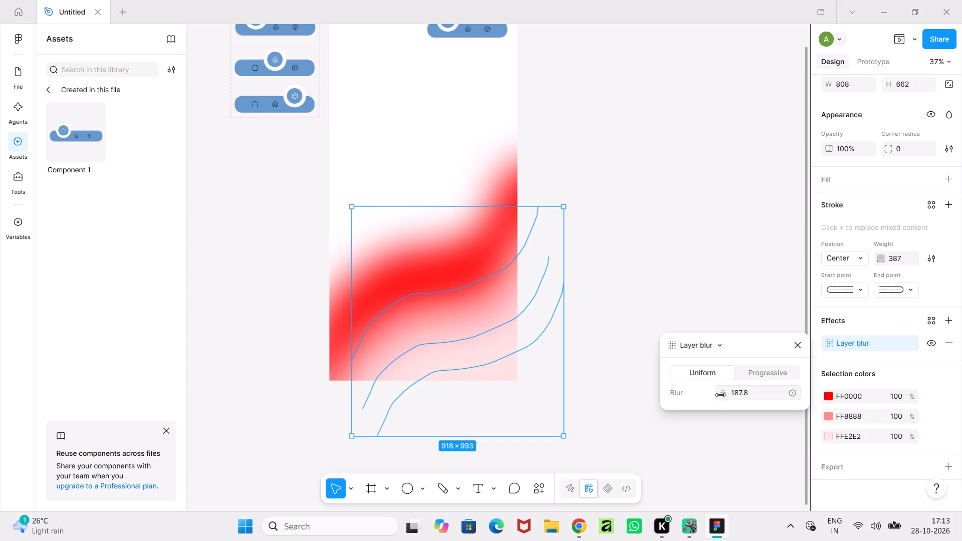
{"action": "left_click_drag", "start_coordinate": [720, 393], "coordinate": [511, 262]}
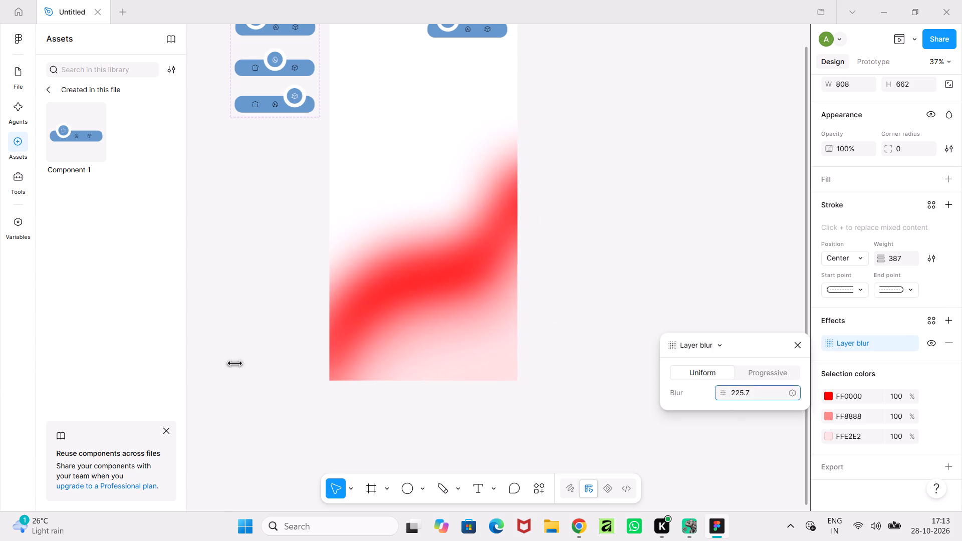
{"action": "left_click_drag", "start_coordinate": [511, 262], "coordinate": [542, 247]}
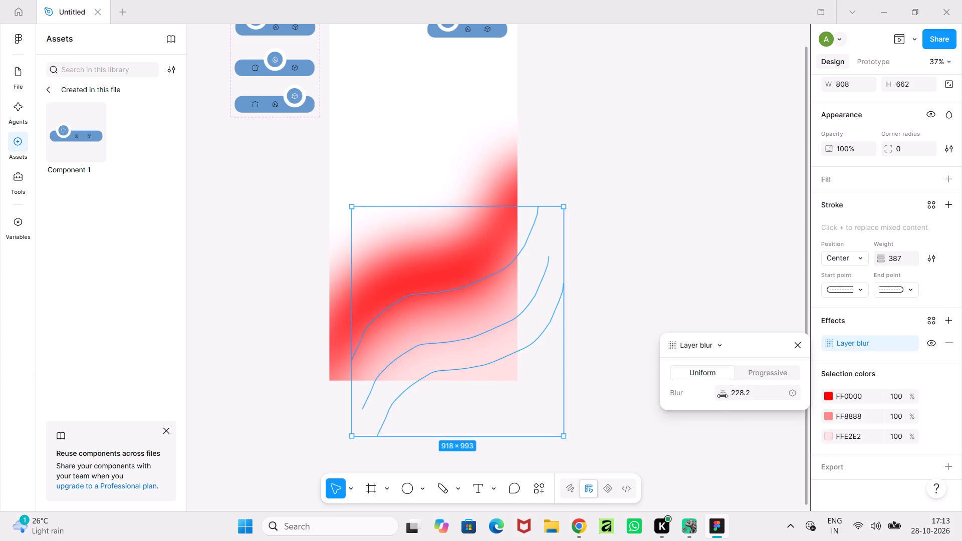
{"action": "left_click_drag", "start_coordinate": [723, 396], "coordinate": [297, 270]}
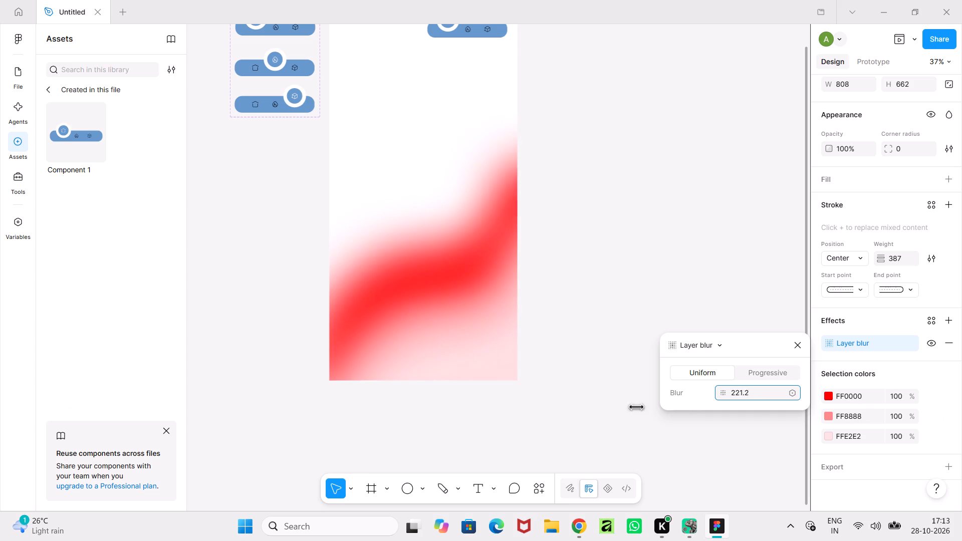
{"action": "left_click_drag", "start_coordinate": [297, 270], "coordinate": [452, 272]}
Switch the three bands' Layer blur to progressive and back to uniform, and raise the reset blur amount slightly.
{"action": "left_click", "coordinate": [774, 375]}
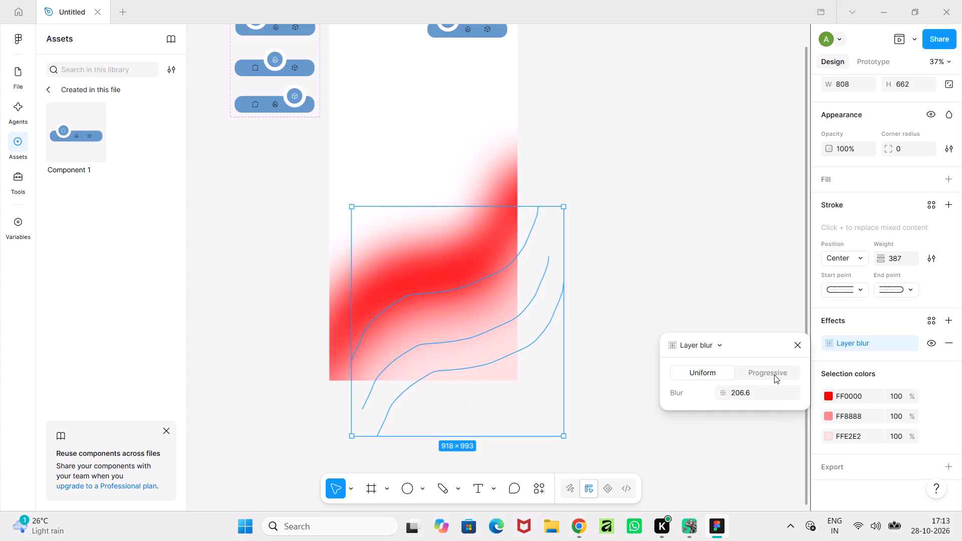
{"action": "left_click", "coordinate": [699, 370]}
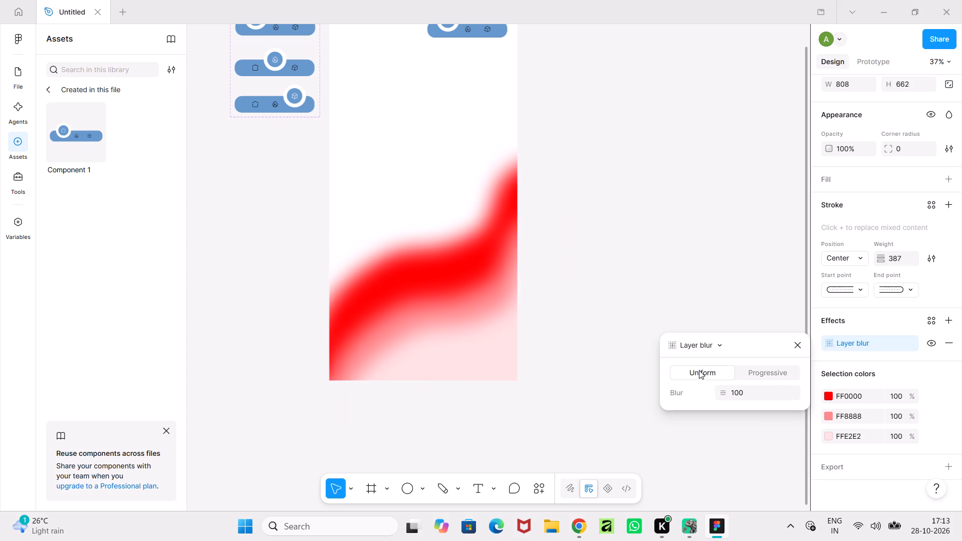
{"action": "left_click_drag", "start_coordinate": [723, 393], "coordinate": [615, 262]}
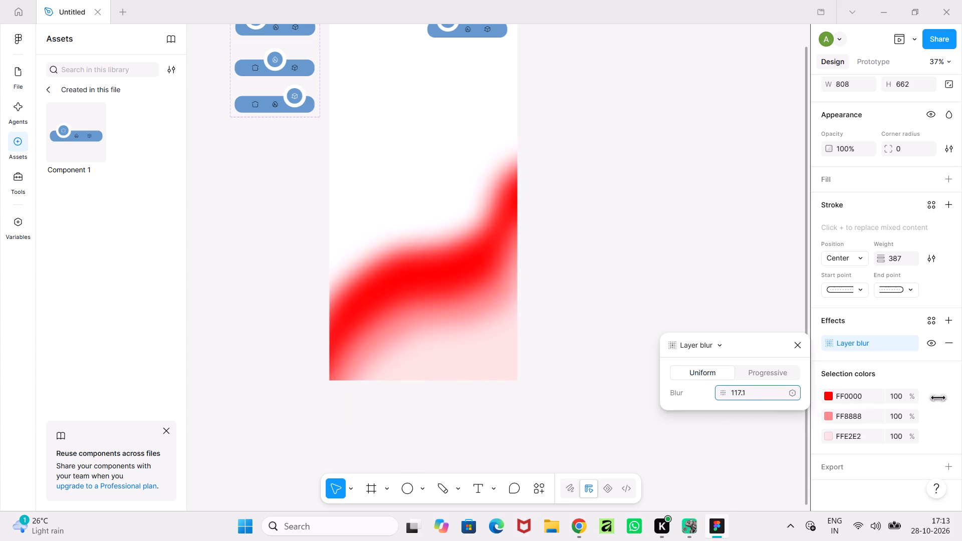
{"action": "left_click_drag", "start_coordinate": [615, 262], "coordinate": [695, 251]}
{"action": "left_click", "coordinate": [678, 287]}
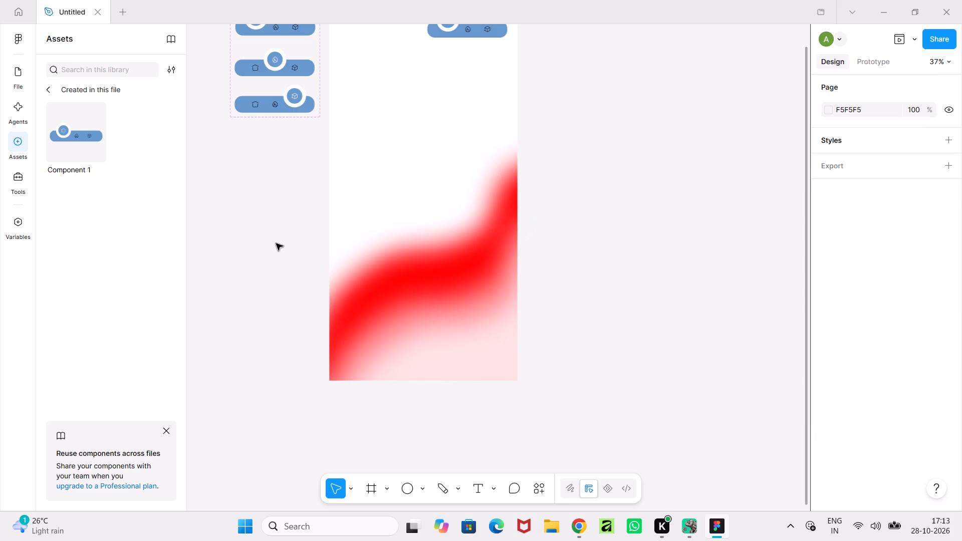
Select the three blurred bands and view the available shader effects.
{"action": "left_click_drag", "start_coordinate": [276, 243], "coordinate": [516, 433]}
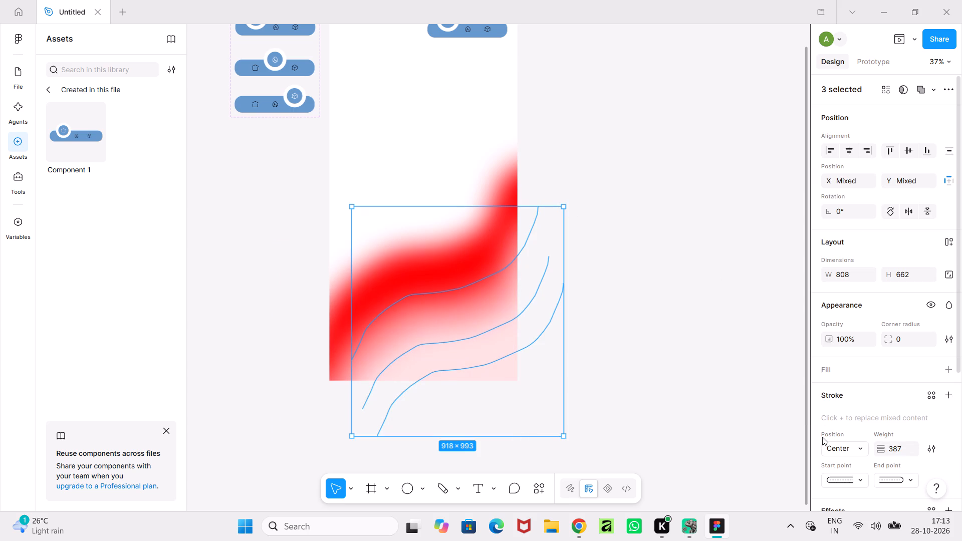
{"action": "scroll", "coordinate": [850, 389], "scroll_direction": "down", "scroll_amount": 3}
{"action": "scroll", "coordinate": [850, 381], "scroll_direction": "up", "scroll_amount": 2}
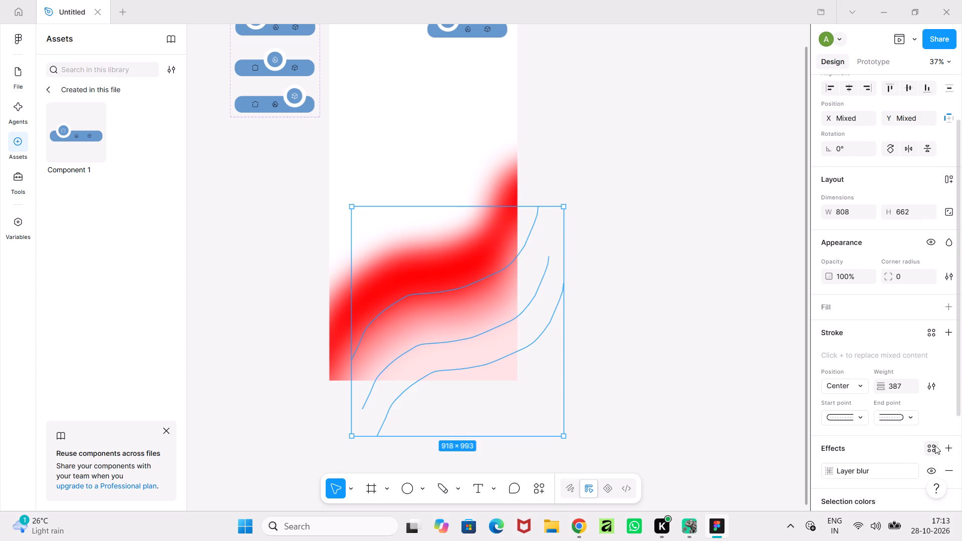
{"action": "left_click", "coordinate": [946, 442]}
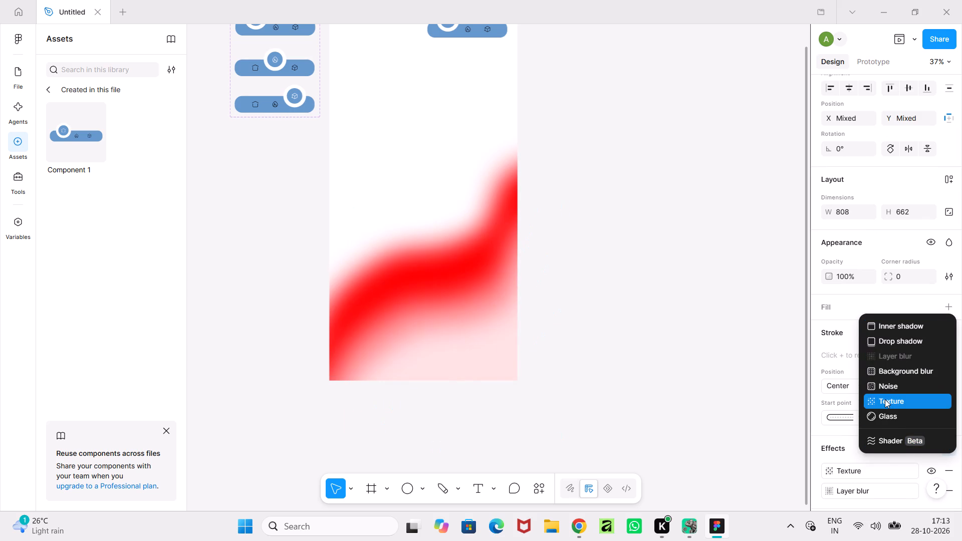
{"action": "left_click", "coordinate": [883, 443]}
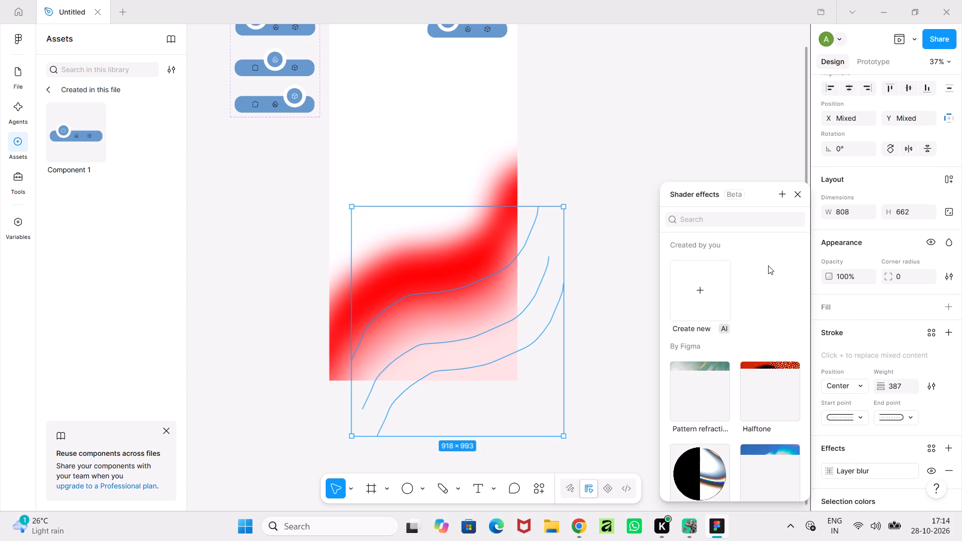
{"action": "left_click", "coordinate": [796, 195]}
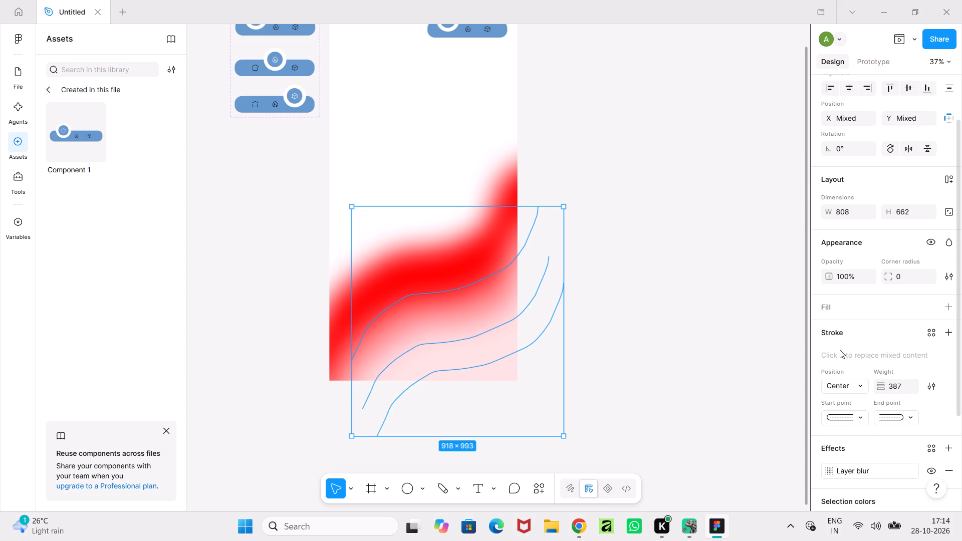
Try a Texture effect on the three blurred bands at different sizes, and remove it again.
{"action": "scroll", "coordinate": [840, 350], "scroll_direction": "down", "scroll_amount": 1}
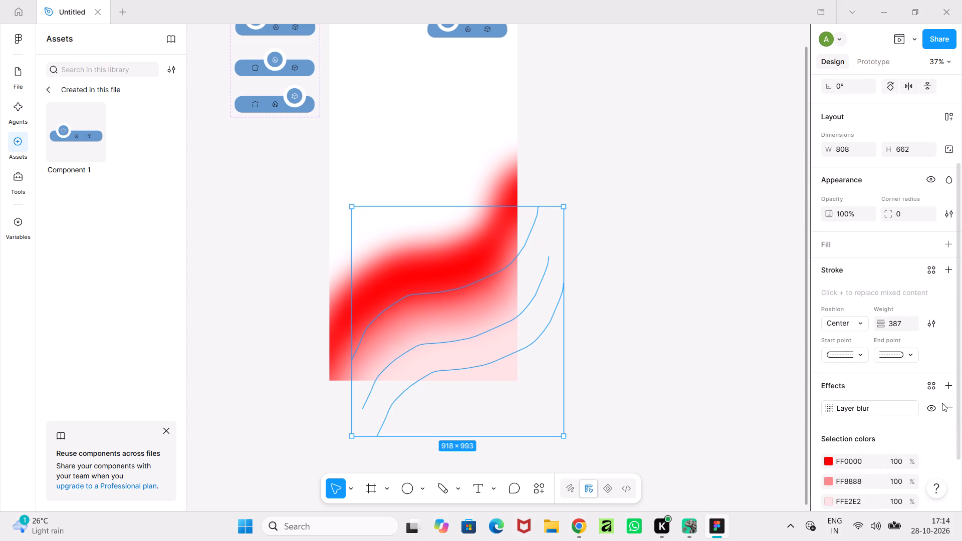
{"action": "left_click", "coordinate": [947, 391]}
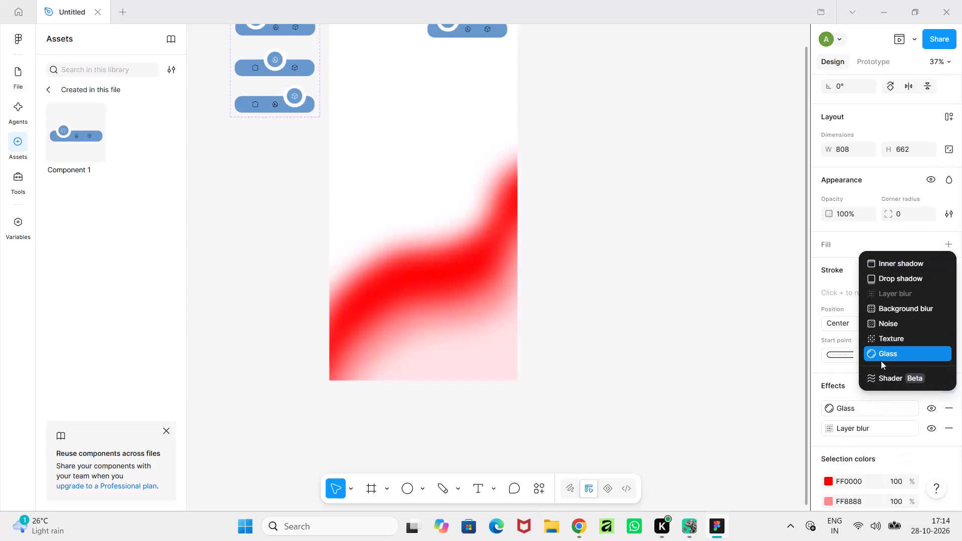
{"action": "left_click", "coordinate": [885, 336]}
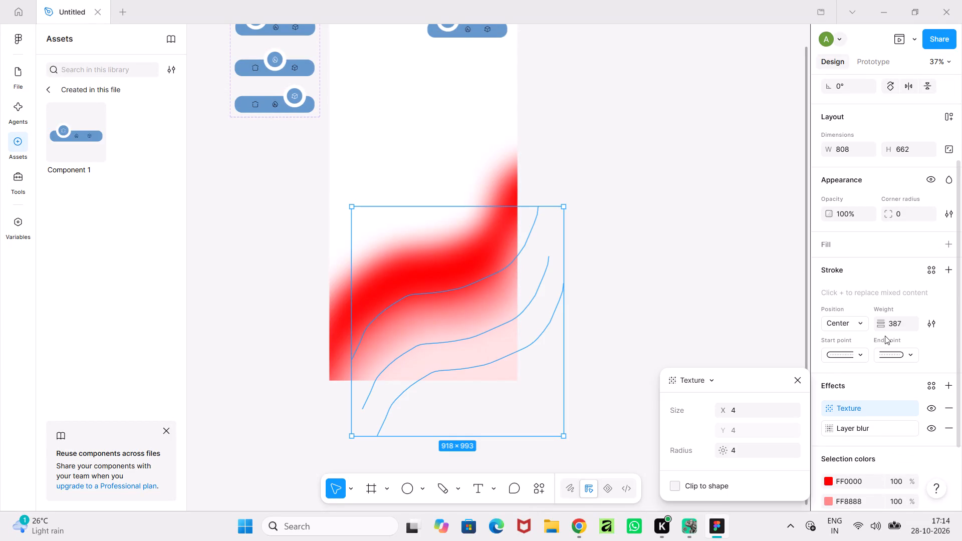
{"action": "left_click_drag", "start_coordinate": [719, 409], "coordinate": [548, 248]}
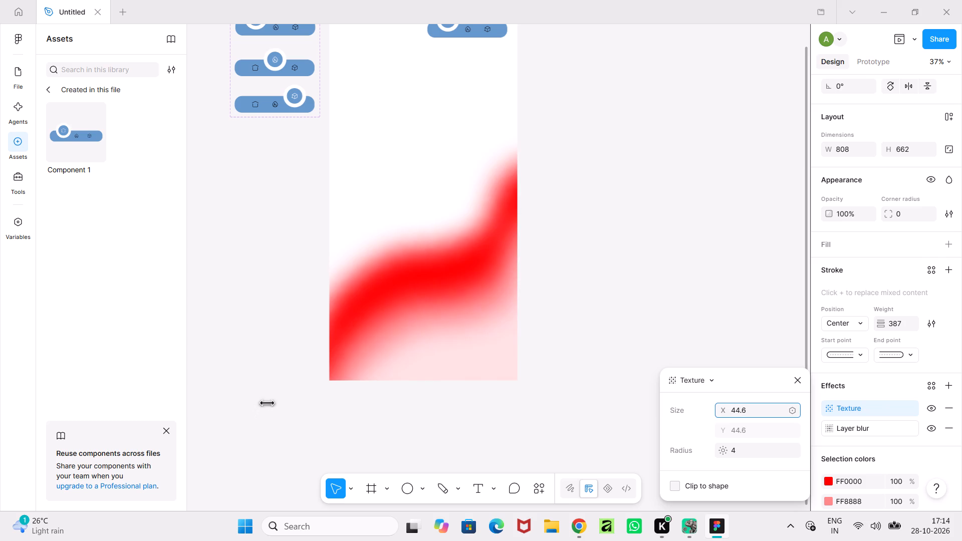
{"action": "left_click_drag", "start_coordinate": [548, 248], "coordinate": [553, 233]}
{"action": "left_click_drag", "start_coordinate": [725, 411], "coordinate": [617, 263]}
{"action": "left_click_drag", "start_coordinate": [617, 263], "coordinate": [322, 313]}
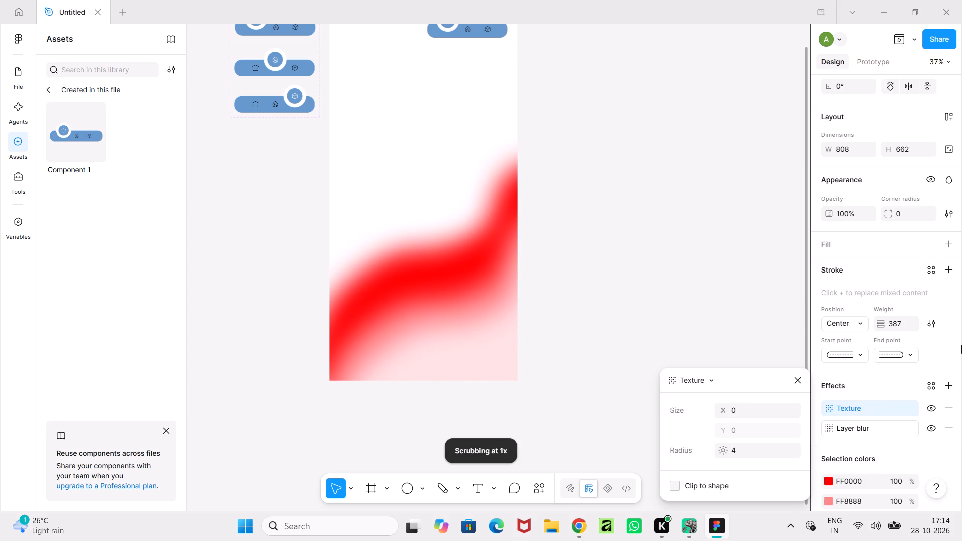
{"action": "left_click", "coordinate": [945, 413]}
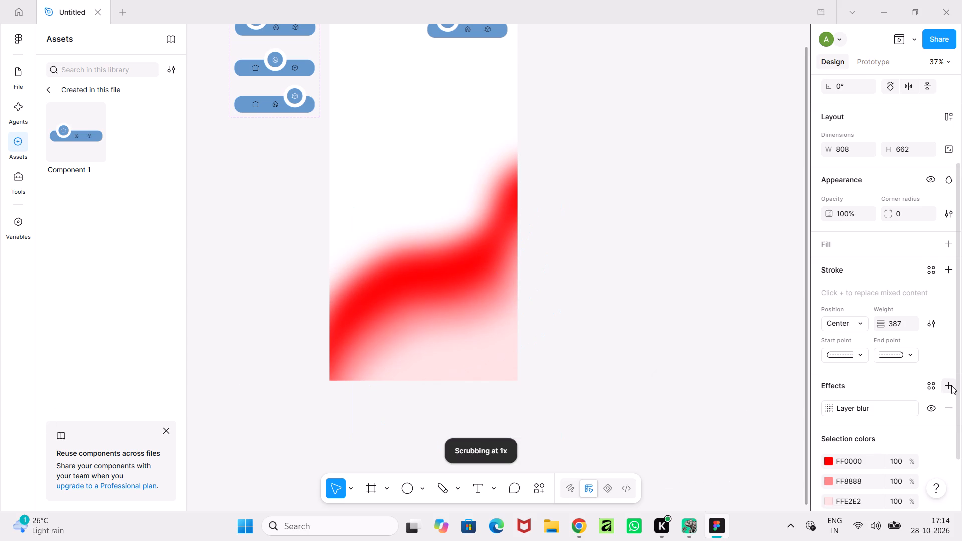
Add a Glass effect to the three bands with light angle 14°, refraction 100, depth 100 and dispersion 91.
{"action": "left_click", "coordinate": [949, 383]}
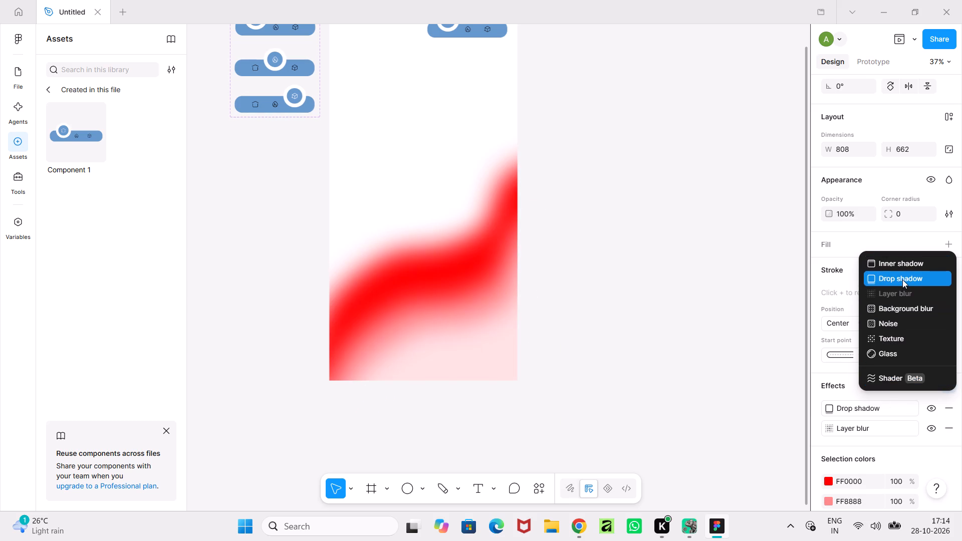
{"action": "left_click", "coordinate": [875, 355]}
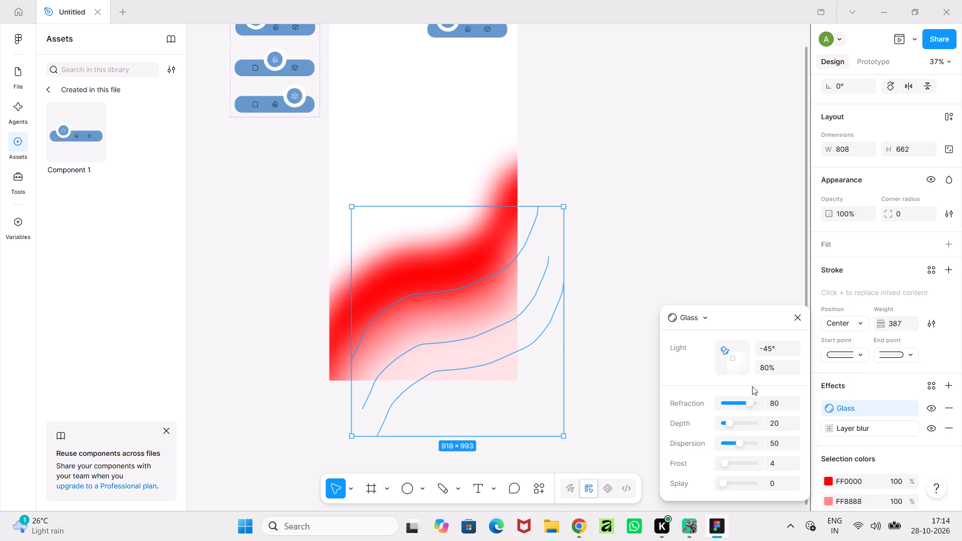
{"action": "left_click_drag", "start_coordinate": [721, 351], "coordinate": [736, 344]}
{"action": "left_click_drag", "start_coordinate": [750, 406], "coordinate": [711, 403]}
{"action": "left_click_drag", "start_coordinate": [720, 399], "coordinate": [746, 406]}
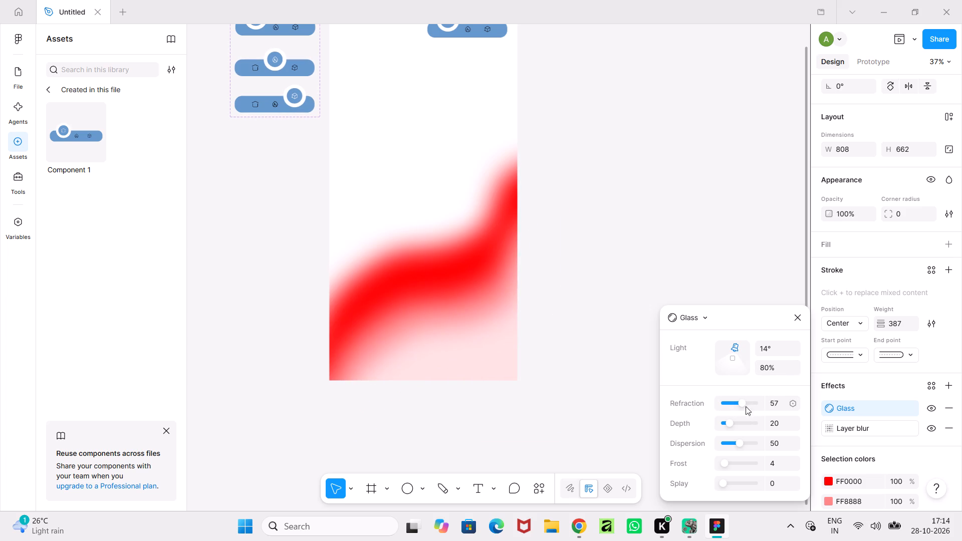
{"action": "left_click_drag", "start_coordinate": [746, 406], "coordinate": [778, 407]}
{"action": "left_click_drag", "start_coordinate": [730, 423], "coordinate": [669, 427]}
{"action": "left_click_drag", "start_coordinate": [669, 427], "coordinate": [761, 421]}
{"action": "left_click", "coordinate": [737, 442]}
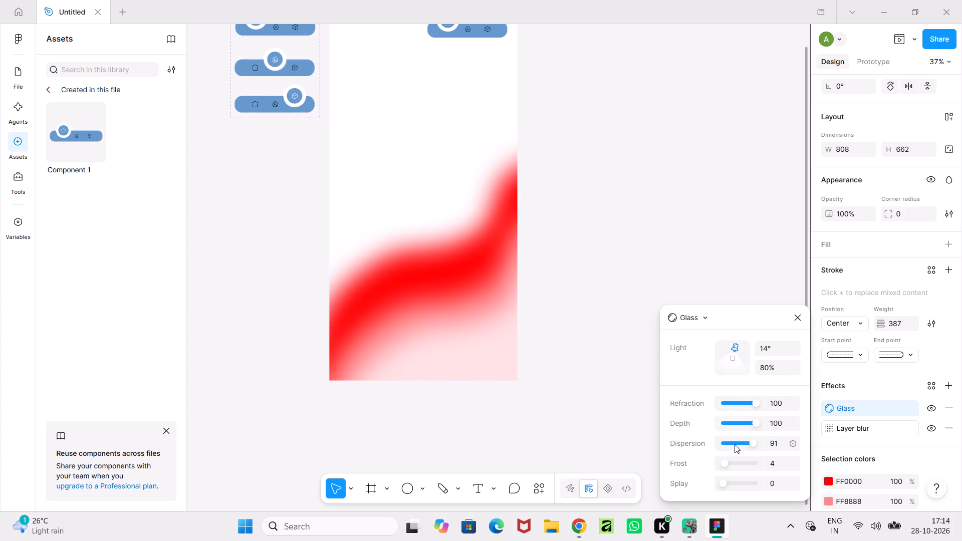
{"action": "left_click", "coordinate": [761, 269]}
Delete all three blurred red-to-pink wavy bands from the MacBook Air frame, keeping its navigation bar.
{"action": "scroll", "coordinate": [575, 292], "scroll_direction": "down", "scroll_amount": 4}
{"action": "scroll", "coordinate": [575, 292], "scroll_direction": "up", "scroll_amount": 8}
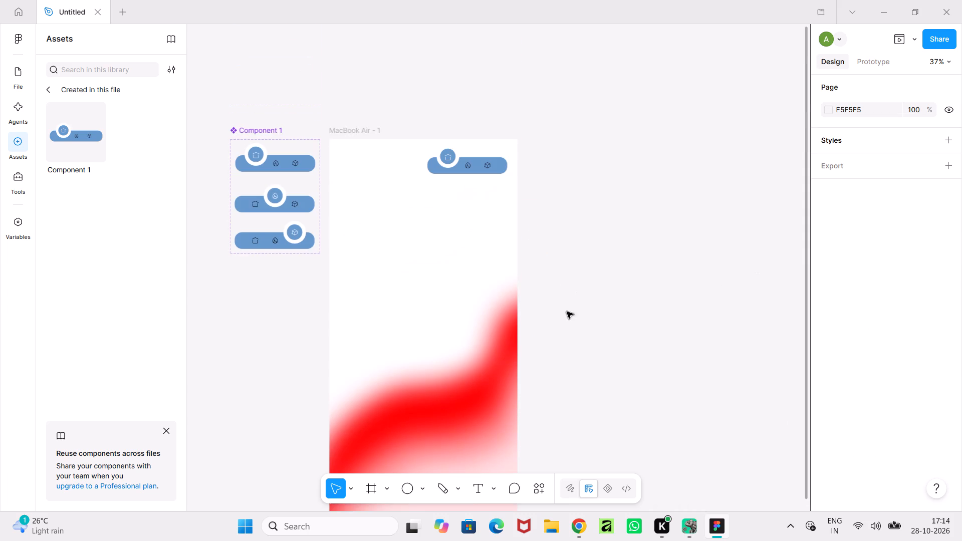
{"action": "scroll", "coordinate": [450, 378], "scroll_direction": "down", "scroll_amount": 3}
{"action": "scroll", "coordinate": [323, 294], "scroll_direction": "down", "scroll_amount": 2}
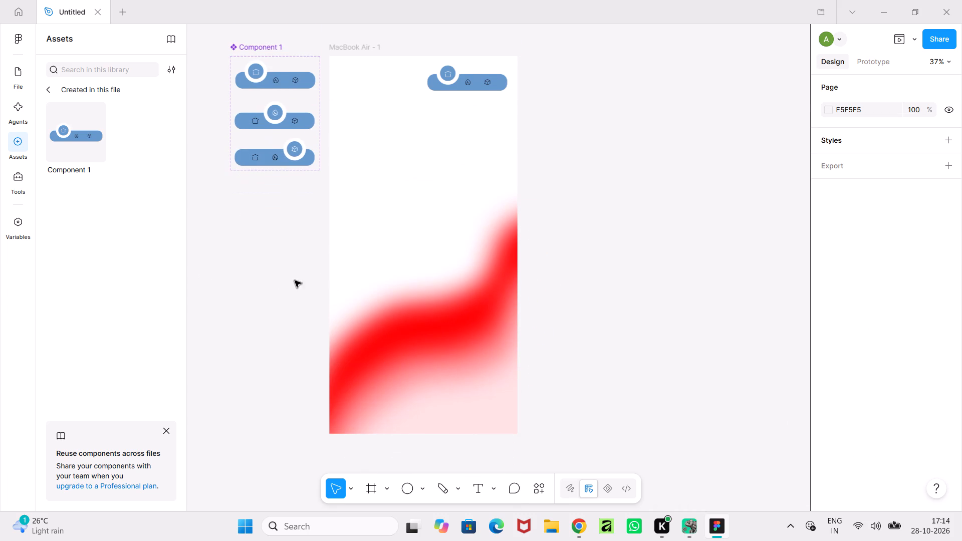
{"action": "left_click_drag", "start_coordinate": [285, 272], "coordinate": [582, 448]}
{"action": "key", "text": "Delete"}
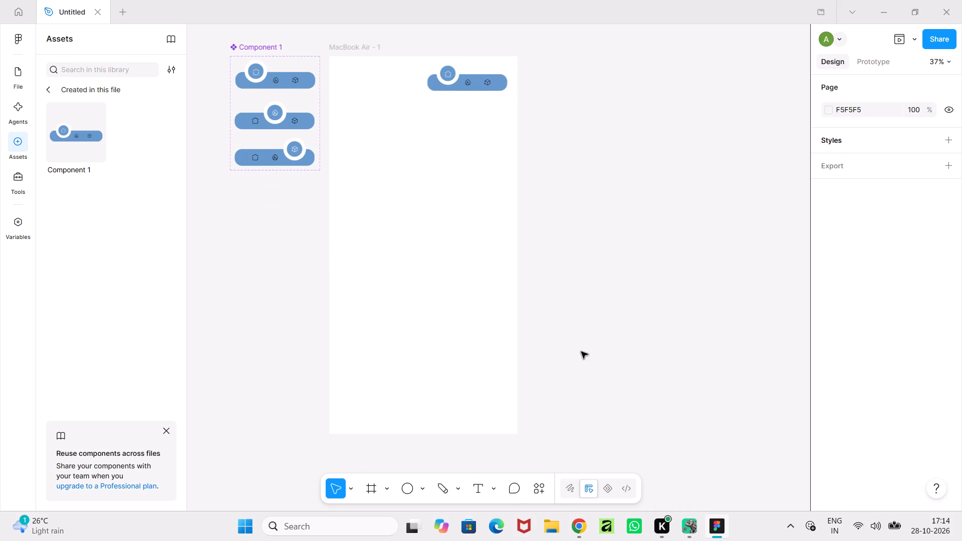
{"action": "left_click", "coordinate": [581, 352]}
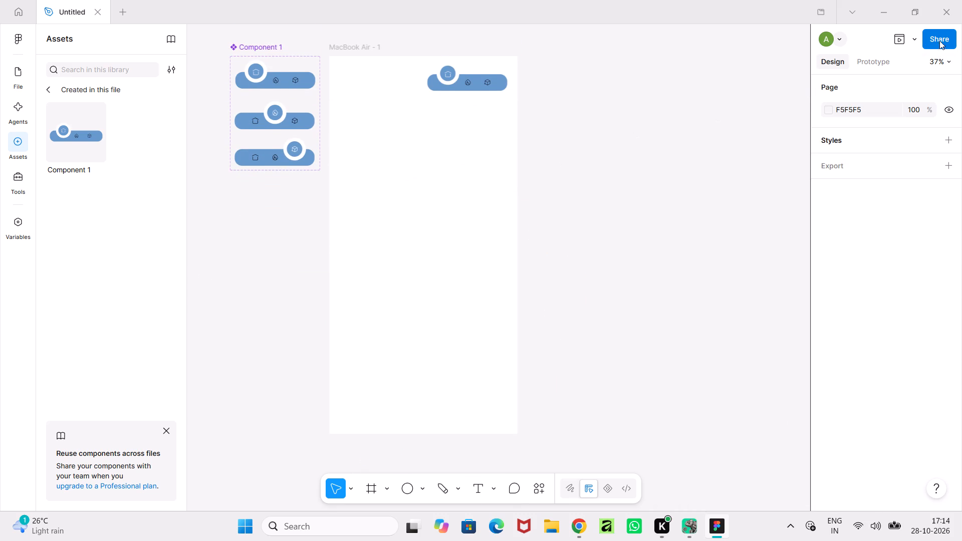
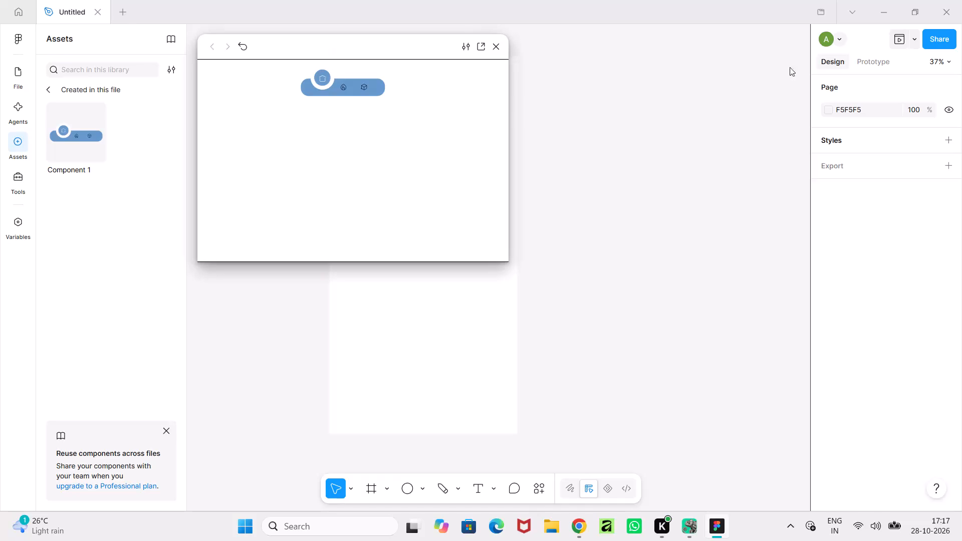
Test the navigation bar's switching between its three icons in the prototype preview, and close the preview.
{"action": "left_click", "coordinate": [342, 87]}
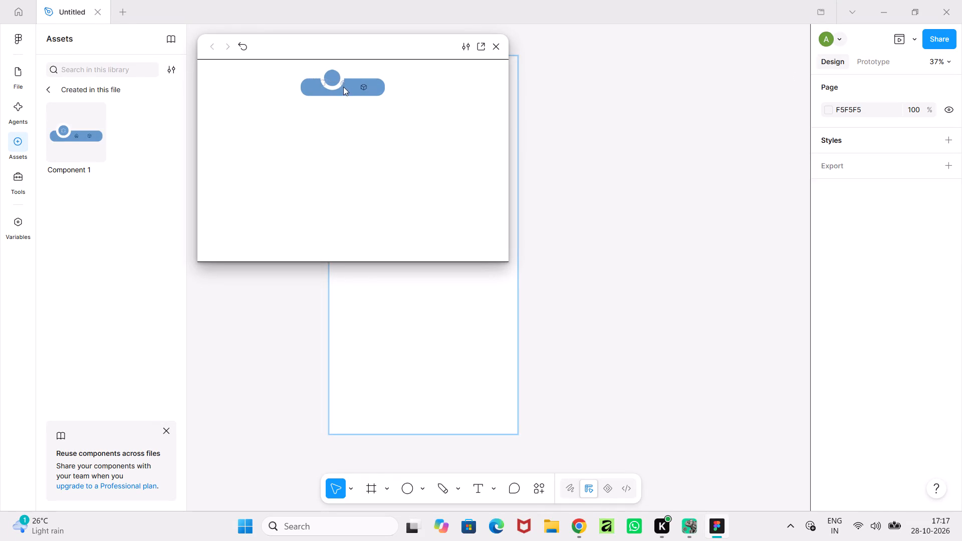
{"action": "left_click", "coordinate": [368, 88]}
{"action": "left_click", "coordinate": [365, 87]}
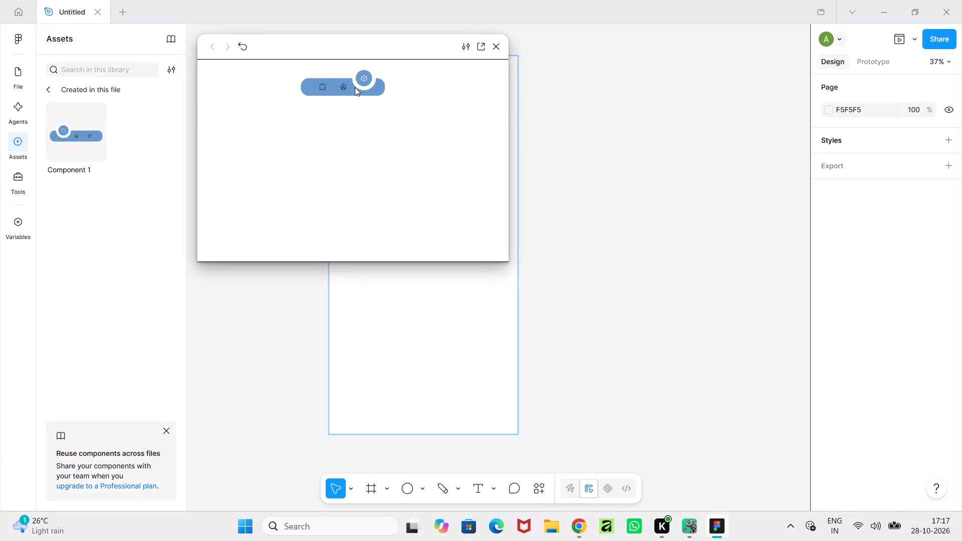
{"action": "left_click", "coordinate": [342, 89]}
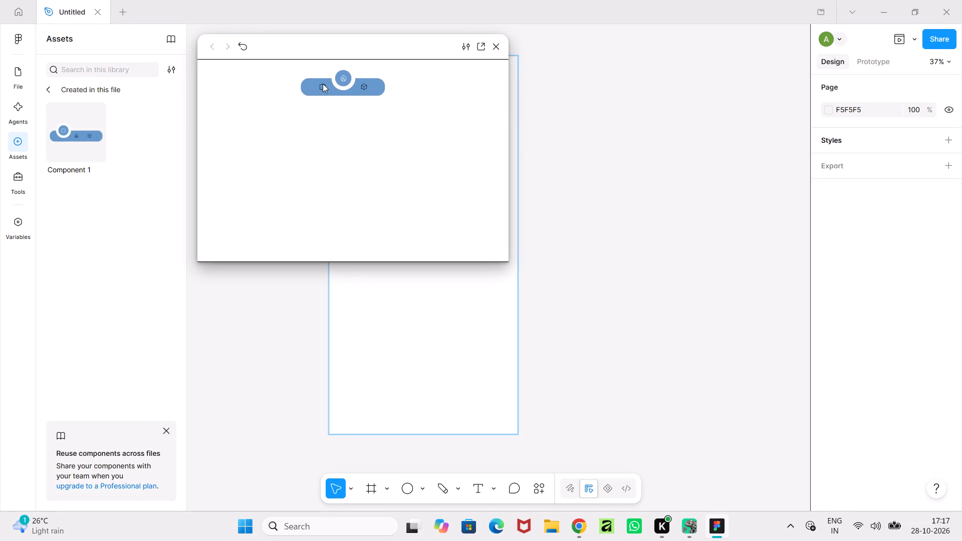
{"action": "left_click", "coordinate": [321, 88]}
{"action": "left_click", "coordinate": [343, 87]}
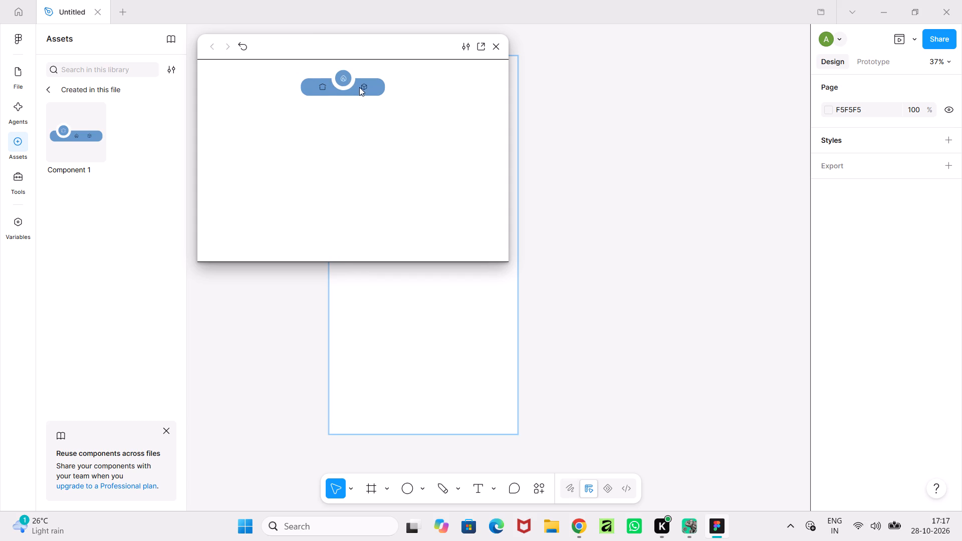
{"action": "left_click", "coordinate": [364, 87]}
{"action": "left_click", "coordinate": [344, 88]}
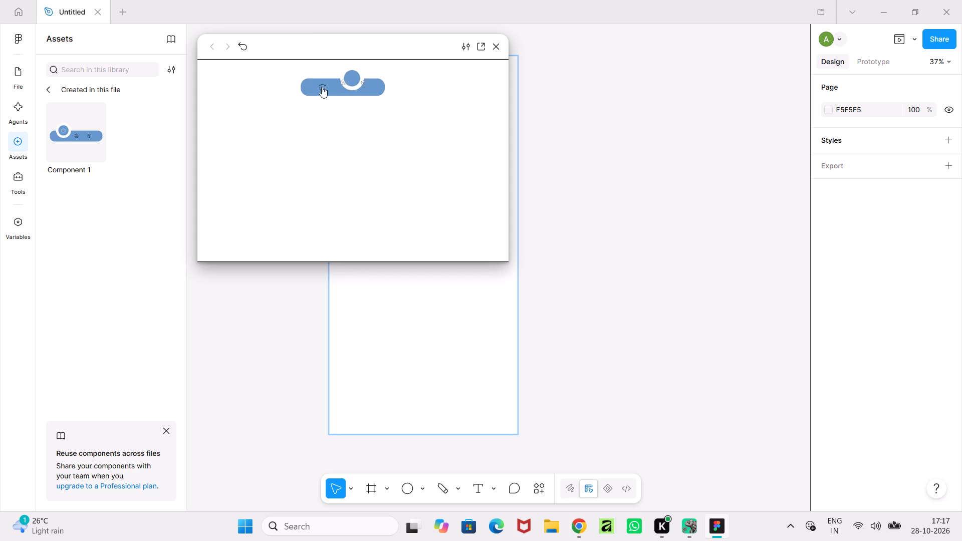
{"action": "left_click", "coordinate": [322, 87]}
{"action": "left_click", "coordinate": [343, 87]}
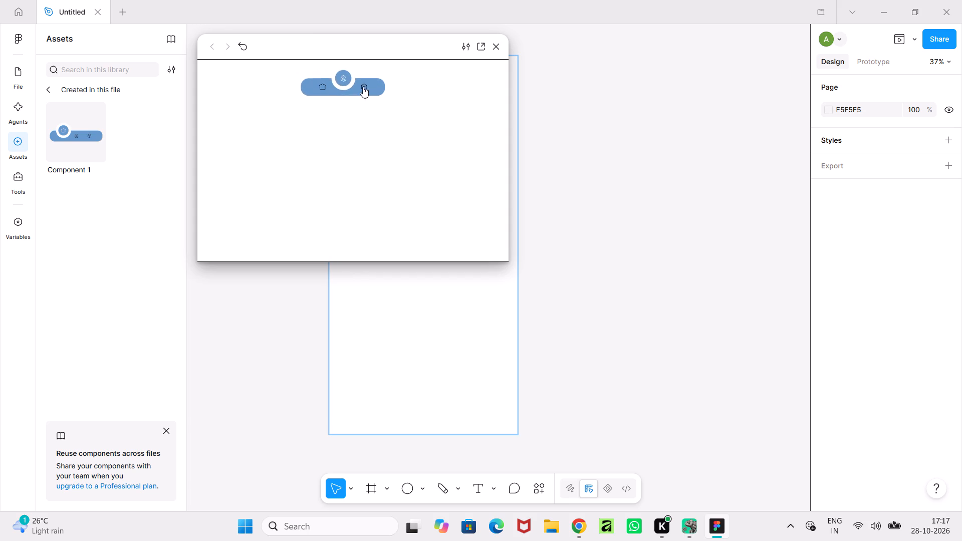
{"action": "left_click", "coordinate": [363, 87]}
{"action": "left_click", "coordinate": [493, 47]}
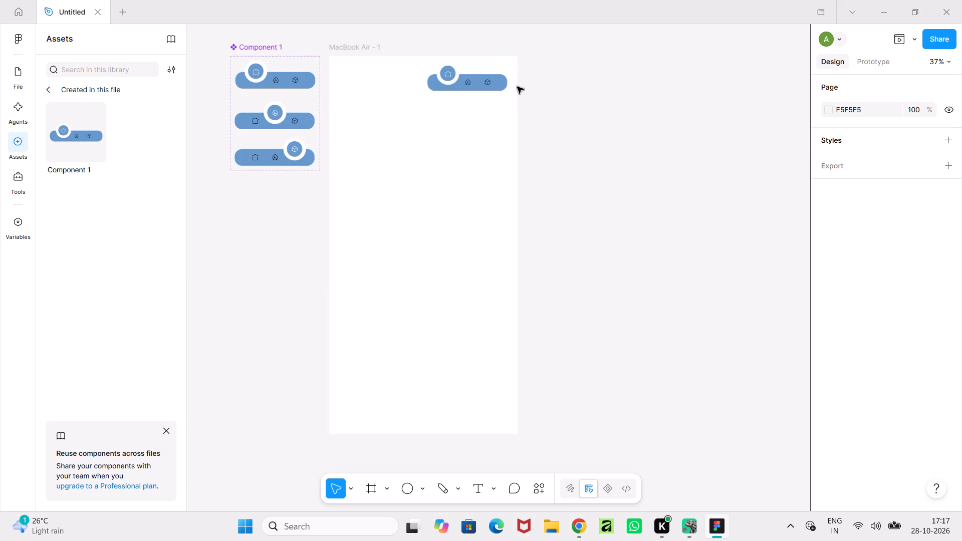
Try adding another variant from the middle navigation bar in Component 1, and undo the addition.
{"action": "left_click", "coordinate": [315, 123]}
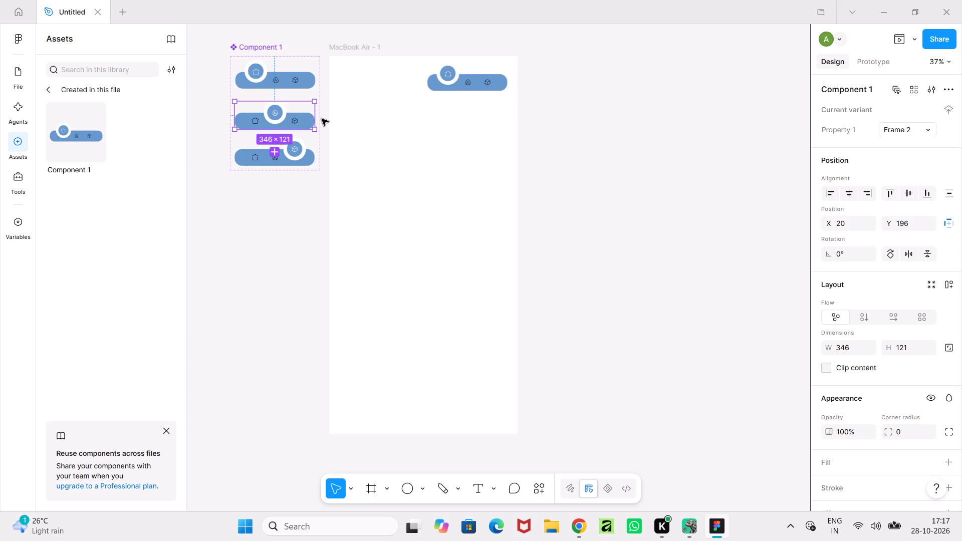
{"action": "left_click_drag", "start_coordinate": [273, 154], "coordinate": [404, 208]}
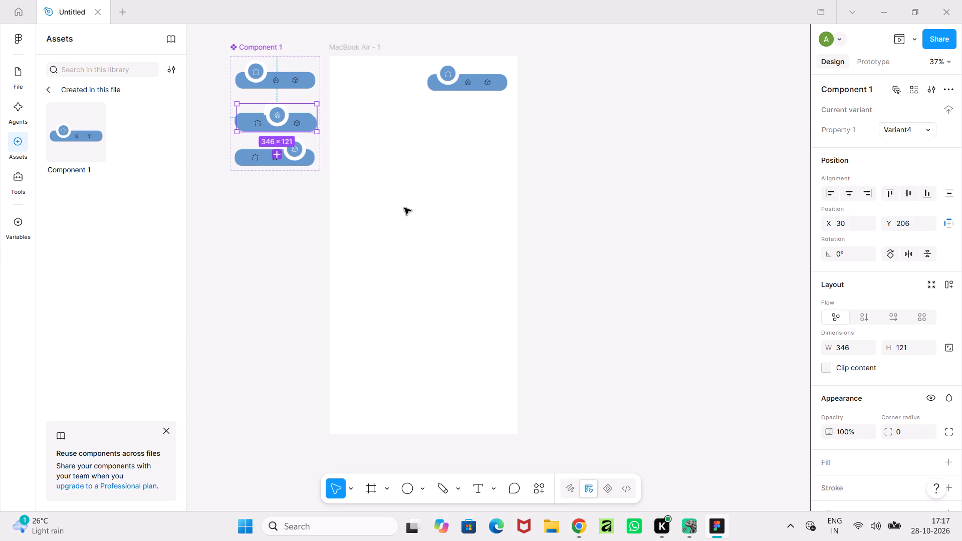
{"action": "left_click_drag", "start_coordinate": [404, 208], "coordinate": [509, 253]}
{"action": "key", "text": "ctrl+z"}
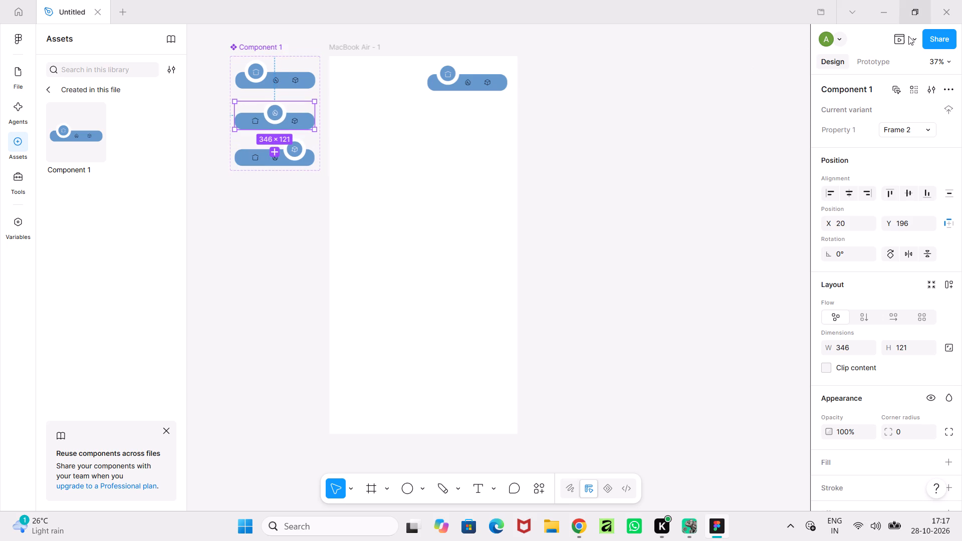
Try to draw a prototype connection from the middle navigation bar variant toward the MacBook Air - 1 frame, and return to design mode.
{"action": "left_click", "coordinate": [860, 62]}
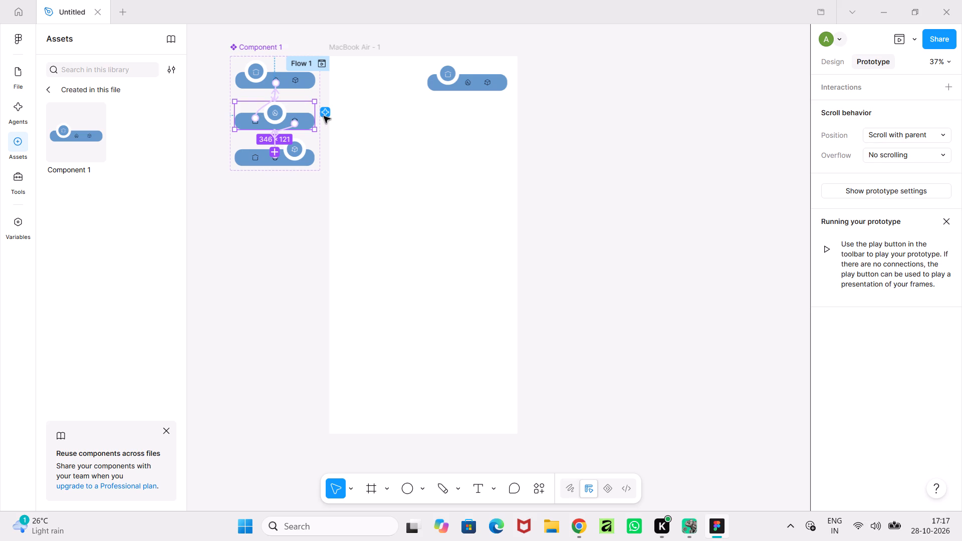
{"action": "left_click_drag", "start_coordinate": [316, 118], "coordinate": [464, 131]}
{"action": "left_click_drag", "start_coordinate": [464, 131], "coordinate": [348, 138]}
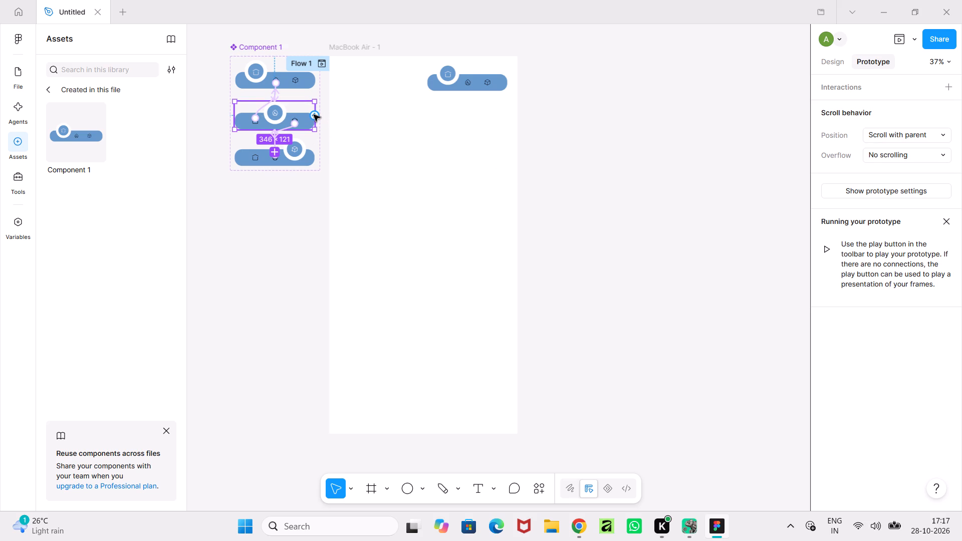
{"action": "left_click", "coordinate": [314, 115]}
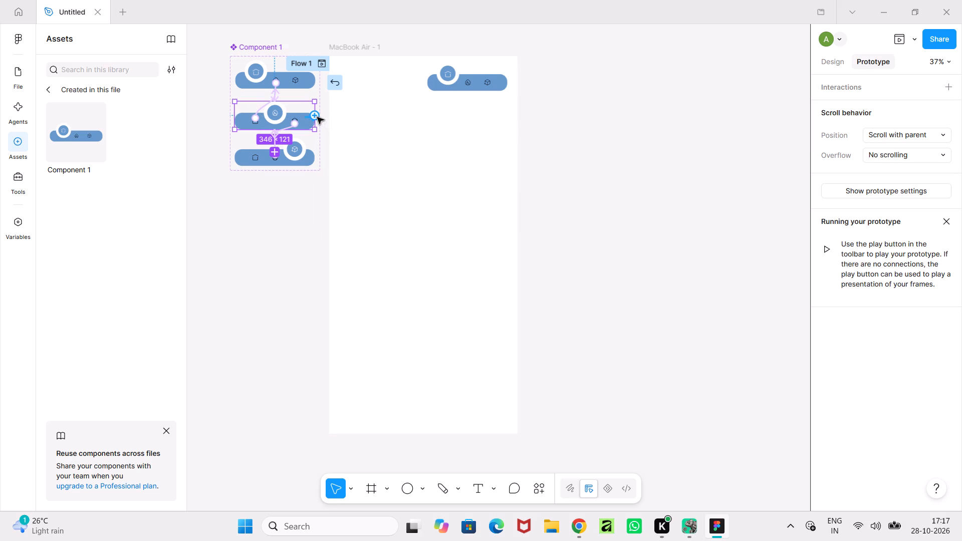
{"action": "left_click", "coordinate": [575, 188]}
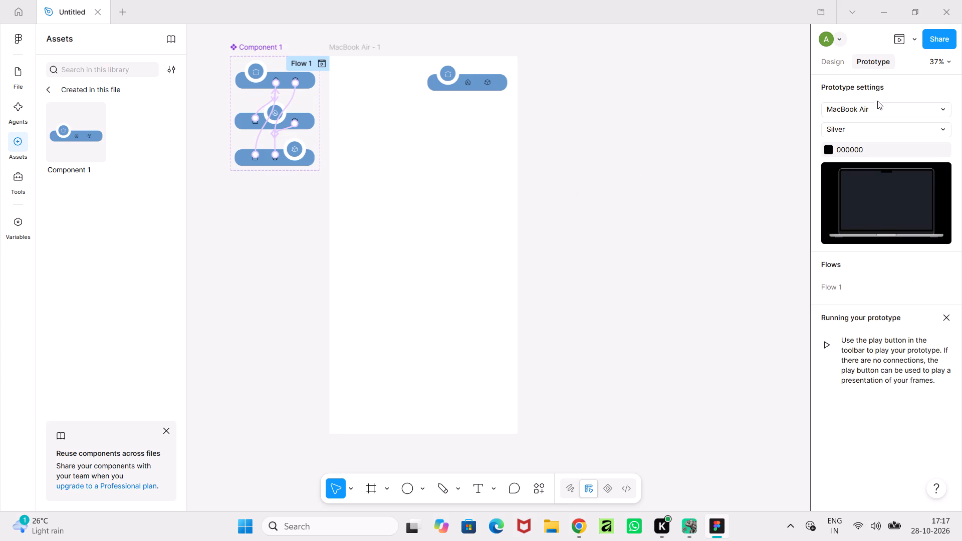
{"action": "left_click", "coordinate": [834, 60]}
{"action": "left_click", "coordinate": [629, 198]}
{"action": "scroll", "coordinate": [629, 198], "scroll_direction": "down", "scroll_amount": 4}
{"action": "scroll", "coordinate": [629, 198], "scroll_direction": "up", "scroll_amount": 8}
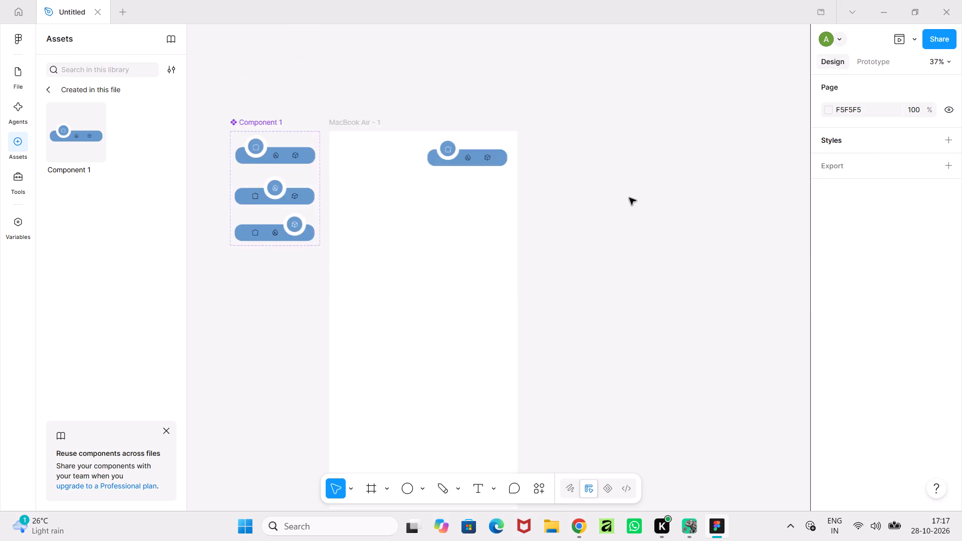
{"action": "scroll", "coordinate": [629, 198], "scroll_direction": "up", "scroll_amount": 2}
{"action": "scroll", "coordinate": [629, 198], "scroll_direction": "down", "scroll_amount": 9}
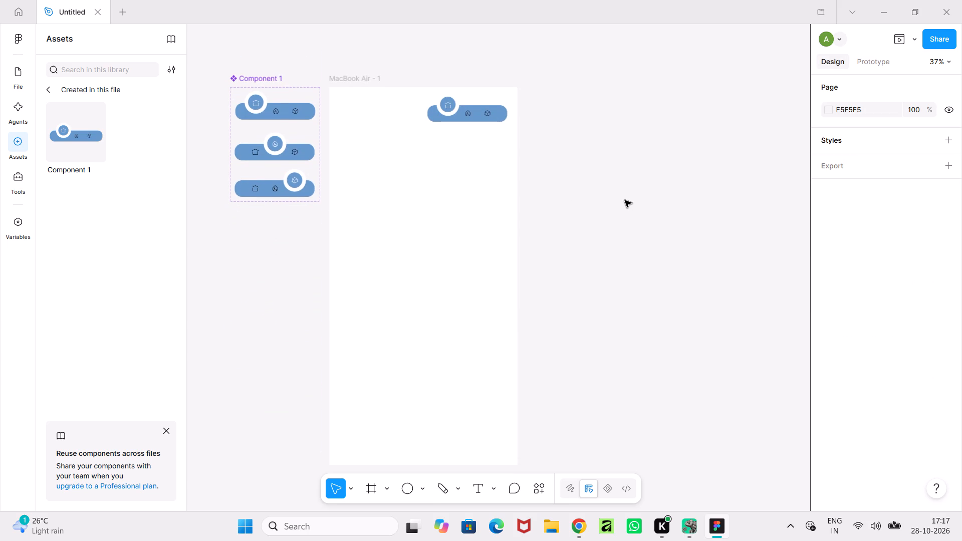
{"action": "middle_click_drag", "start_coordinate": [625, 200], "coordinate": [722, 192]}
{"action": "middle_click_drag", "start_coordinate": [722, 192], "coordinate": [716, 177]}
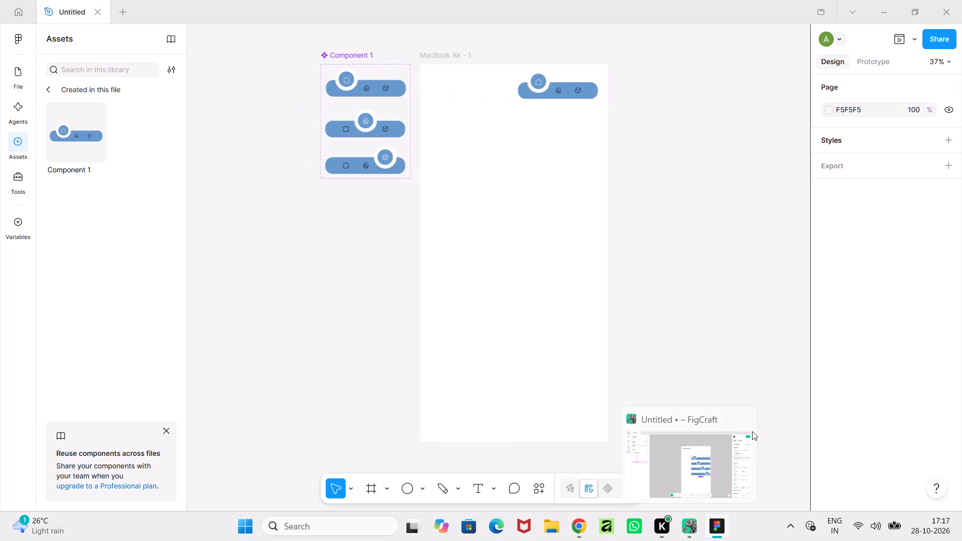
Switch to FigCraft and start closing its window with the untitled file.
{"action": "left_click", "coordinate": [752, 424]}
{"action": "left_click", "coordinate": [746, 417]}
{"action": "double_click", "coordinate": [746, 417]}
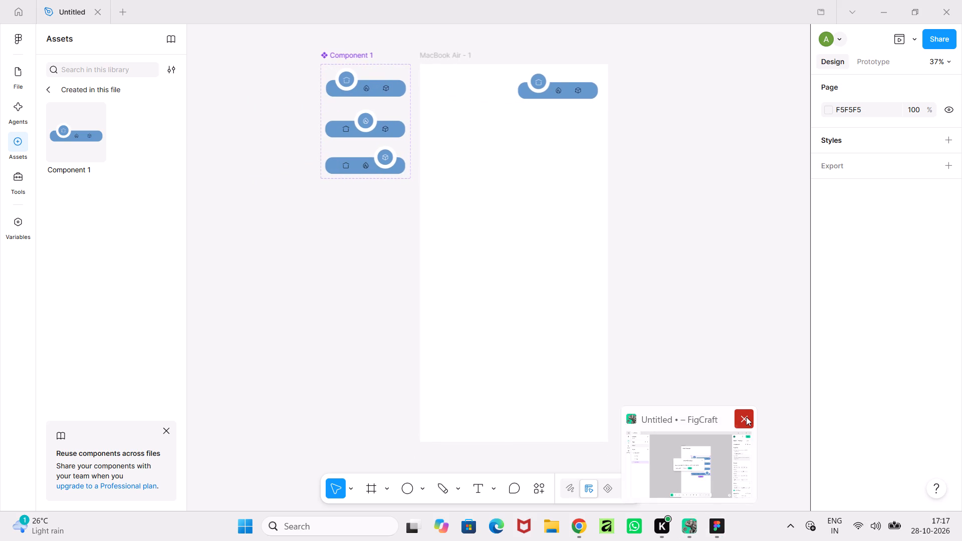
{"action": "right_click", "coordinate": [746, 417]}
{"action": "left_click", "coordinate": [743, 421]}
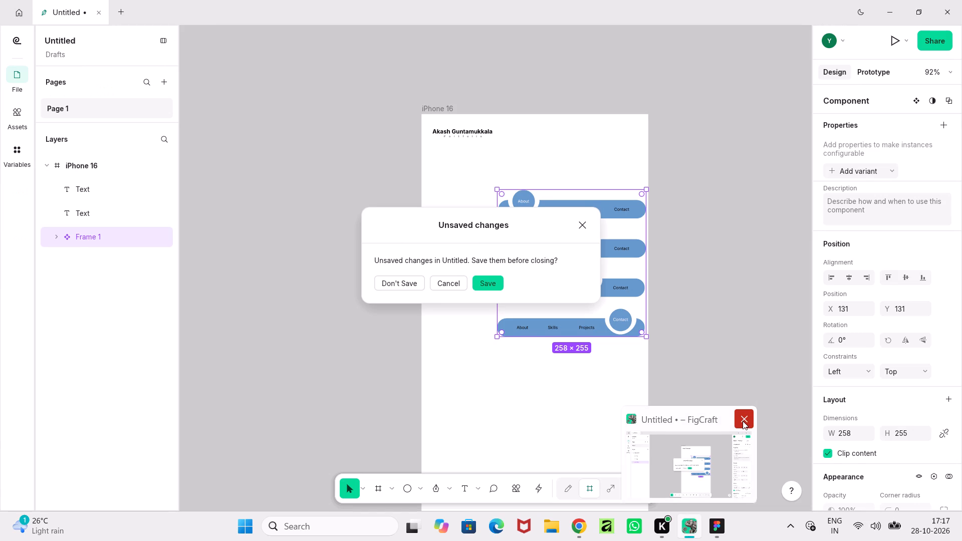